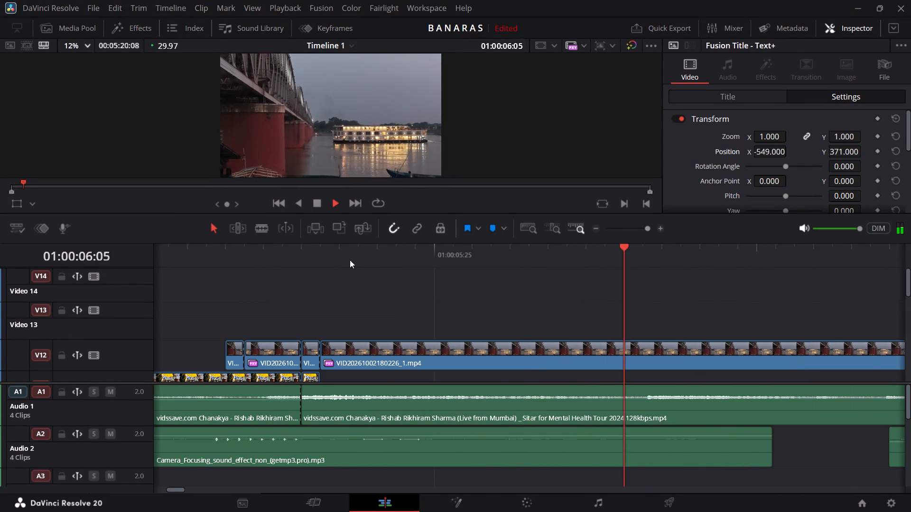
Play the sequence in short stretches through the river and street clips on Video 12 and Video 13 to review the cut.
key(space)
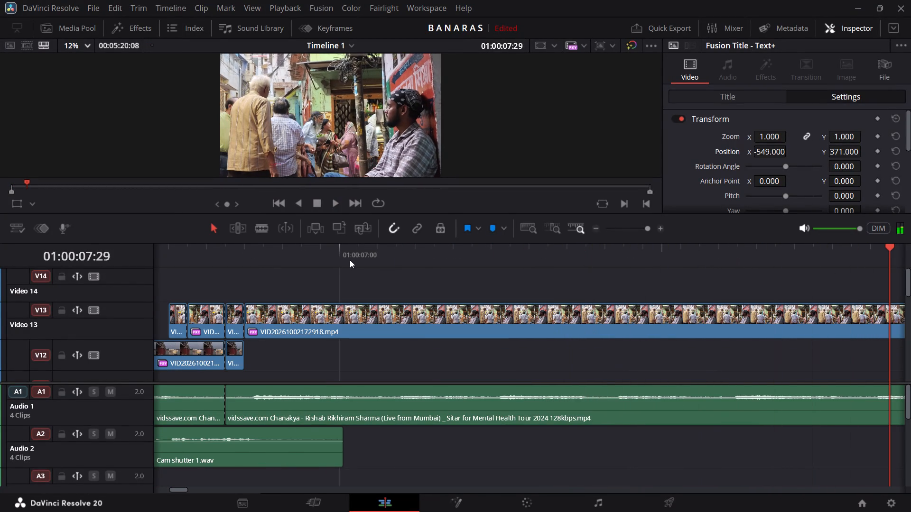
key(space)
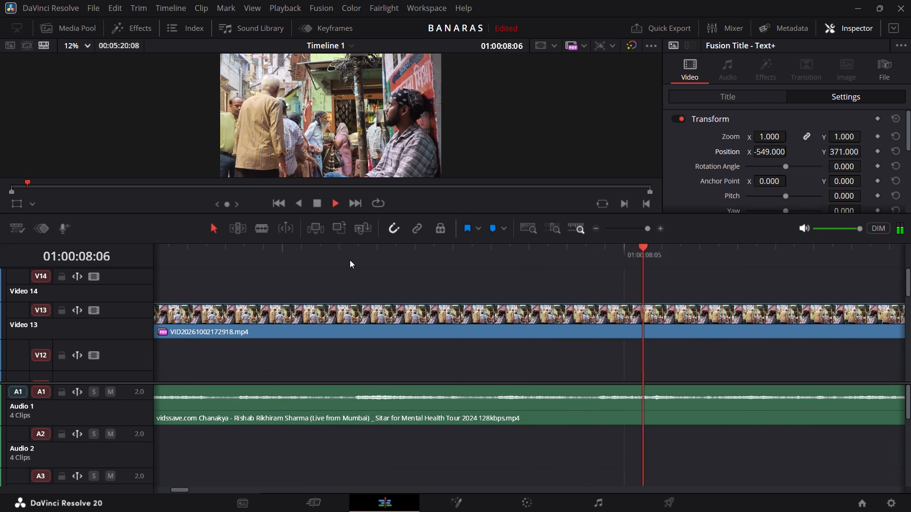
key(space)
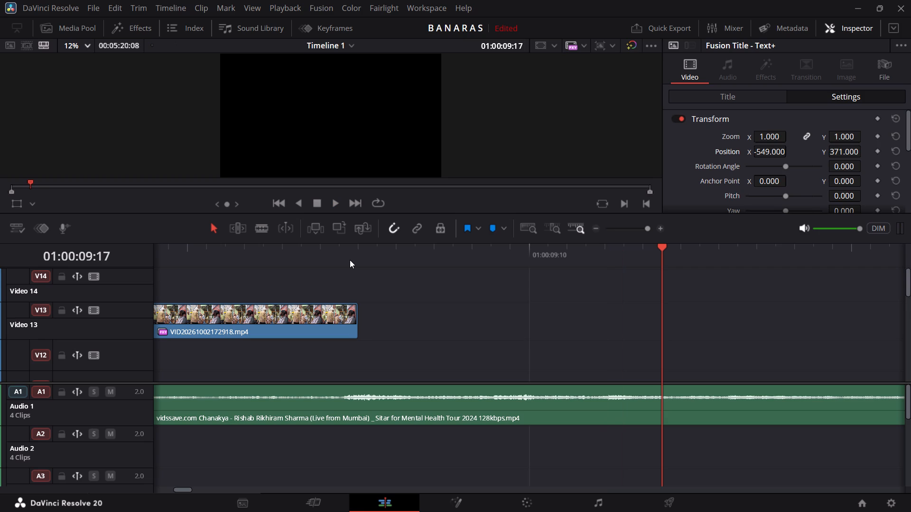
key(space)
key(space)
scroll(350, 260, right, 6)
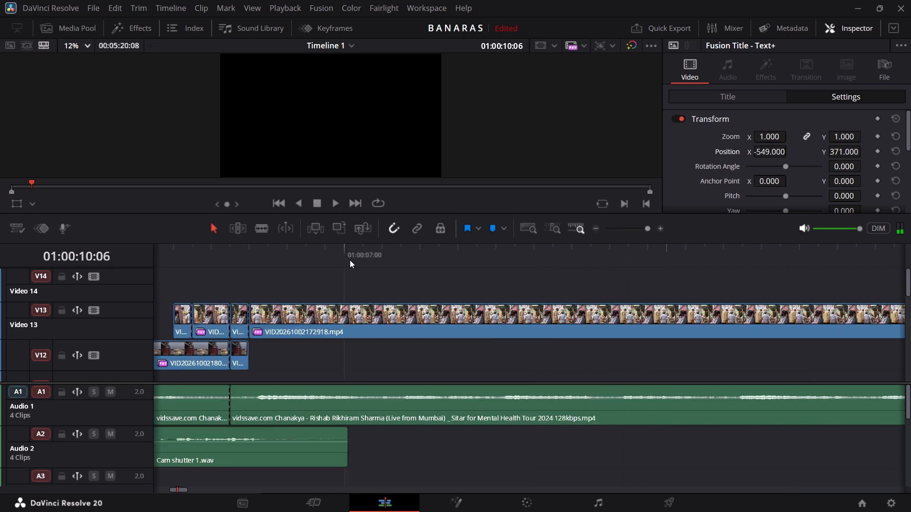
scroll(350, 260, right, 13)
Play the timeline from 01:00:00:00 to about 01:00:24:22 to review the edit with its music track.
drag(350, 260, 0, 297)
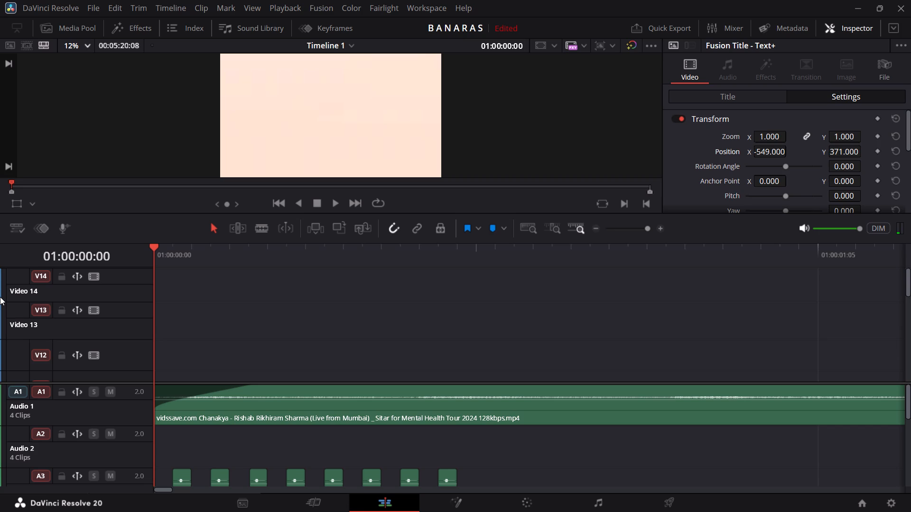
key(space)
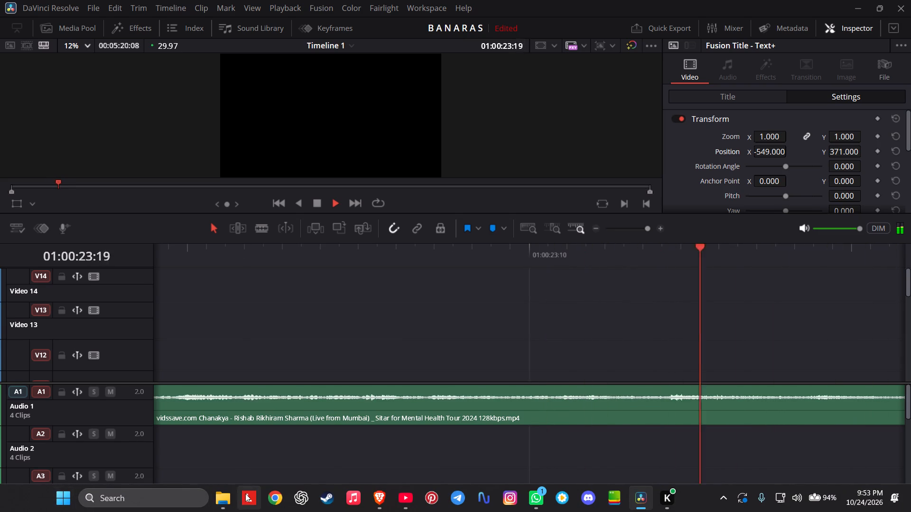
key(space)
scroll(394, 226, right, 11)
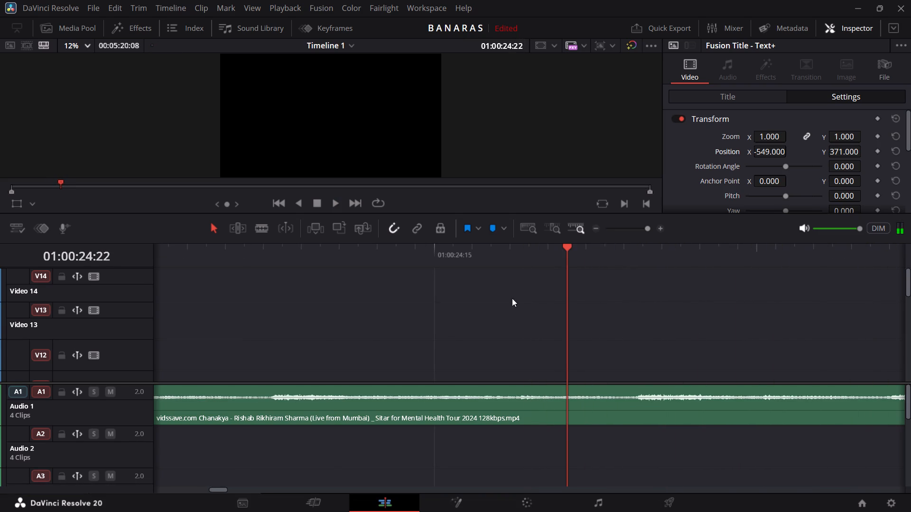
scroll(591, 352, right, 17)
scroll(591, 352, right, 17)
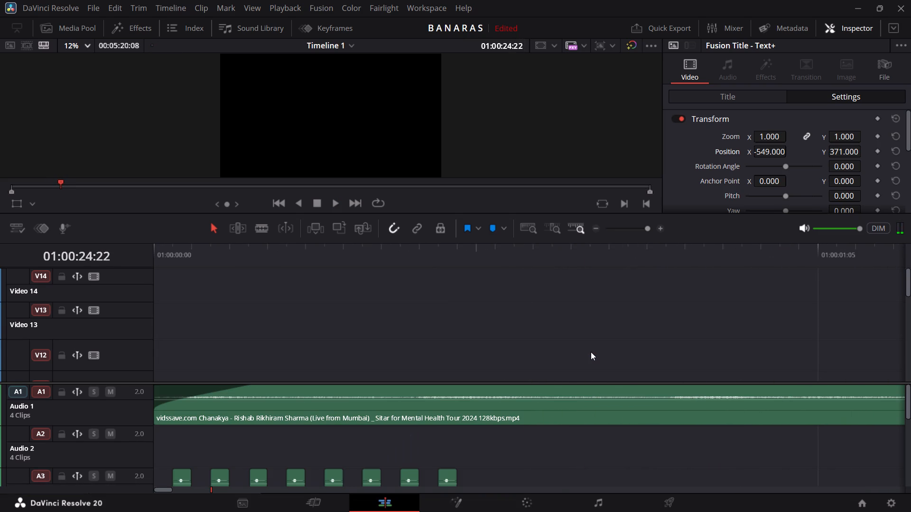
Replay the opening from 01:00:00:00 to about 01:00:06:25, covering the photo grid, titles and first street clips.
drag(260, 260, 113, 273)
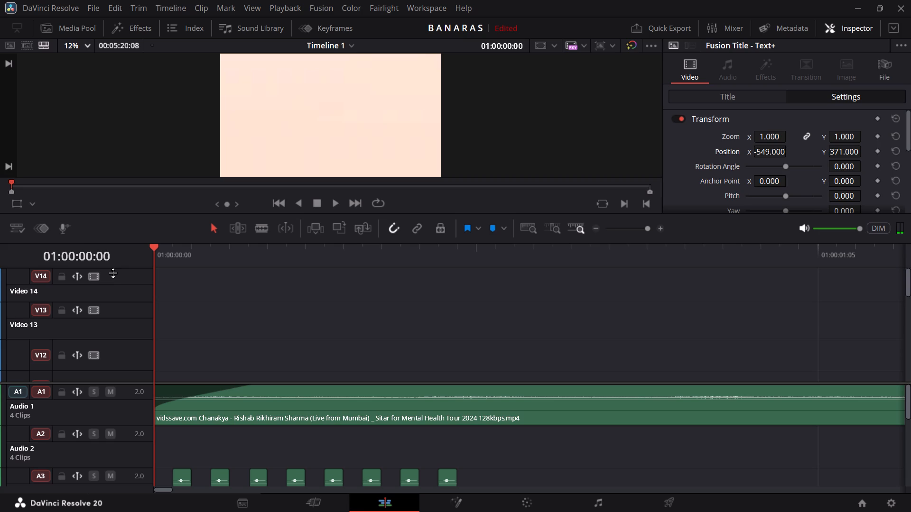
key(space)
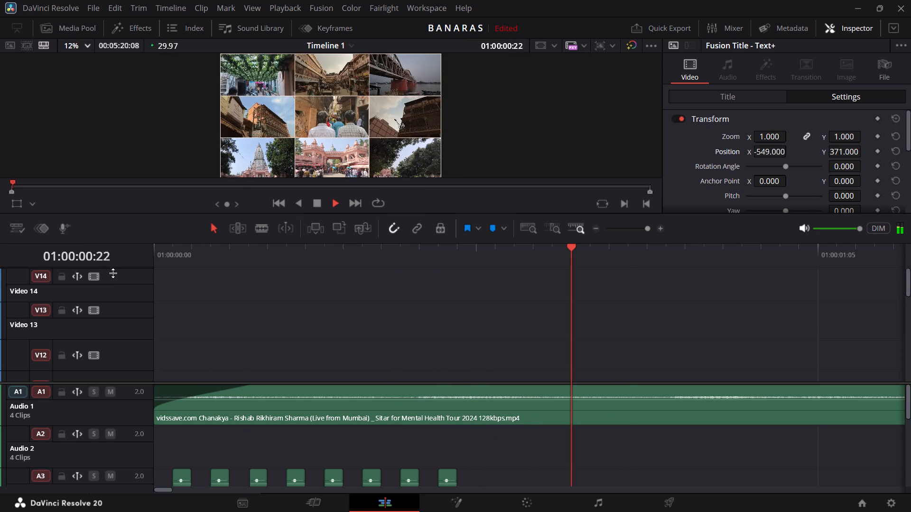
key(space)
key(space)
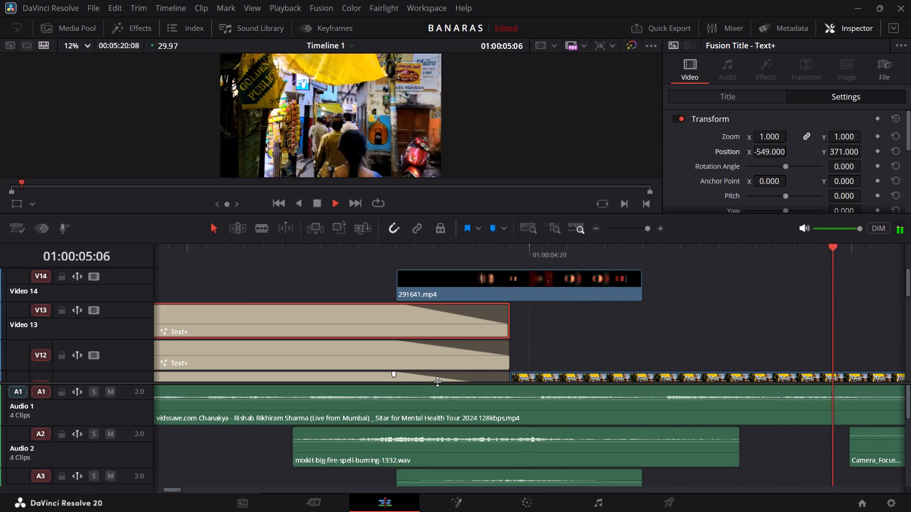
scroll(437, 382, right, 14)
key(space)
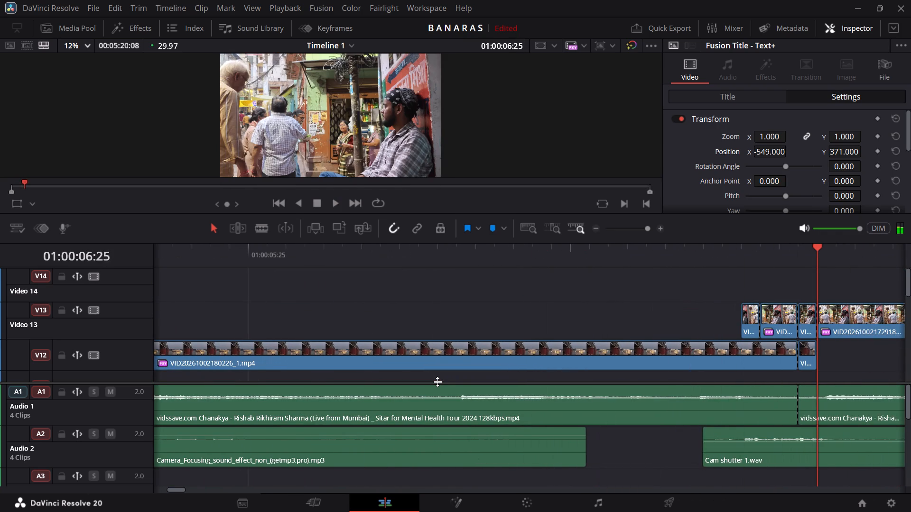
scroll(477, 385, right, 15)
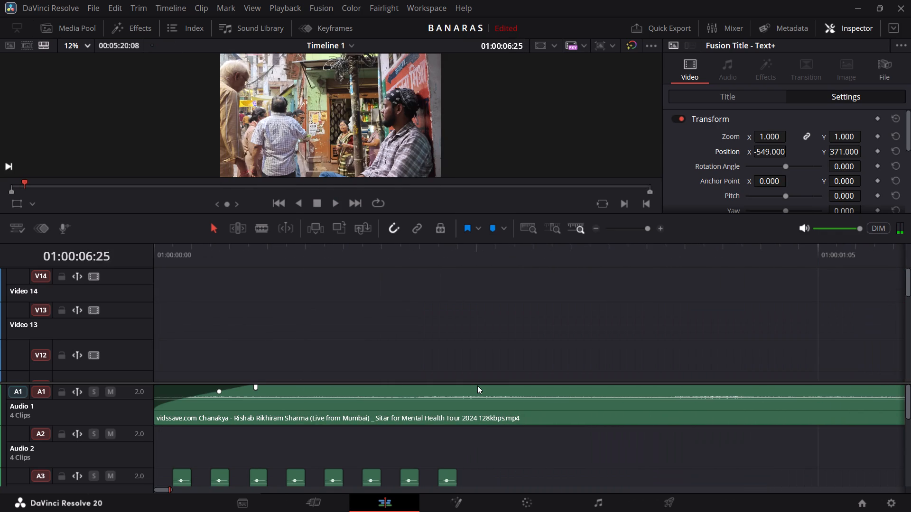
Return the playhead to the start of the timeline at 01:00:00:00.
drag(250, 256, 160, 248)
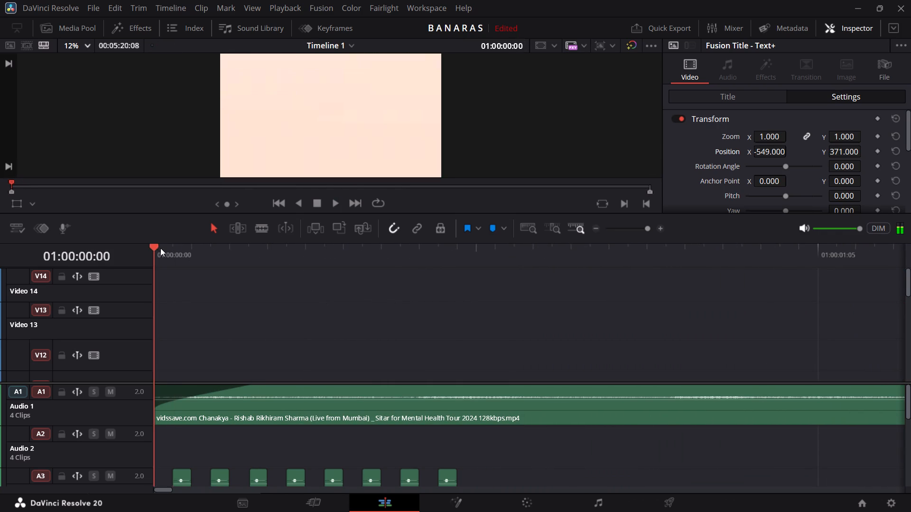
drag(160, 248, 156, 248)
Enlarge the timeline's video track area by lowering the divider between Video 1 and Audio 1.
scroll(604, 365, down, 2)
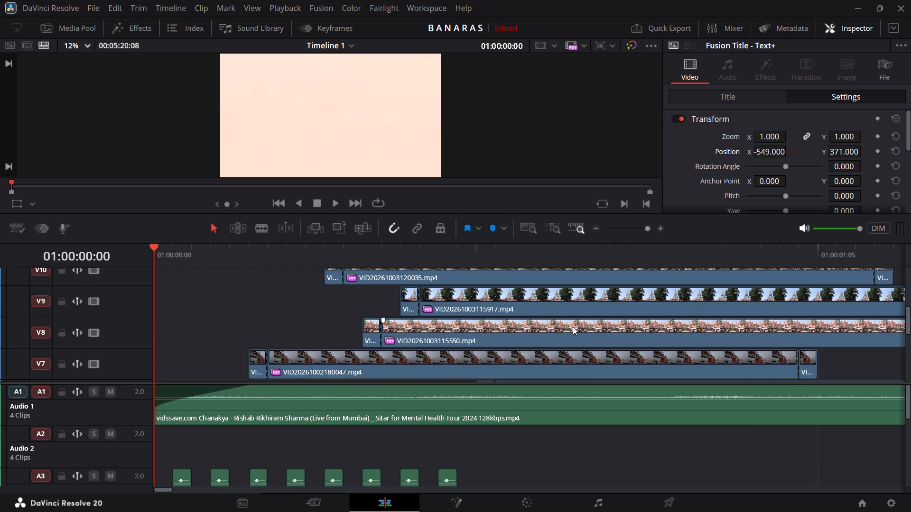
scroll(573, 327, down, 3)
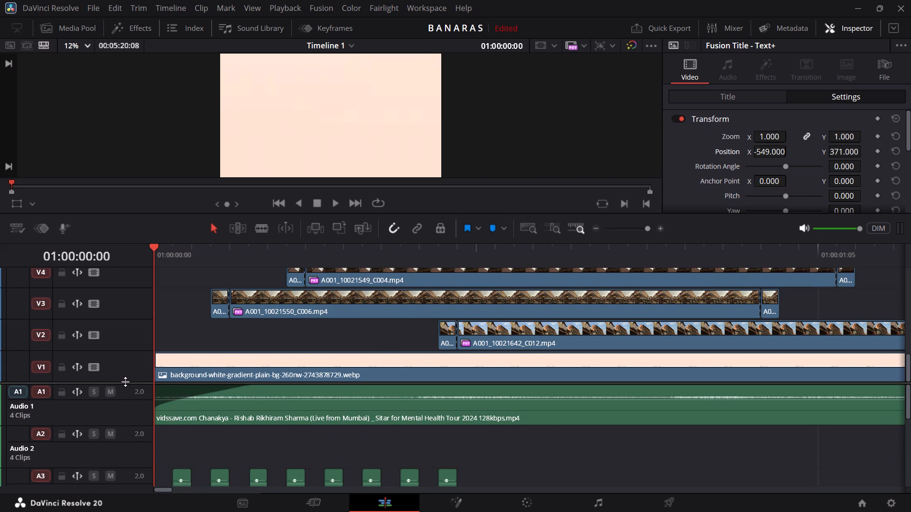
drag(125, 382, 127, 418)
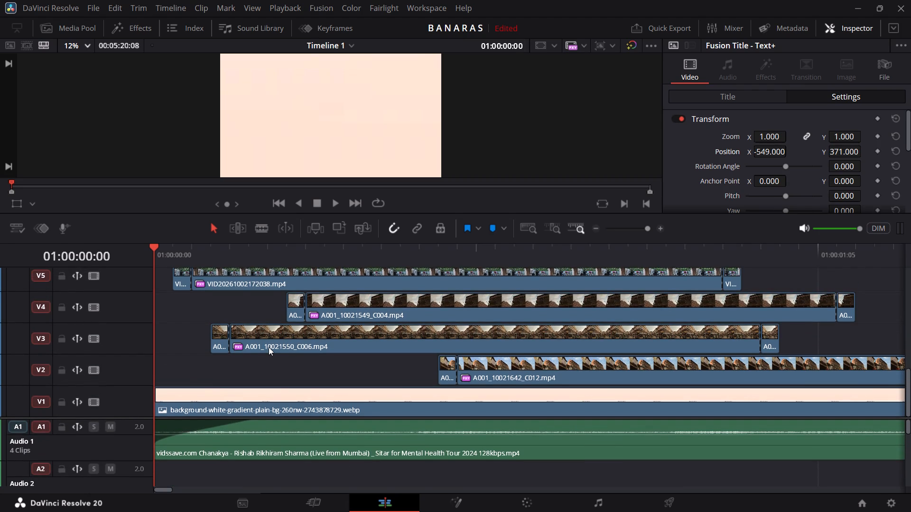
Examine the stacked clips on the lower video tracks V1 to V7 from the start to about 01:00:03:15.
scroll(269, 347, up, 1)
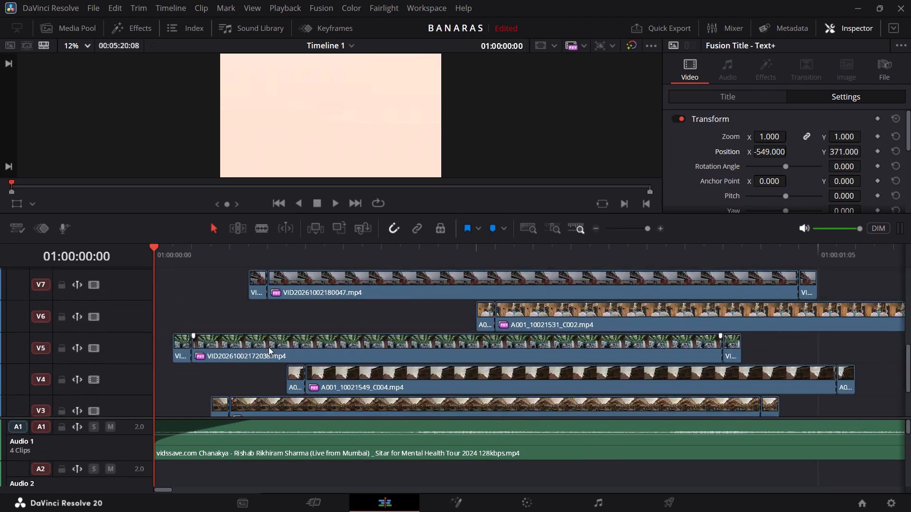
scroll(269, 347, left, 3)
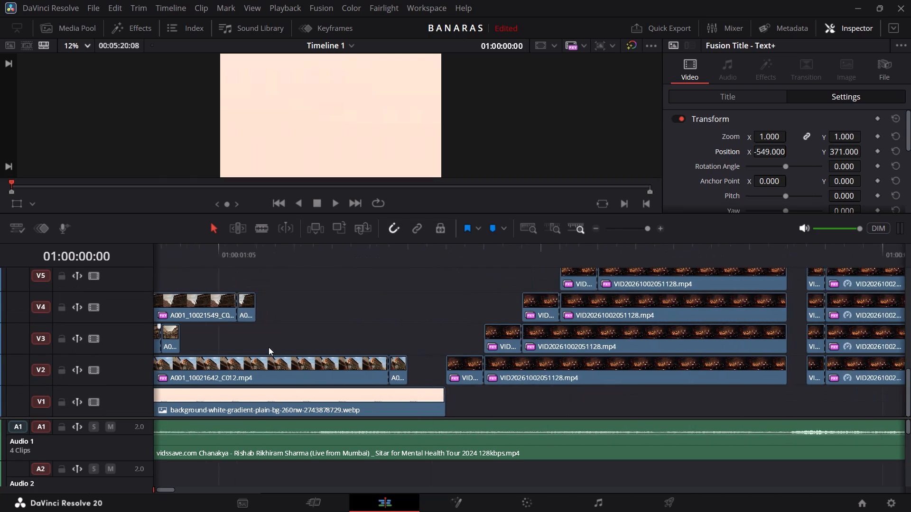
scroll(269, 347, left, 3)
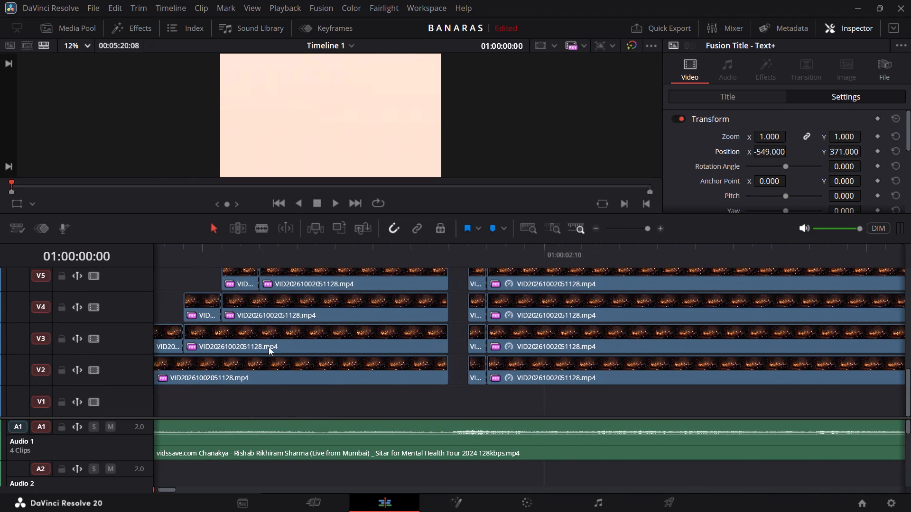
scroll(269, 347, left, 3)
scroll(269, 347, right, 1)
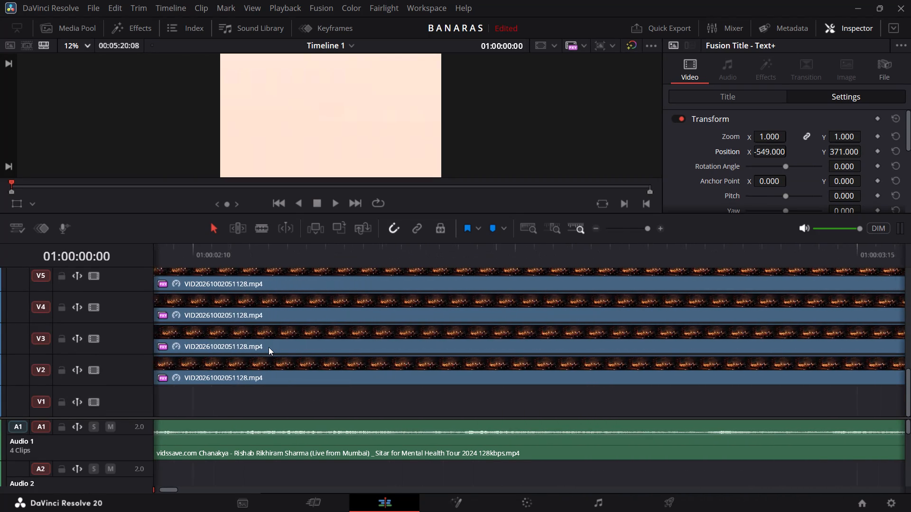
scroll(269, 347, right, 2)
Examine the staggered grid clips at the timeline's start across video tracks V2 to V10.
scroll(269, 347, up, 2)
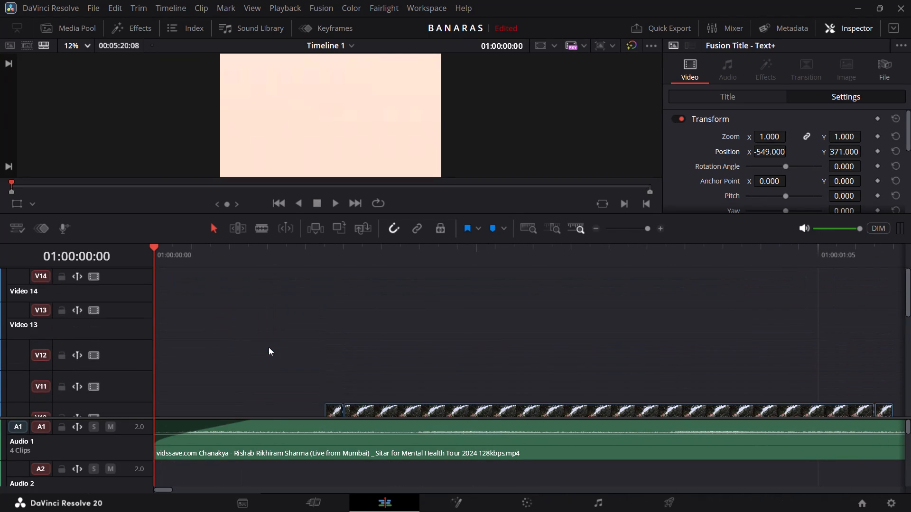
scroll(269, 347, up, 1)
scroll(269, 347, down, 3)
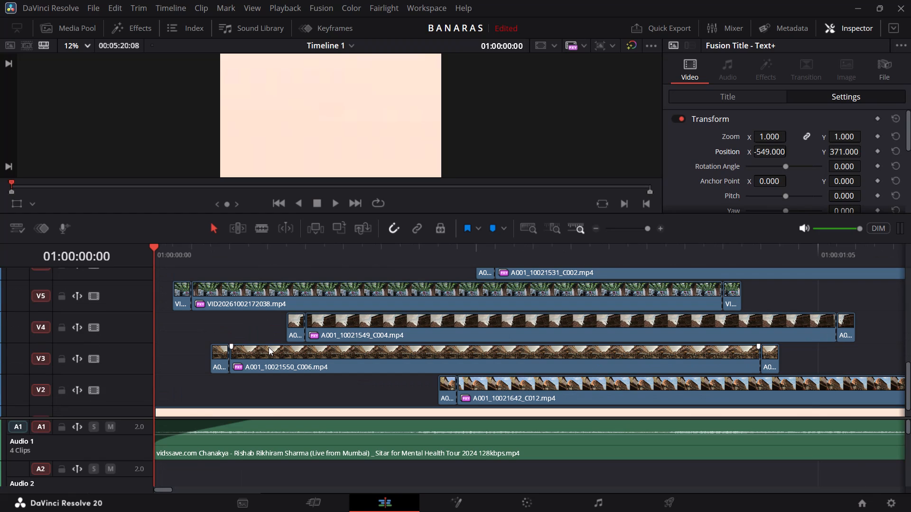
scroll(269, 347, down, 5)
scroll(269, 347, right, 1)
scroll(269, 347, up, 2)
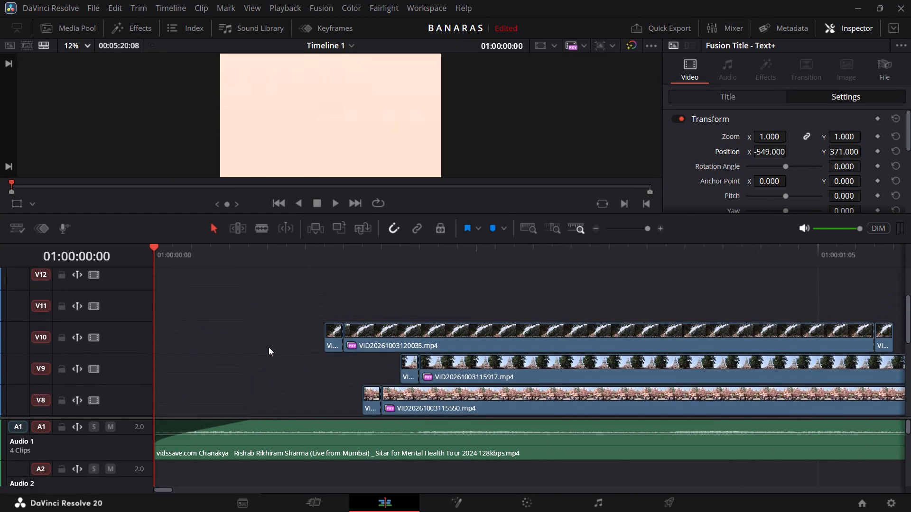
scroll(269, 347, up, 3)
Examine the Text+ titles, the repeated VID20261002051128.mp4 clips and the following clips on the upper tracks up to about 01:00:05:25.
scroll(269, 347, left, 2)
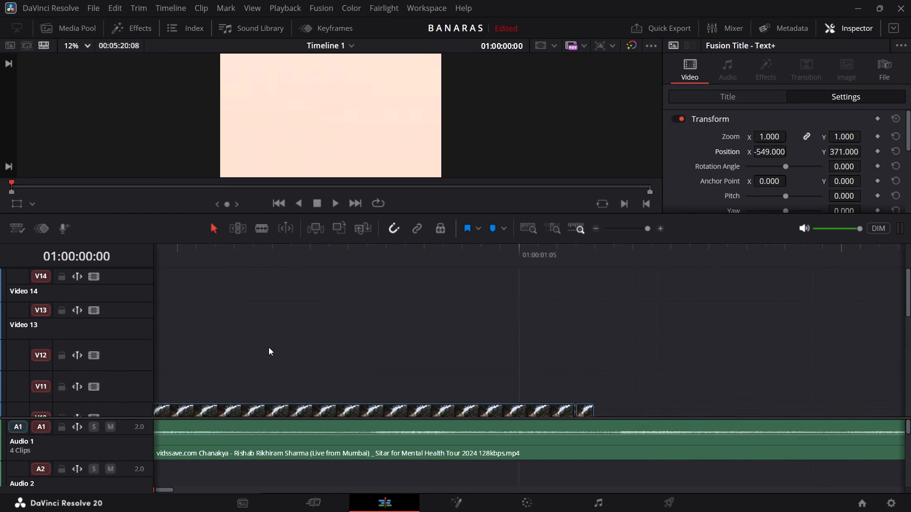
scroll(269, 347, left, 4)
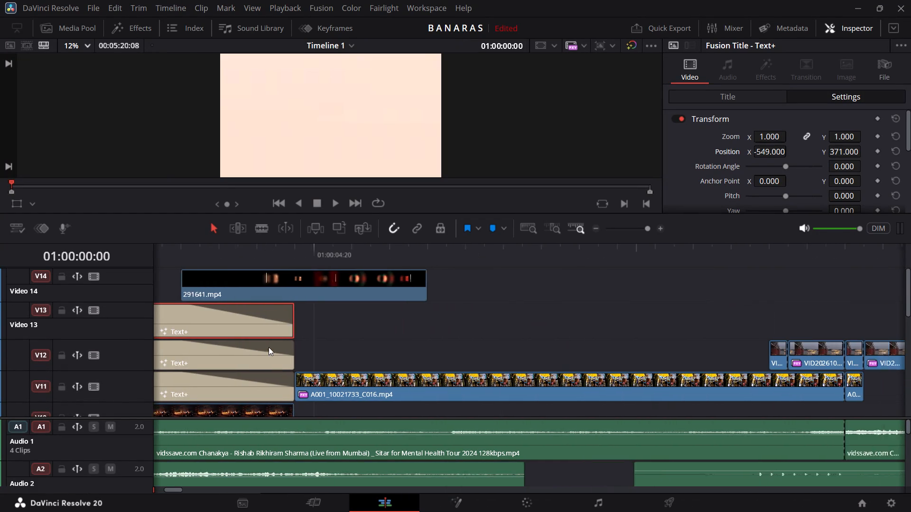
scroll(269, 347, left, 1)
scroll(269, 347, right, 7)
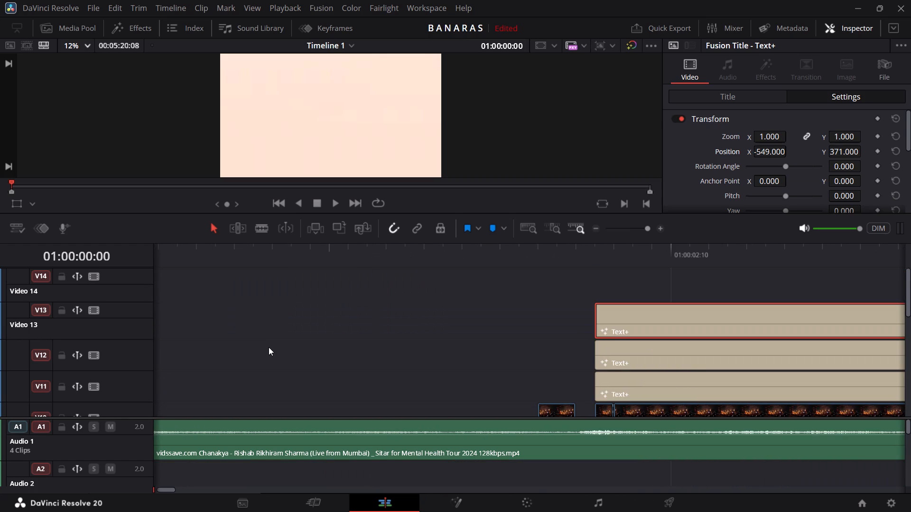
scroll(269, 347, down, 1)
scroll(269, 347, left, 5)
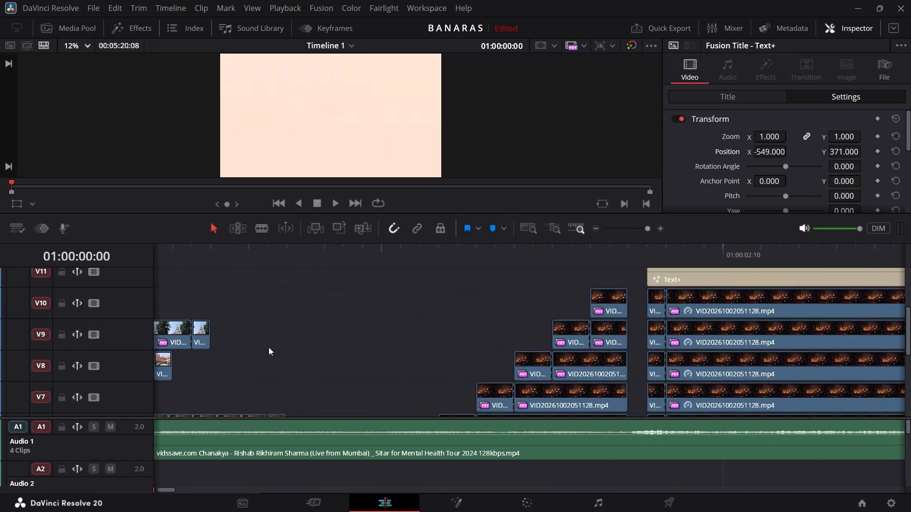
scroll(269, 347, left, 1)
scroll(269, 347, up, 2)
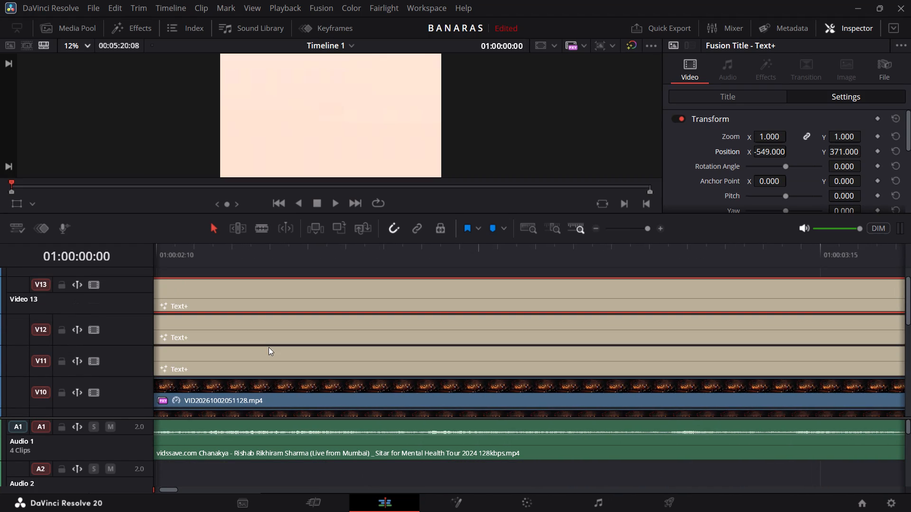
scroll(269, 347, up, 1)
scroll(269, 347, right, 1)
scroll(269, 347, left, 3)
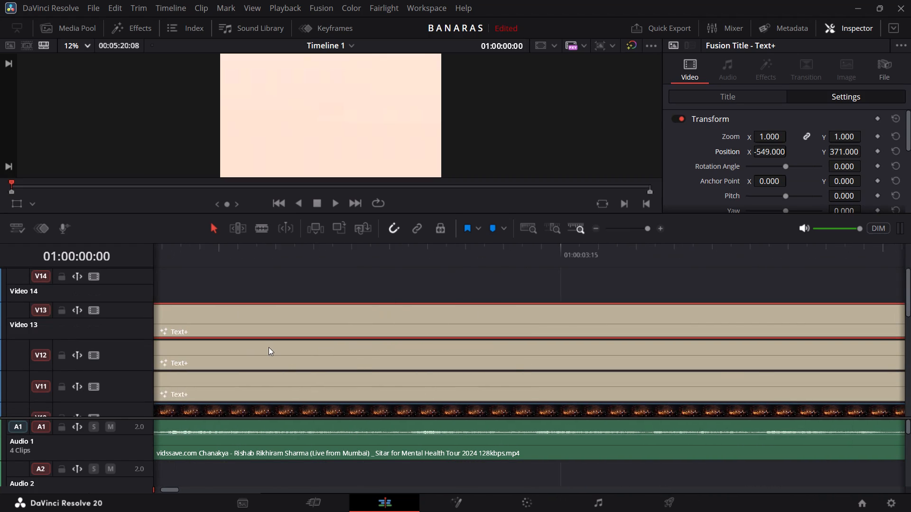
scroll(269, 347, left, 3)
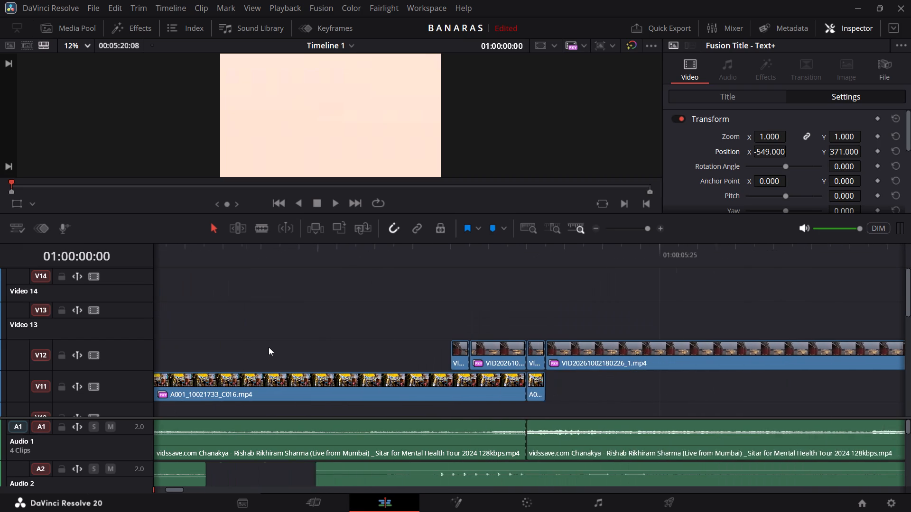
Examine the staggered clips on video tracks V11 to V13 from about 01:00:05:25 to past 01:00:09:10.
scroll(269, 347, left, 2)
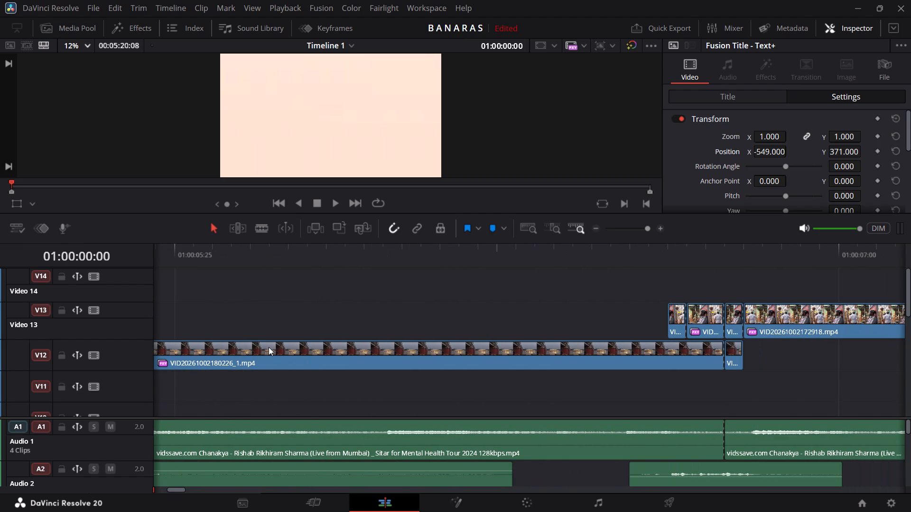
scroll(421, 283, left, 2)
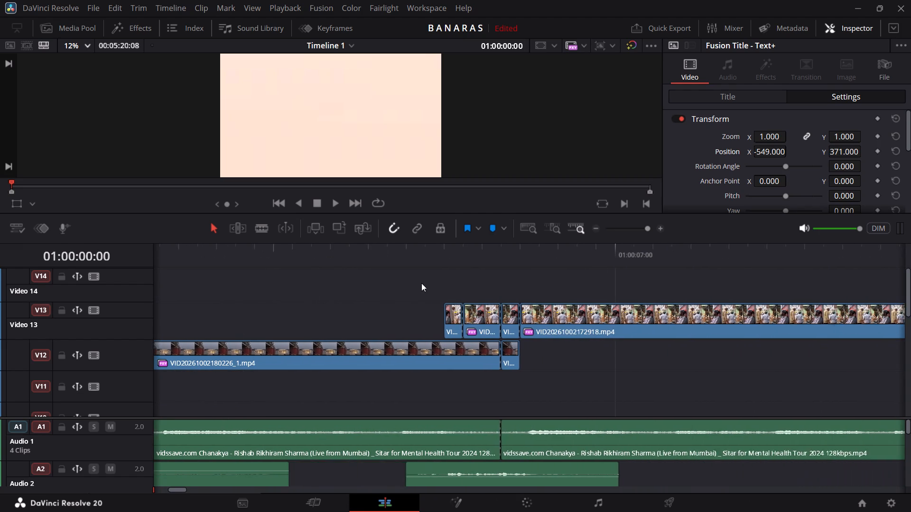
scroll(421, 283, left, 3)
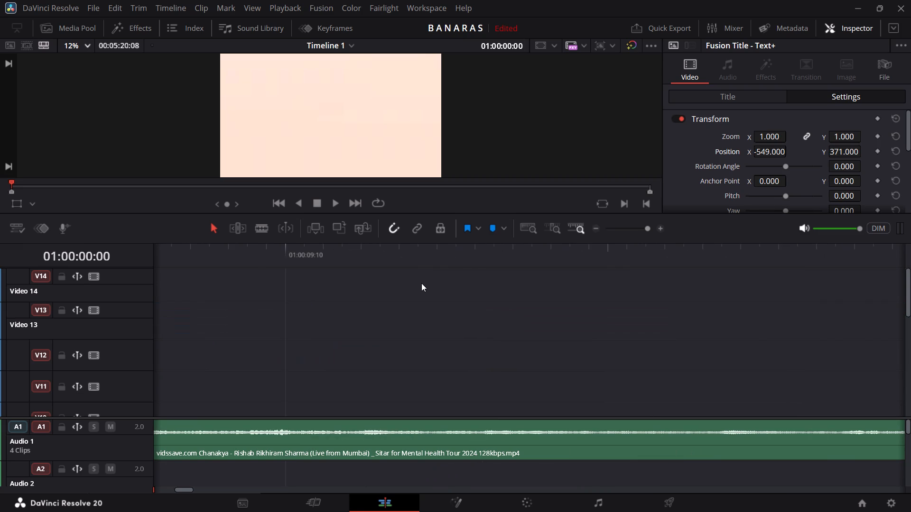
Examine the timeline's start again, from video track V11 down to the V1 background and the audio tracks A1 to A4.
scroll(421, 283, right, 13)
scroll(421, 283, down, 1)
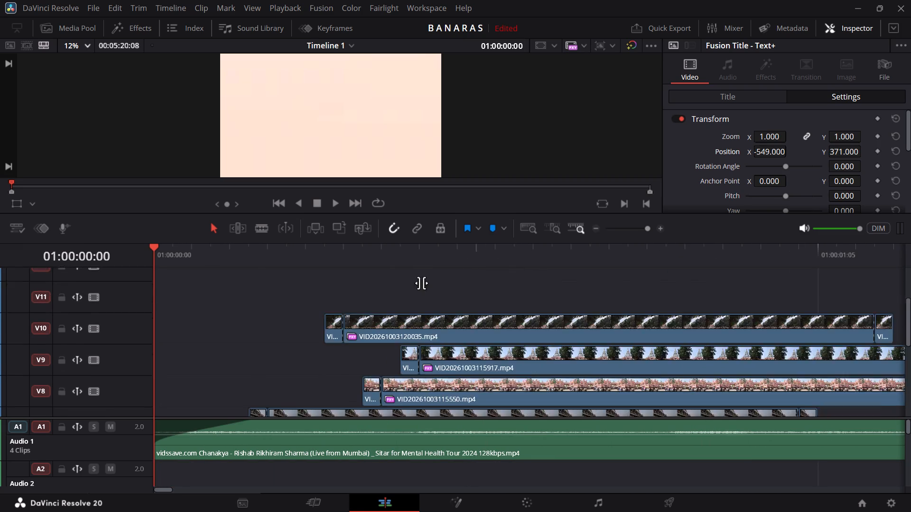
scroll(421, 283, down, 2)
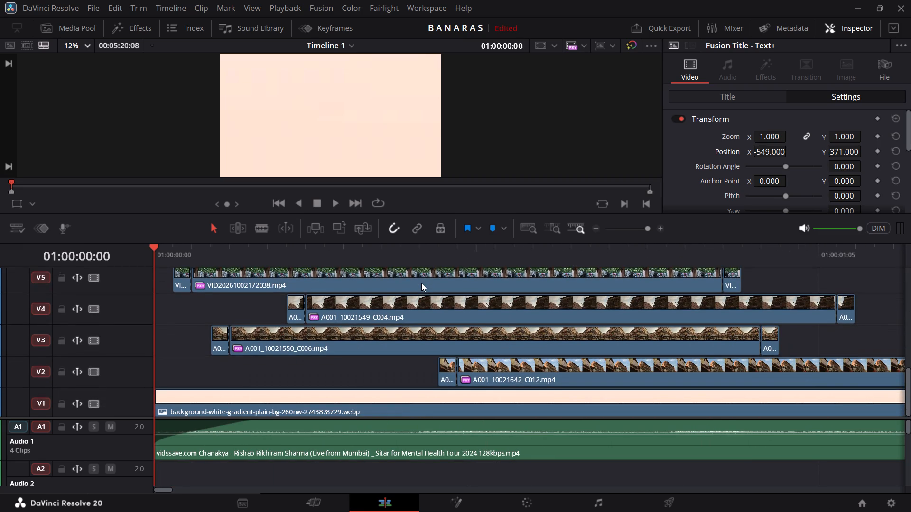
scroll(353, 444, down, 1)
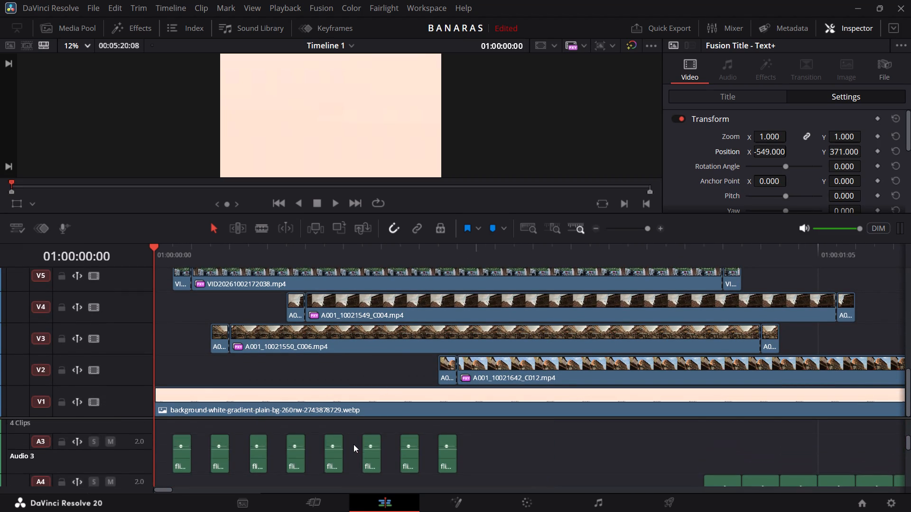
scroll(353, 444, down, 1)
scroll(353, 444, up, 1)
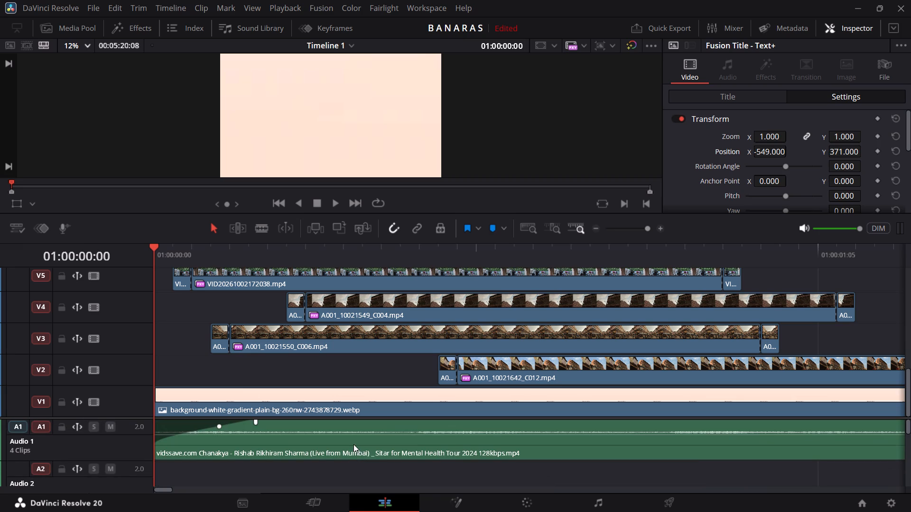
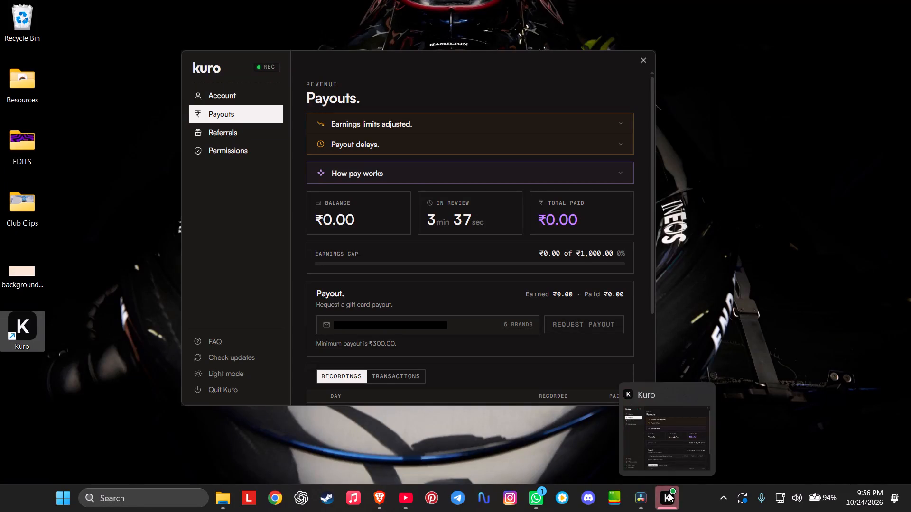
Switch back to the BANARAS project in DaVinci Resolve and examine the V1 to V5 clips around 01:00:01:05.
right_click(669, 494)
click(651, 454)
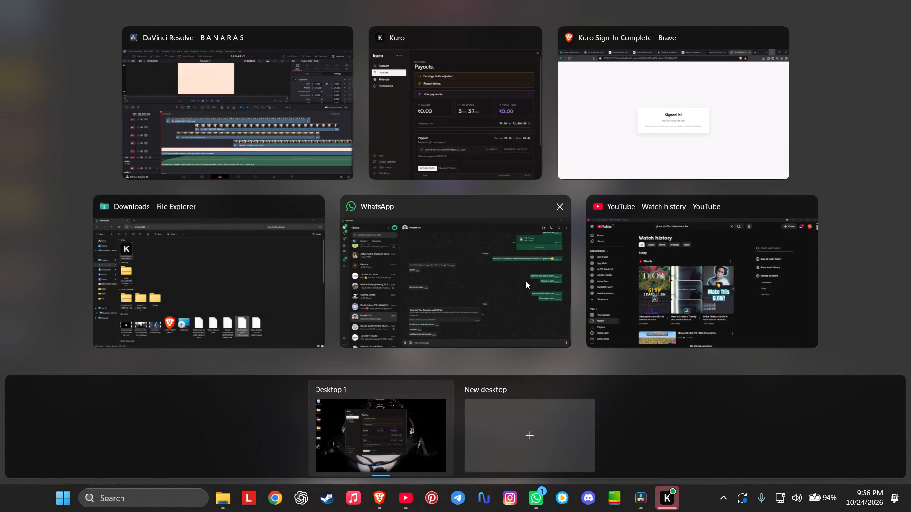
click(279, 130)
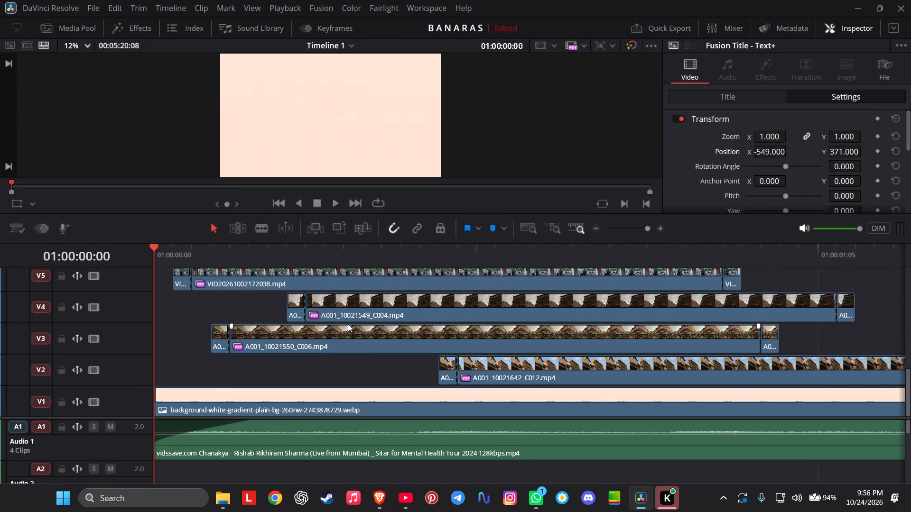
scroll(348, 324, left, 1)
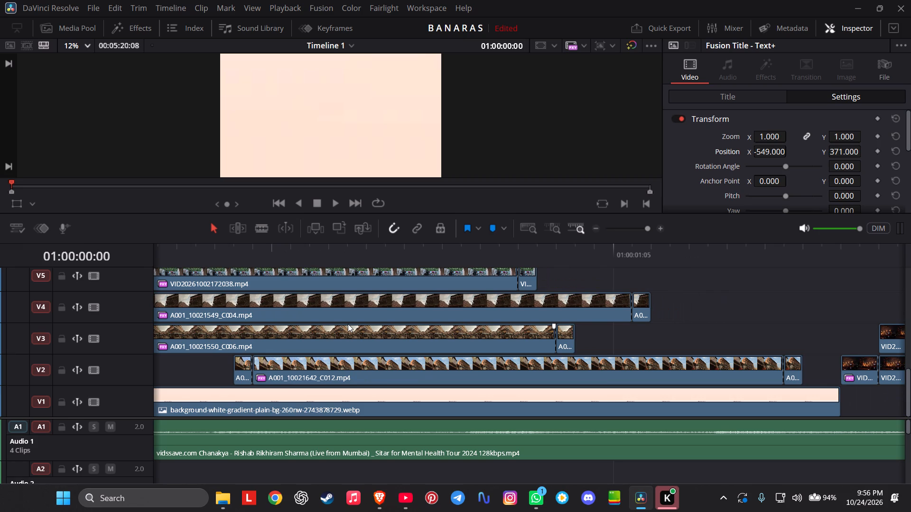
Examine the opening grid clips across video tracks V1 to V11 and their ends on the lower tracks past 01:00:01:05.
scroll(348, 324, right, 2)
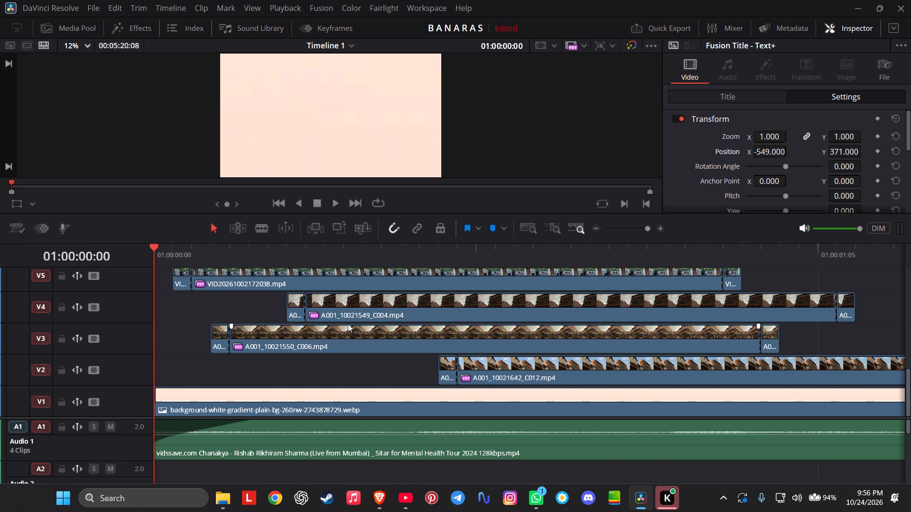
scroll(183, 294, down, 1)
scroll(183, 294, up, 1)
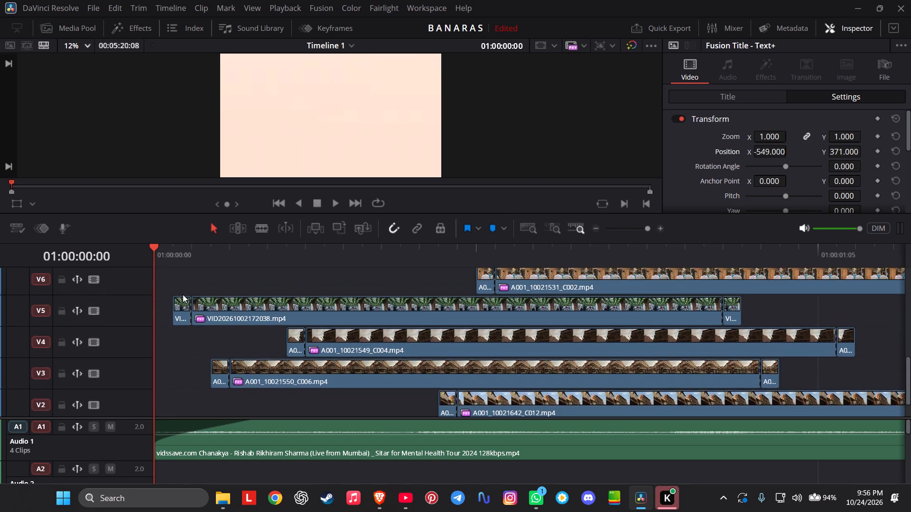
scroll(183, 294, up, 1)
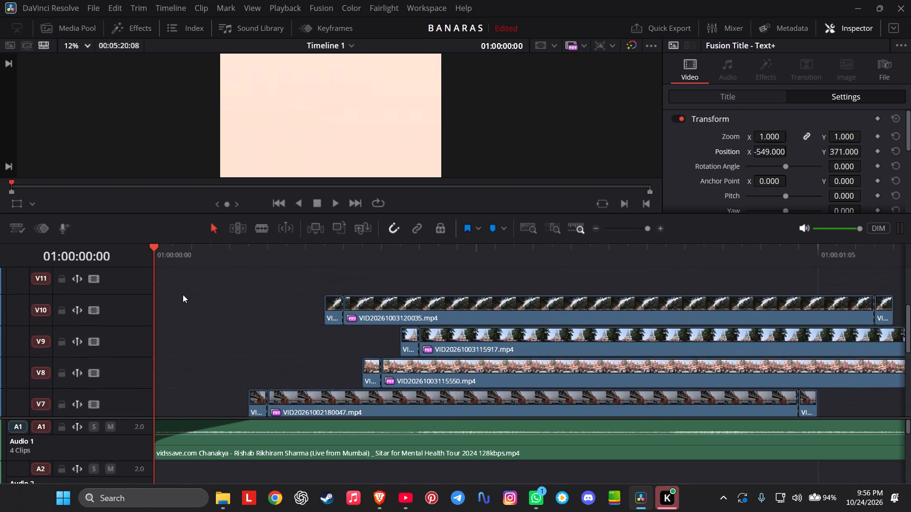
scroll(183, 294, up, 1)
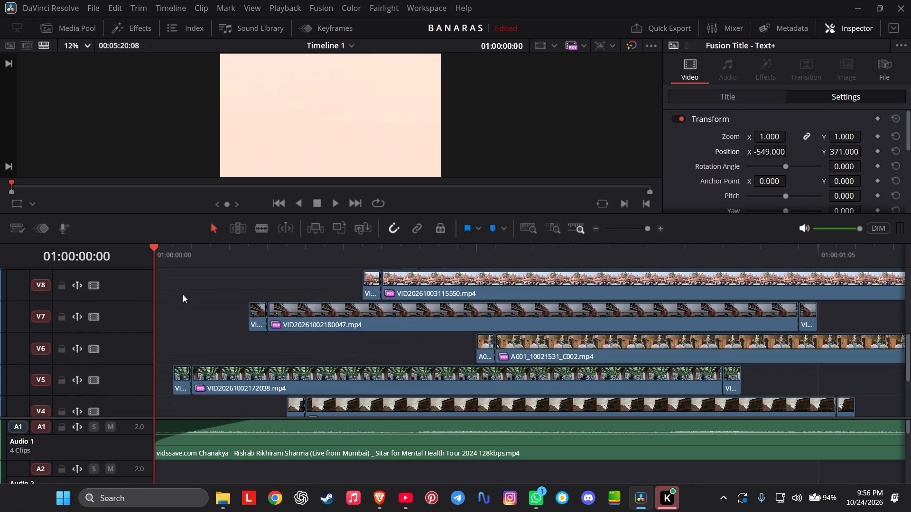
scroll(183, 294, down, 1)
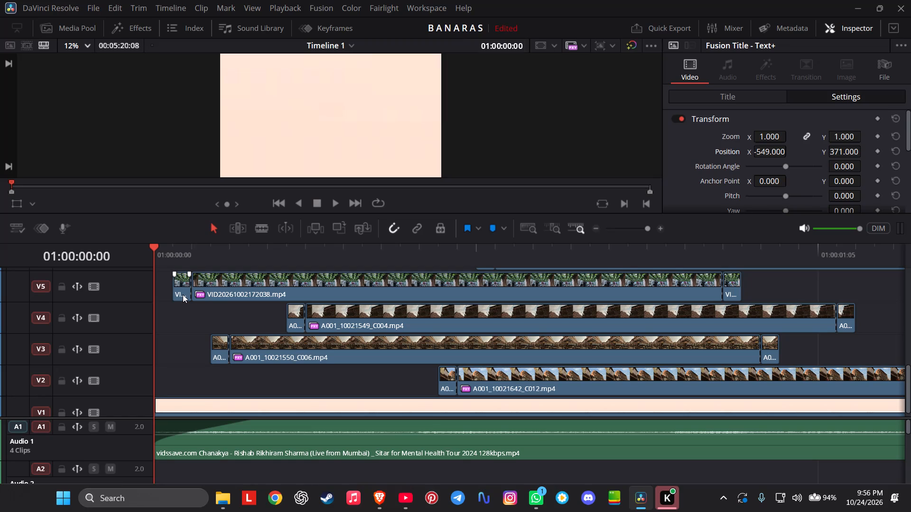
scroll(183, 294, left, 1)
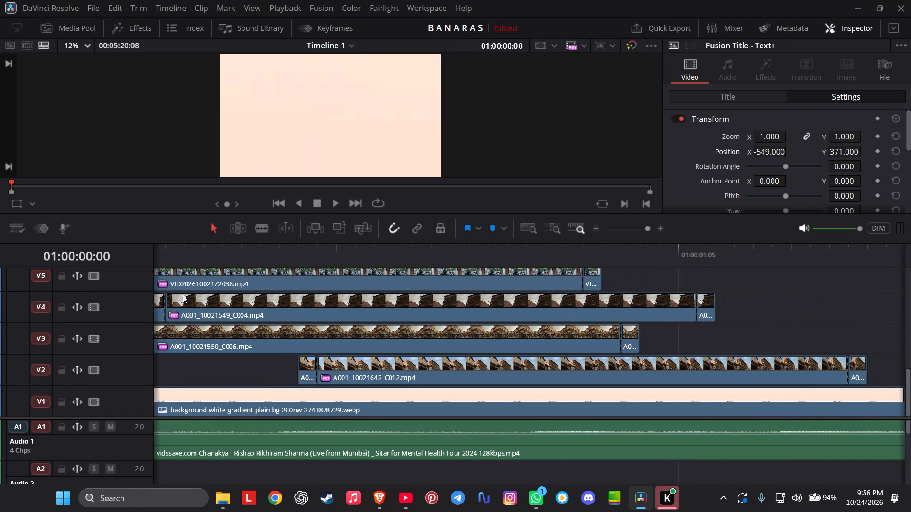
scroll(183, 294, left, 1)
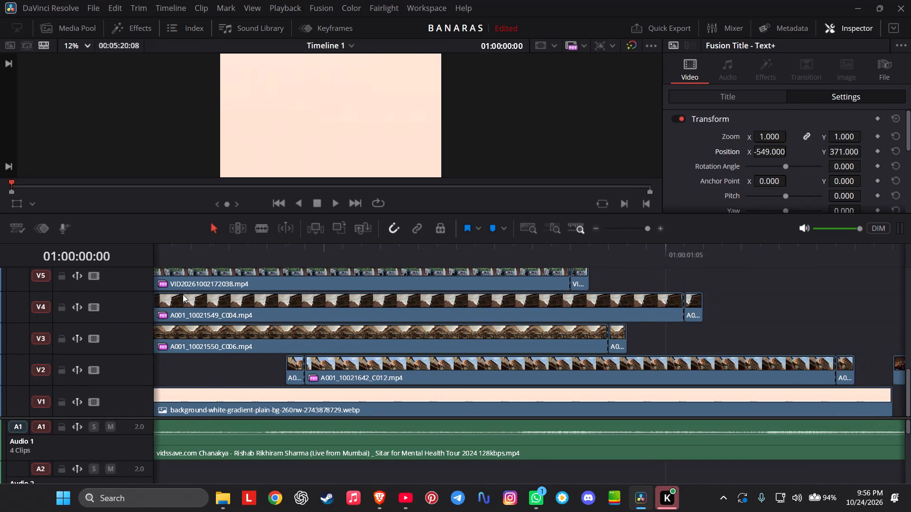
scroll(183, 294, left, 1)
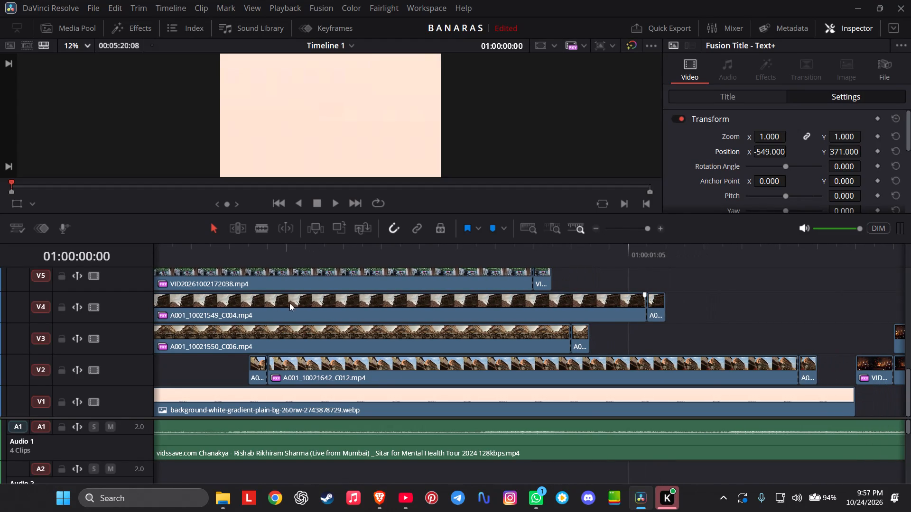
Examine the staggered clip starts at the timeline's beginning, from video track V11 down to the V1 gradient background.
scroll(293, 341, right, 4)
scroll(293, 341, up, 2)
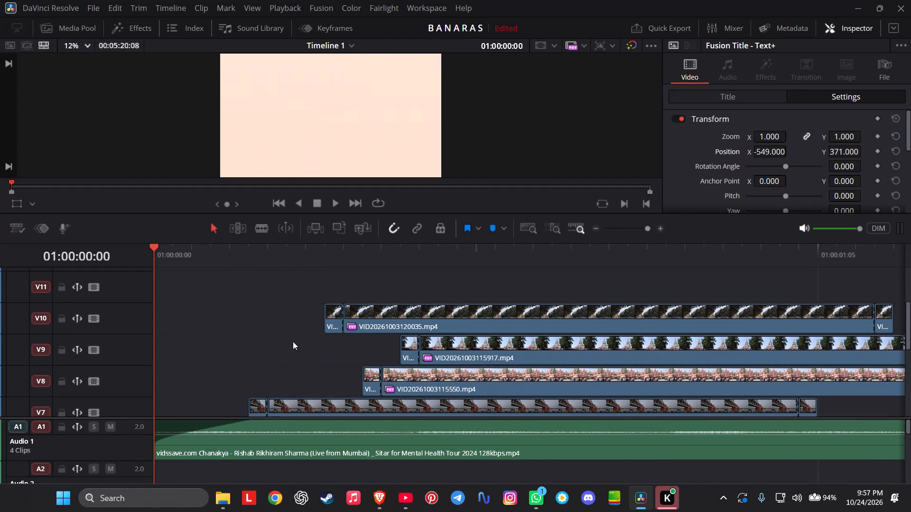
scroll(293, 341, down, 1)
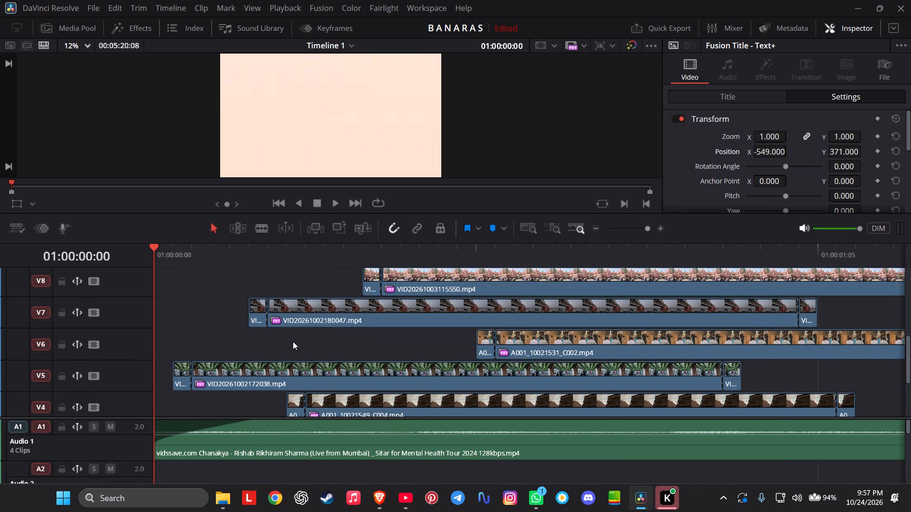
scroll(293, 341, down, 1)
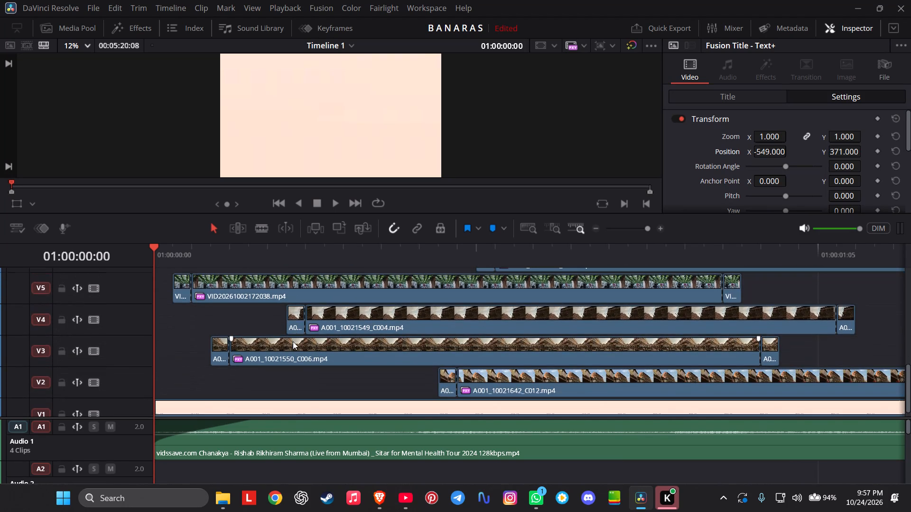
scroll(293, 341, down, 2)
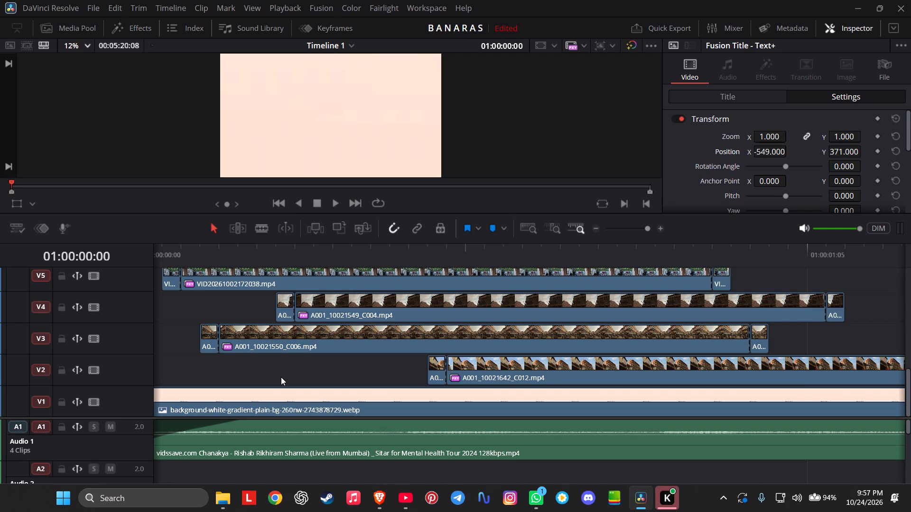
scroll(281, 377, left, 1)
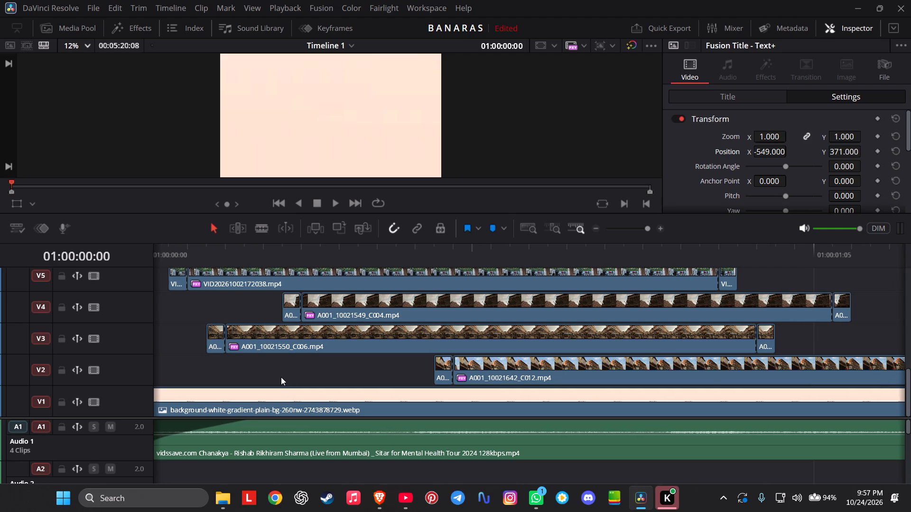
scroll(281, 377, left, 1)
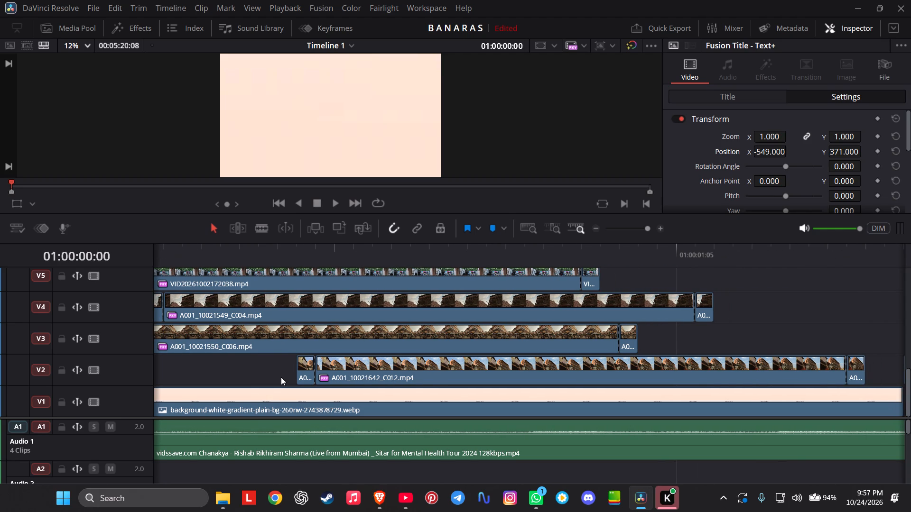
Examine the timeline's start up to video track V14, and the stepped VID20261002051128.mp4 clips on V2 to V5 around 01:00:02:10.
scroll(281, 377, right, 3)
scroll(281, 377, up, 1)
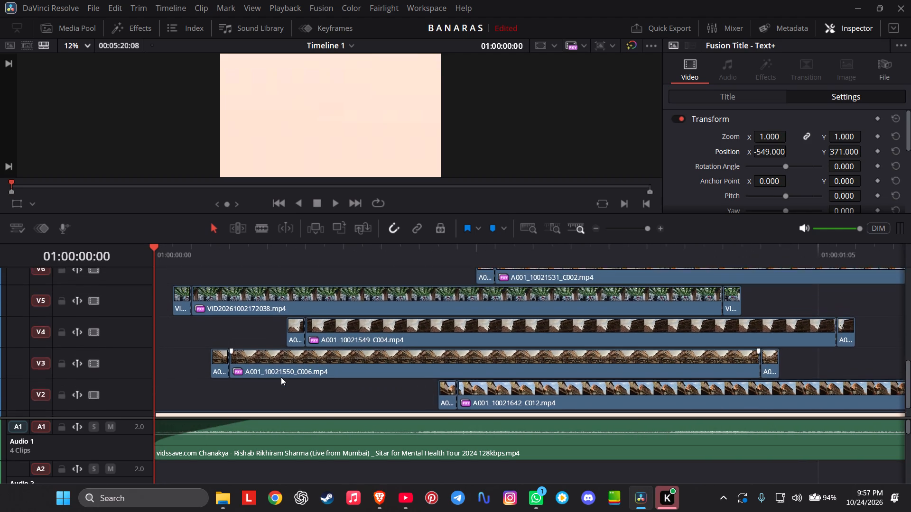
scroll(281, 377, up, 2)
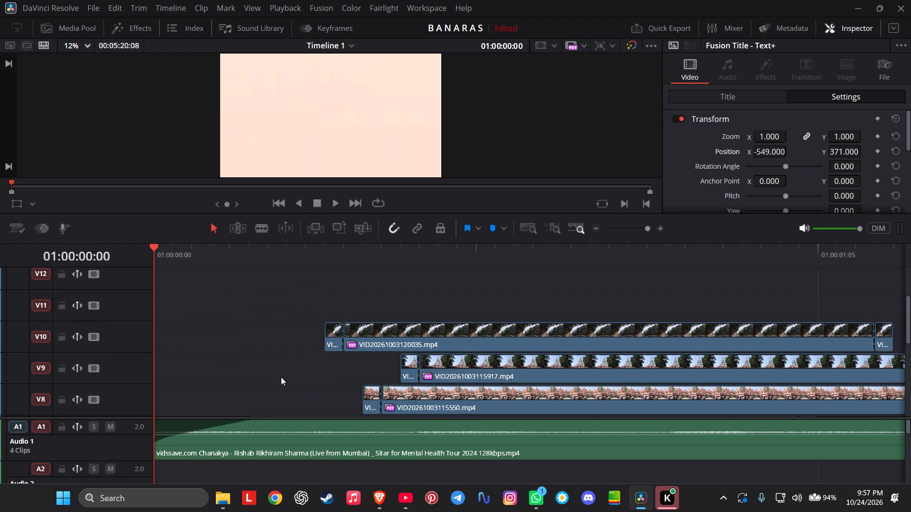
scroll(281, 377, up, 1)
scroll(281, 377, down, 1)
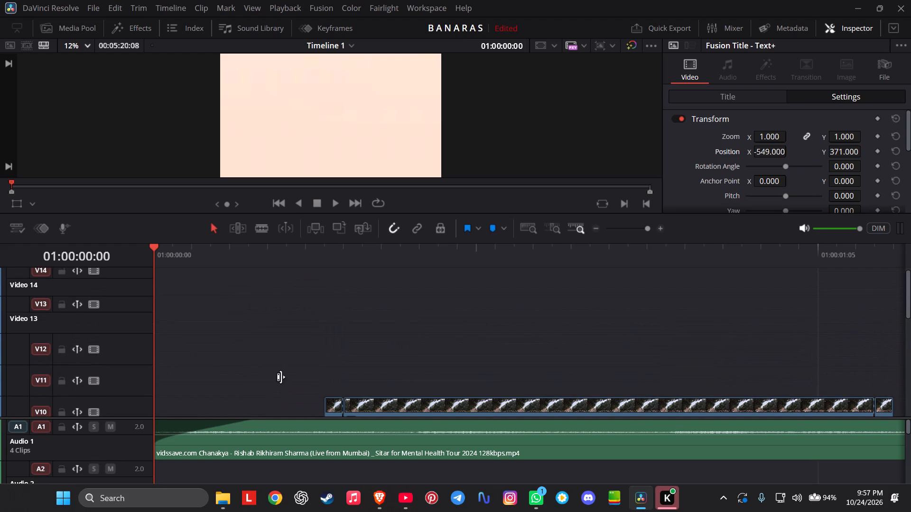
scroll(281, 377, down, 1)
scroll(281, 377, left, 2)
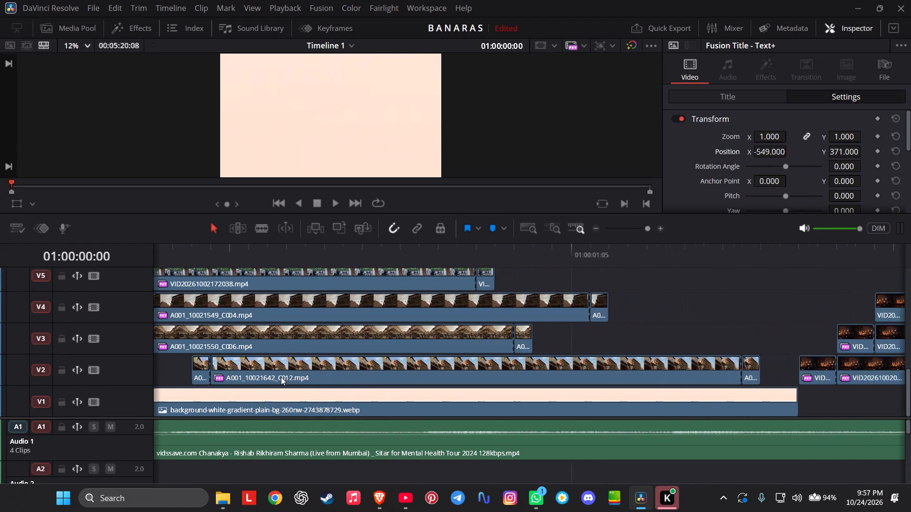
scroll(281, 377, left, 2)
scroll(281, 377, right, 5)
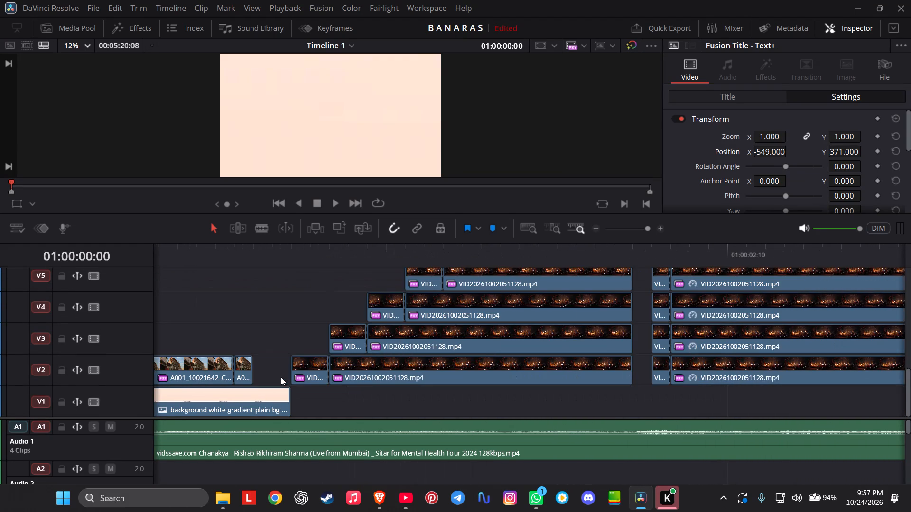
scroll(281, 377, right, 3)
Examine the staggered opening clips at the timeline's start once more, between video tracks V12 and V3.
scroll(281, 377, up, 1)
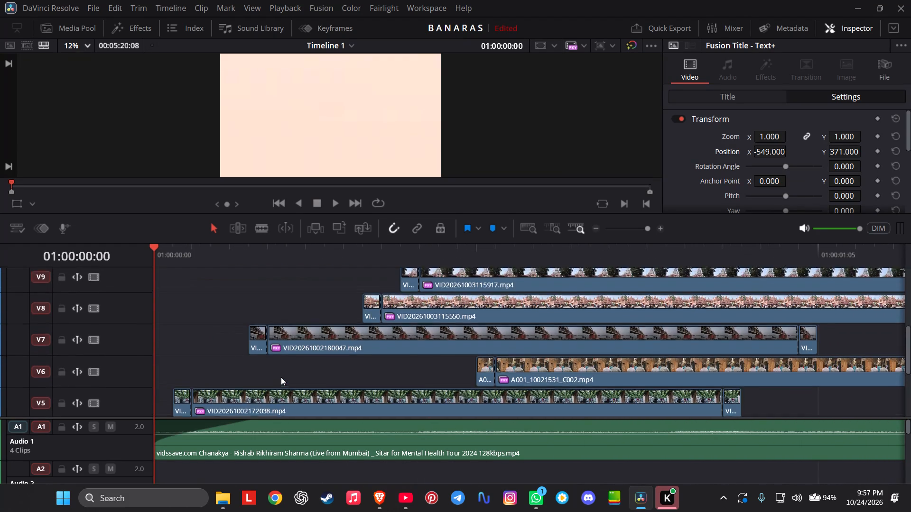
scroll(281, 377, up, 1)
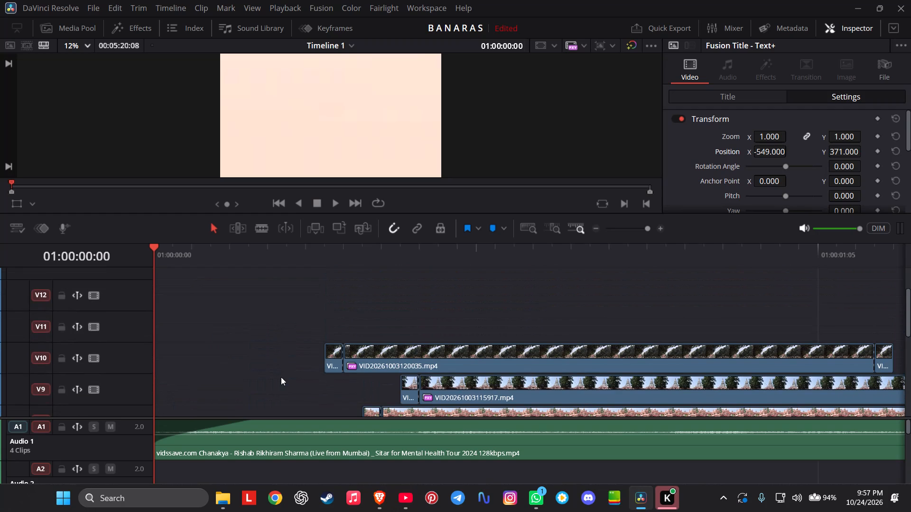
scroll(281, 377, up, 1)
scroll(281, 377, down, 1)
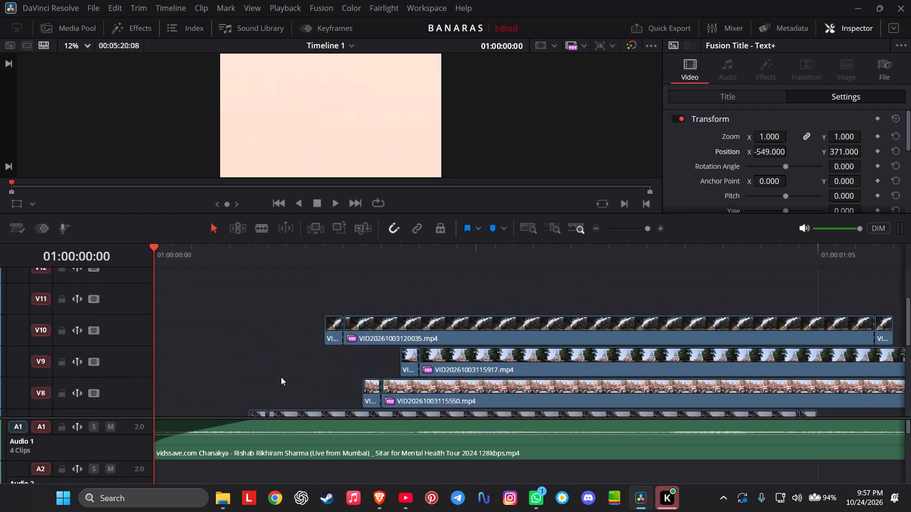
scroll(281, 377, down, 2)
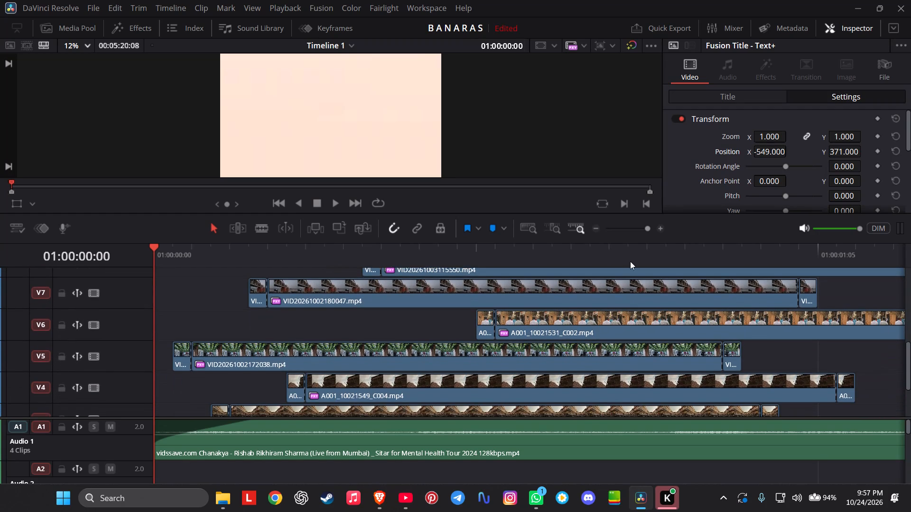
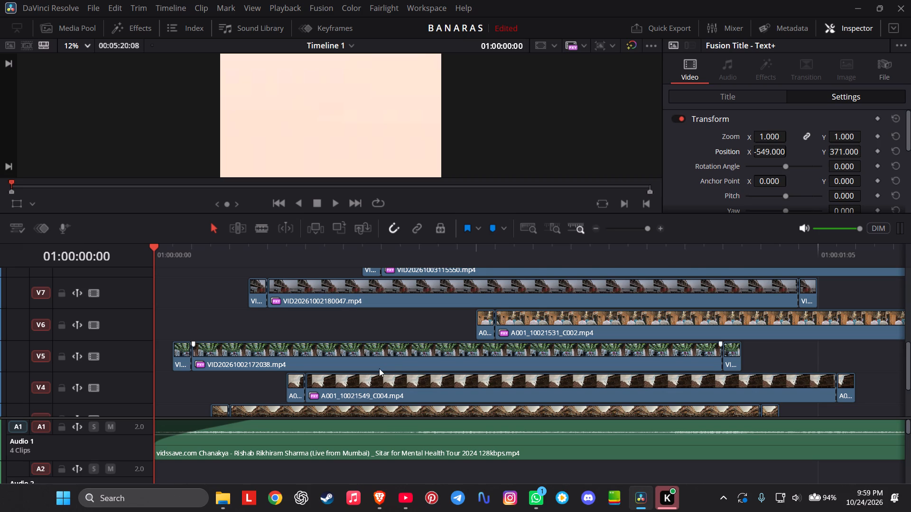
Examine the opening clips on video tracks V1 to V6 and the empty gap before A001_10021642_C012.mp4 on V2.
scroll(379, 368, down, 1)
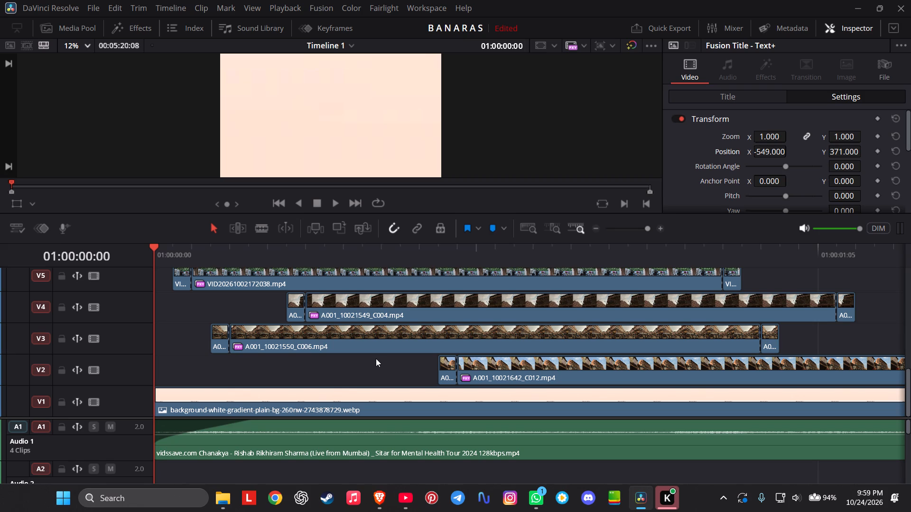
scroll(376, 358, right, 1)
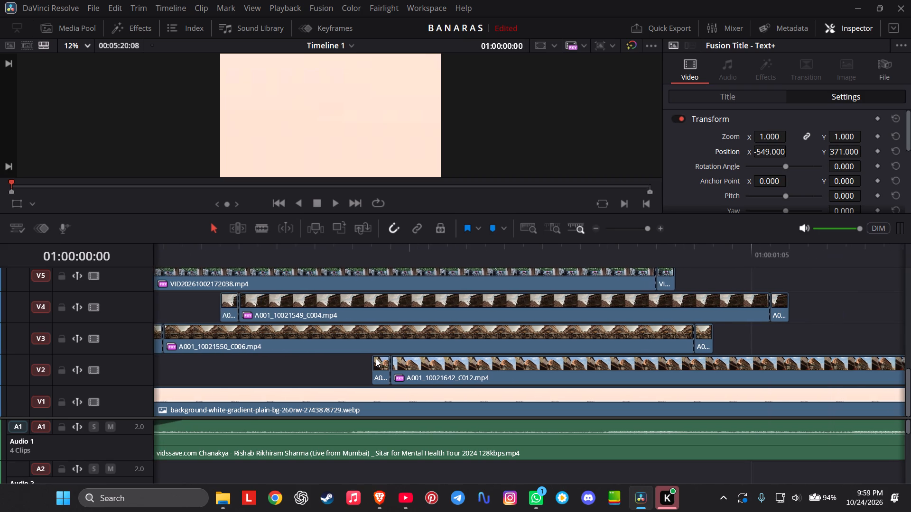
scroll(376, 358, right, 1)
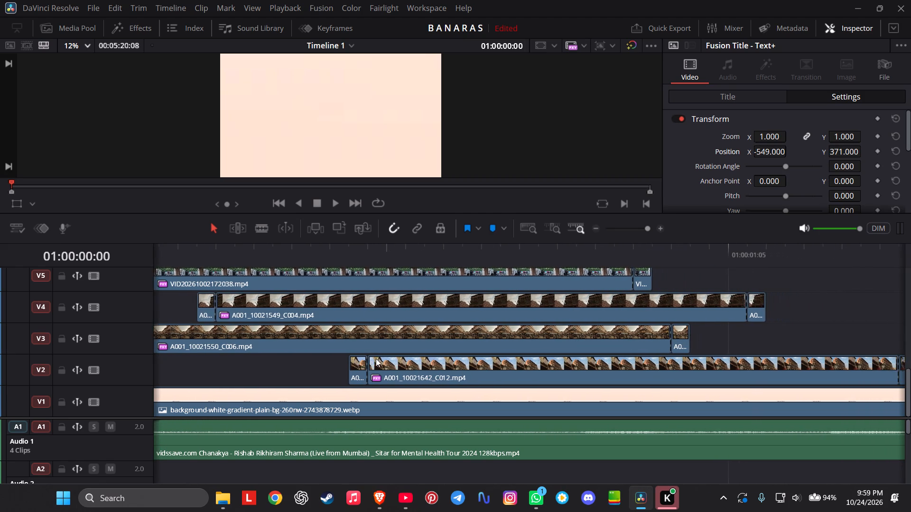
scroll(376, 358, right, 1)
scroll(376, 358, up, 1)
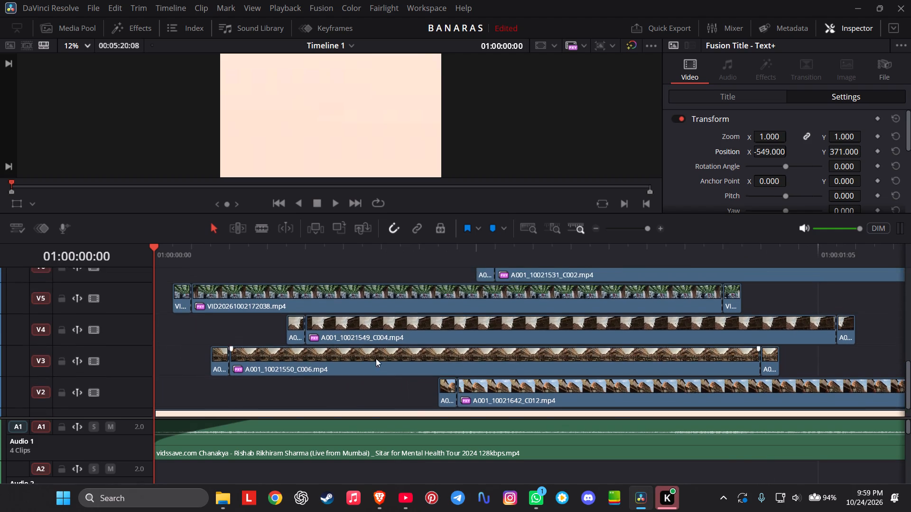
scroll(376, 358, up, 1)
scroll(376, 358, down, 1)
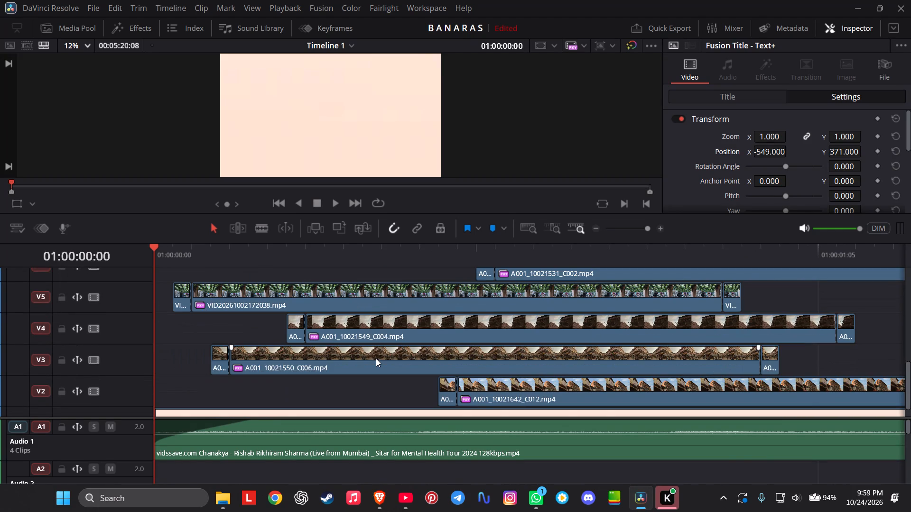
scroll(376, 358, down, 1)
scroll(376, 358, left, 1)
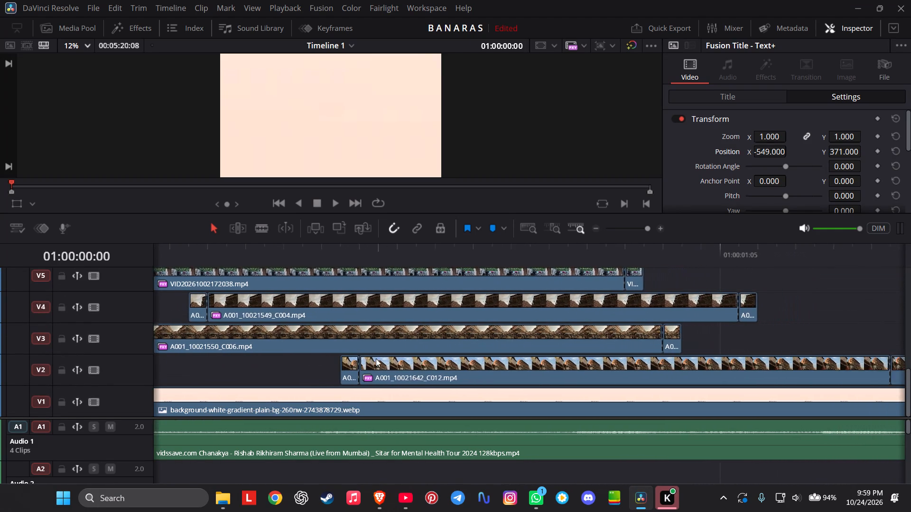
scroll(376, 358, left, 1)
scroll(376, 358, right, 1)
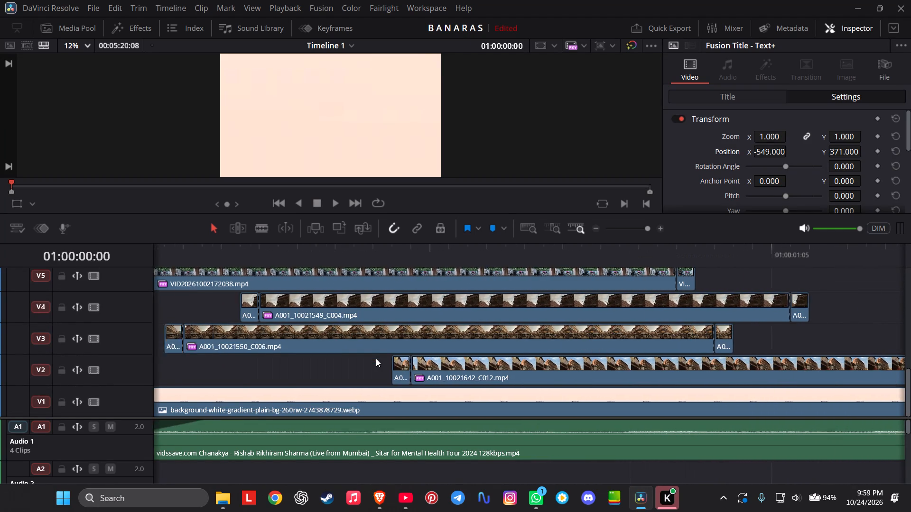
scroll(376, 358, right, 1)
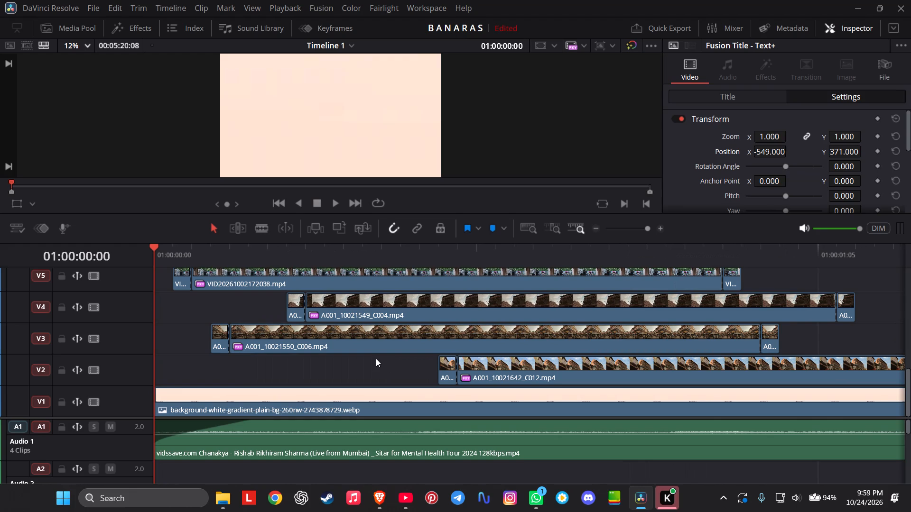
click(375, 362)
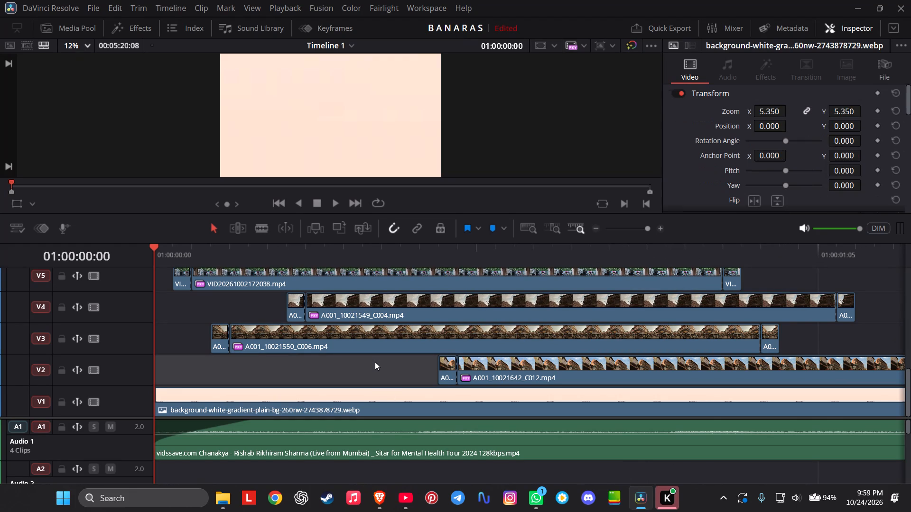
click(375, 362)
Examine the opening clips on video tracks V4 to V11 and the stacked Text+ titles on V11 to V13 around 01:00:02:10.
scroll(266, 369, up, 1)
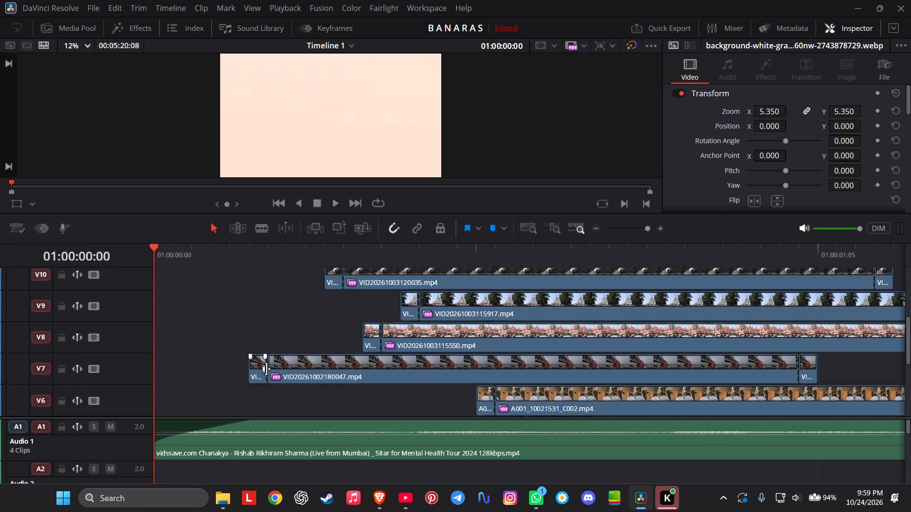
scroll(266, 369, up, 1)
scroll(266, 369, down, 1)
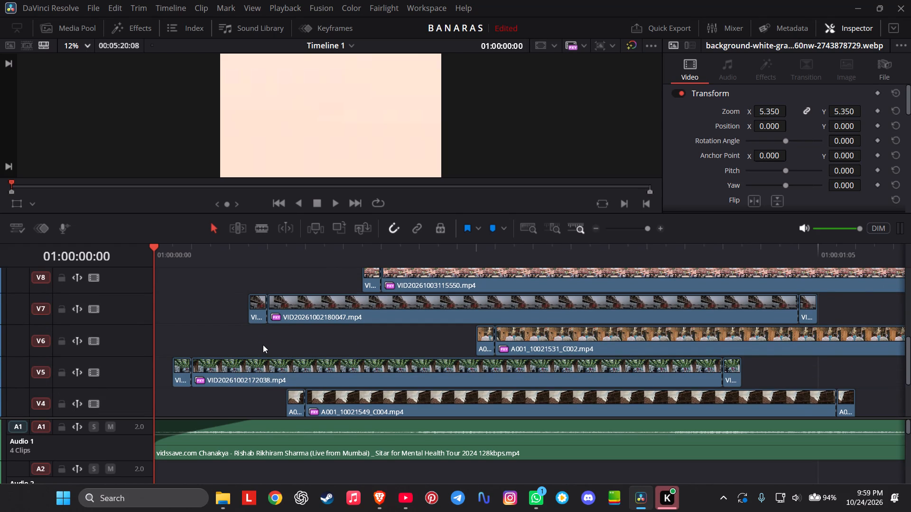
scroll(263, 345, left, 1)
scroll(263, 345, up, 1)
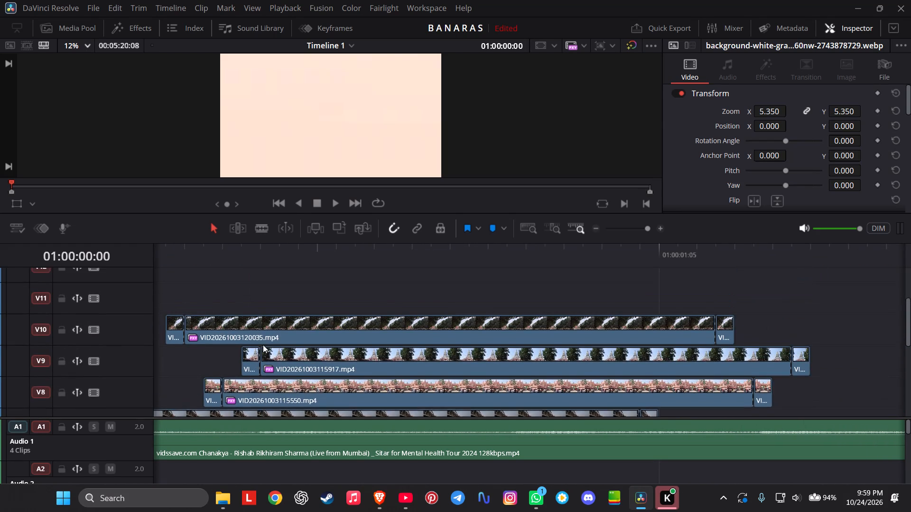
scroll(263, 345, up, 1)
scroll(263, 345, left, 3)
scroll(263, 345, up, 1)
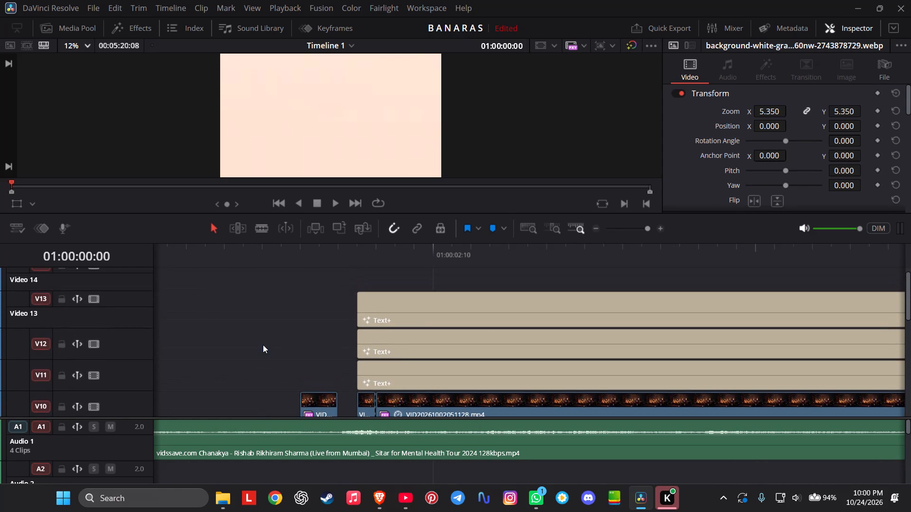
scroll(248, 346, left, 2)
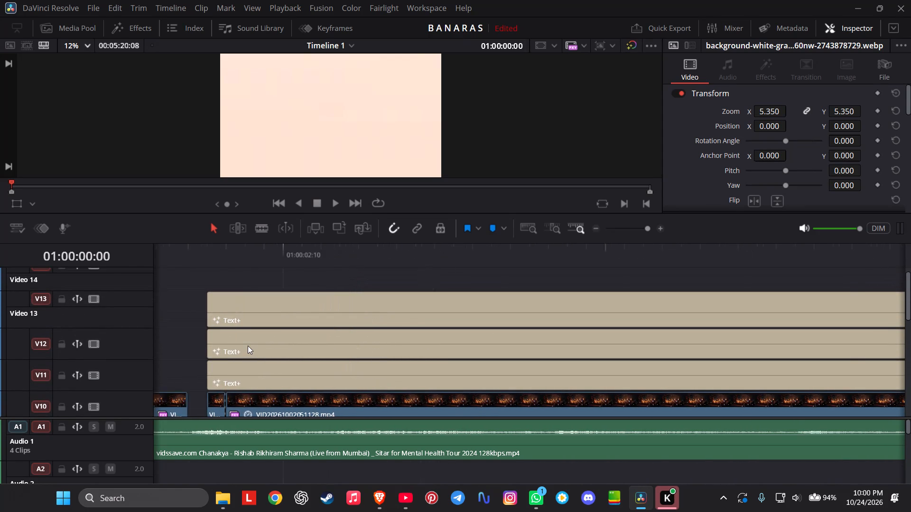
scroll(248, 346, left, 1)
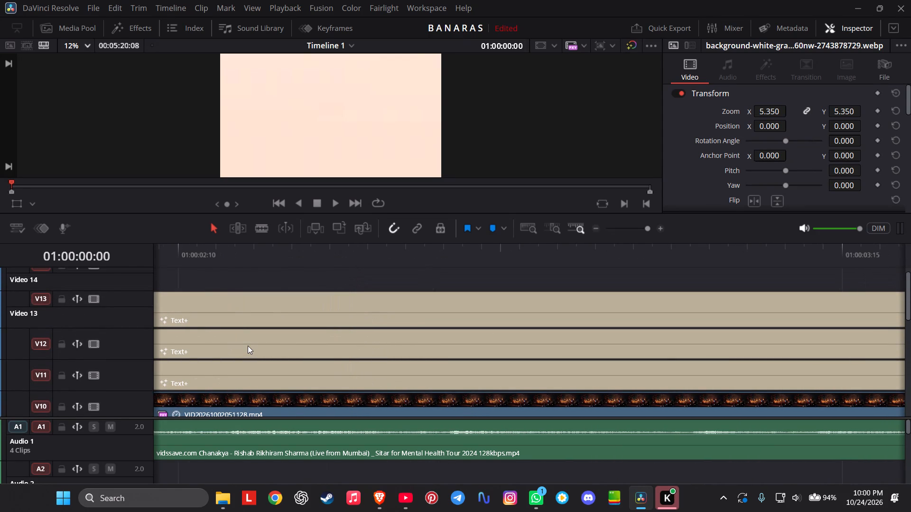
scroll(248, 346, right, 2)
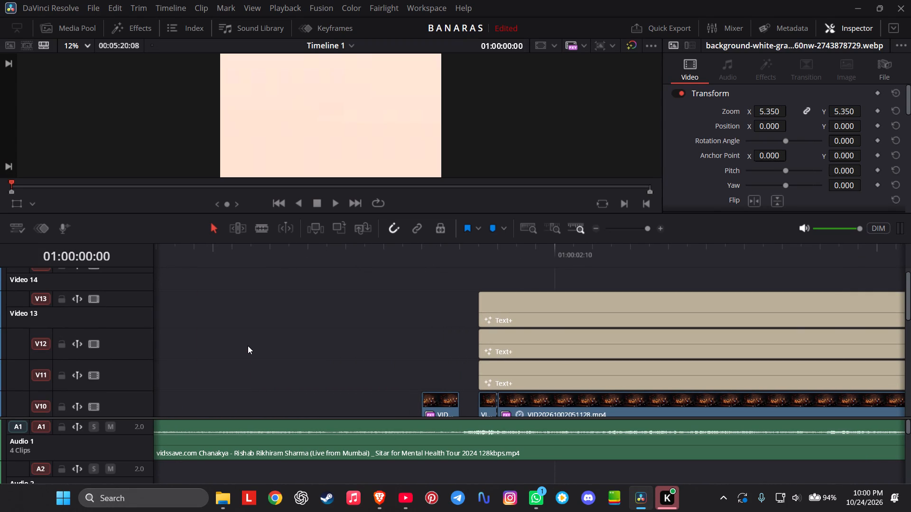
Examine the stepped VID20261002051128.mp4 clips from V10 down to V2 and recheck the staggered clips at the timeline's start.
scroll(248, 346, down, 1)
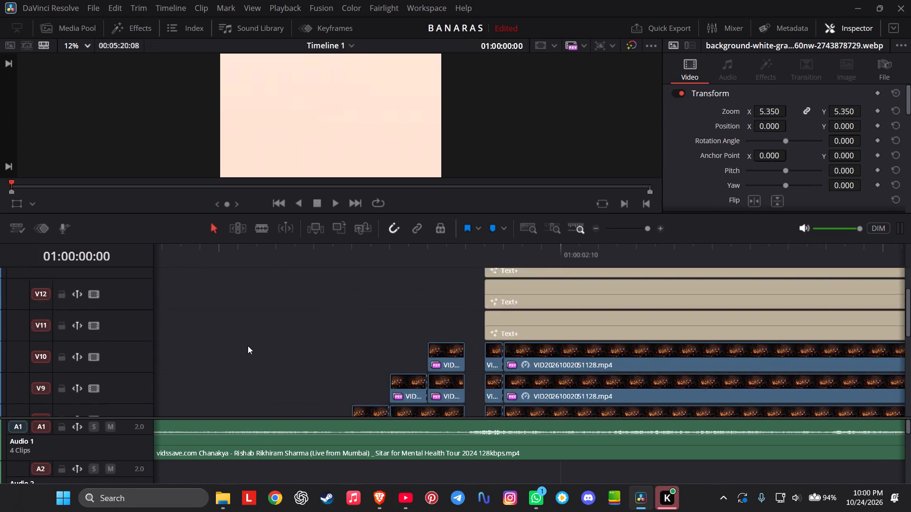
scroll(248, 346, down, 2)
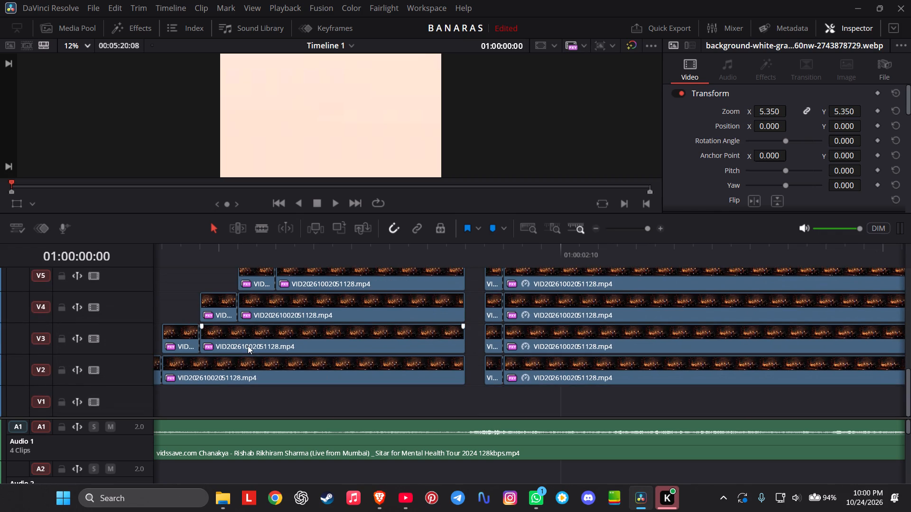
scroll(248, 346, down, 1)
scroll(248, 346, right, 4)
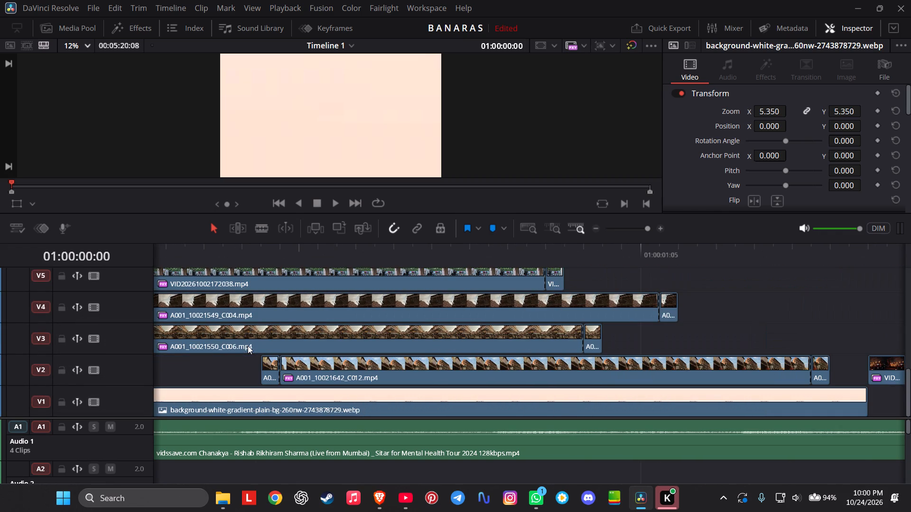
scroll(248, 346, up, 2)
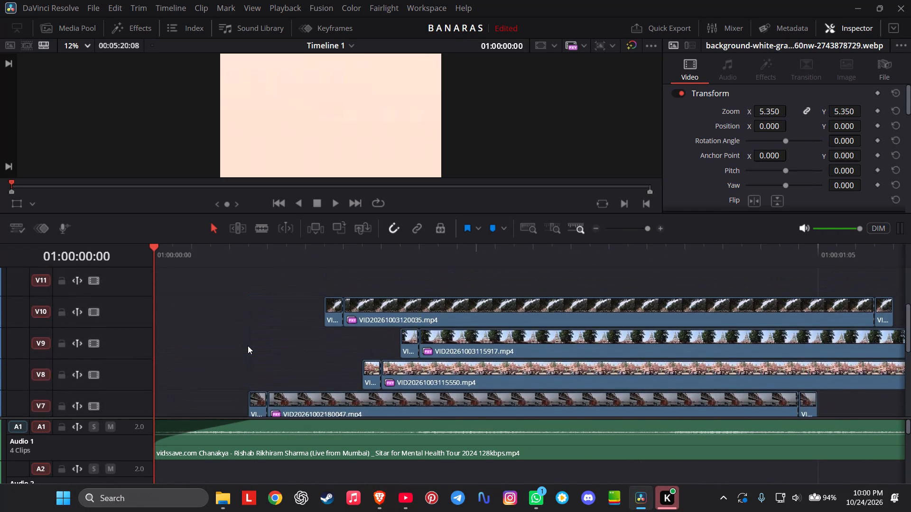
scroll(248, 346, up, 1)
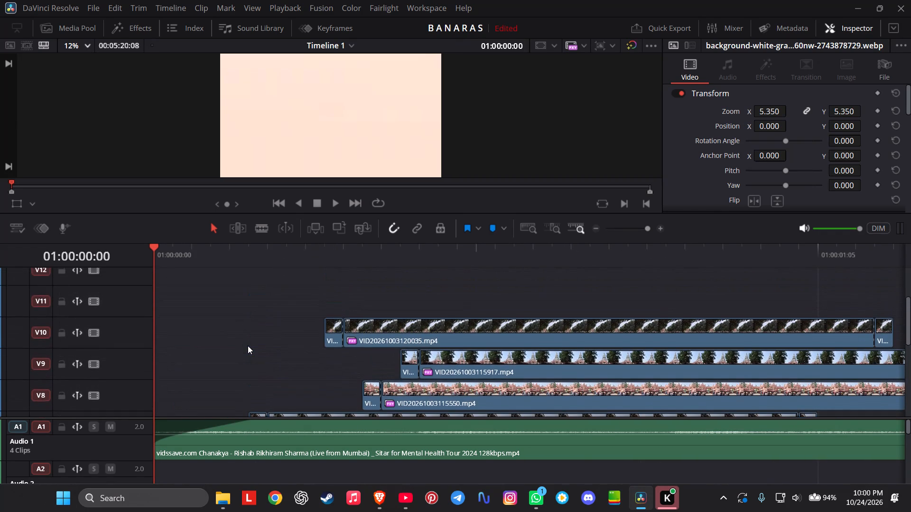
scroll(279, 382, down, 2)
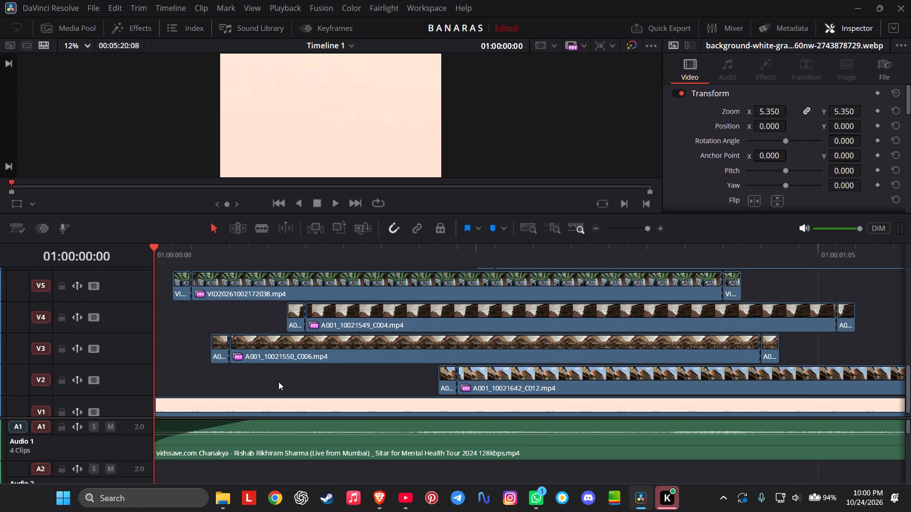
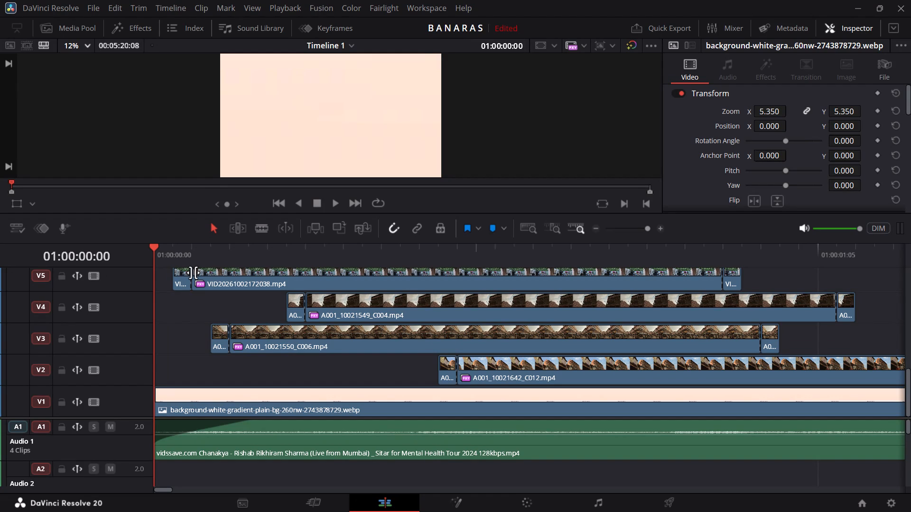
Play the opening from the start of the timeline through the clip grid and title to the river boat shot.
key(space)
key(space)
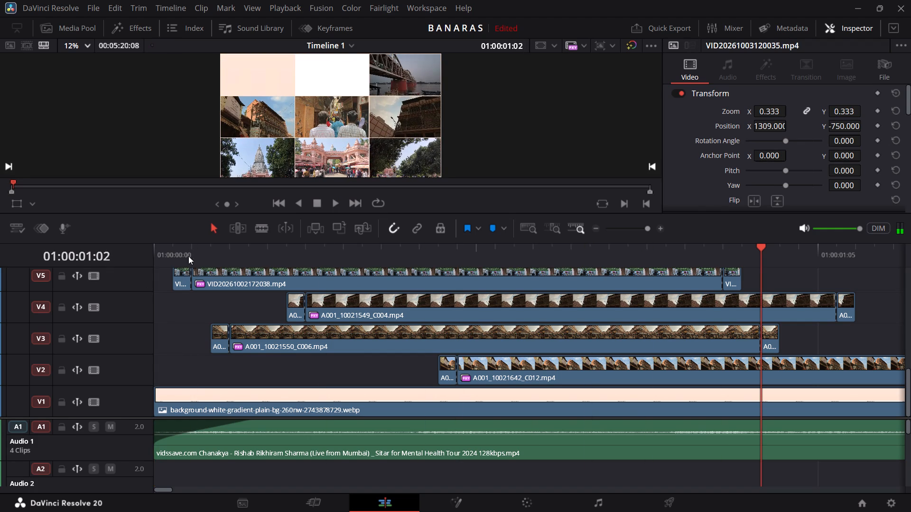
drag(183, 253, 116, 249)
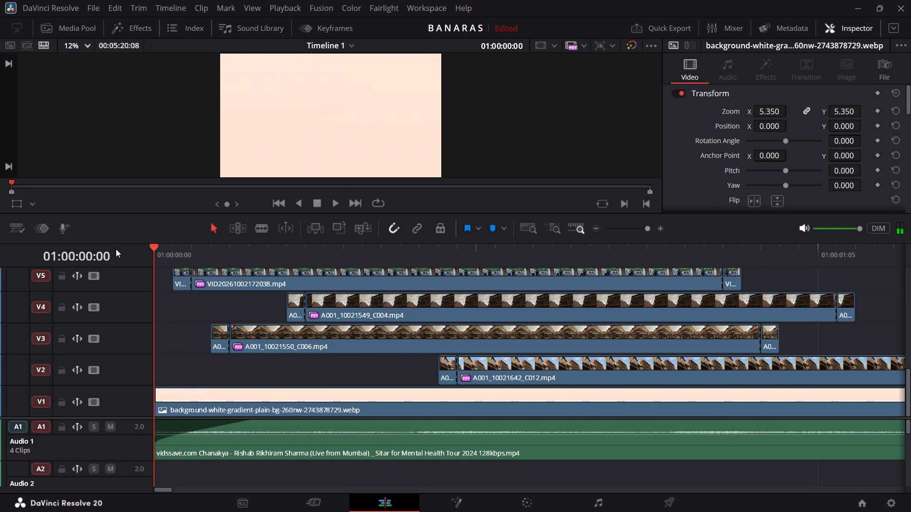
key(space)
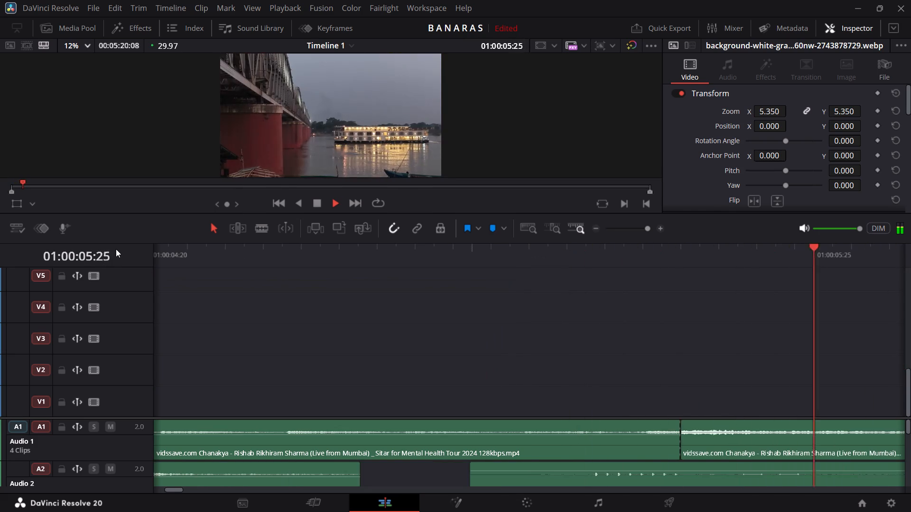
key(space)
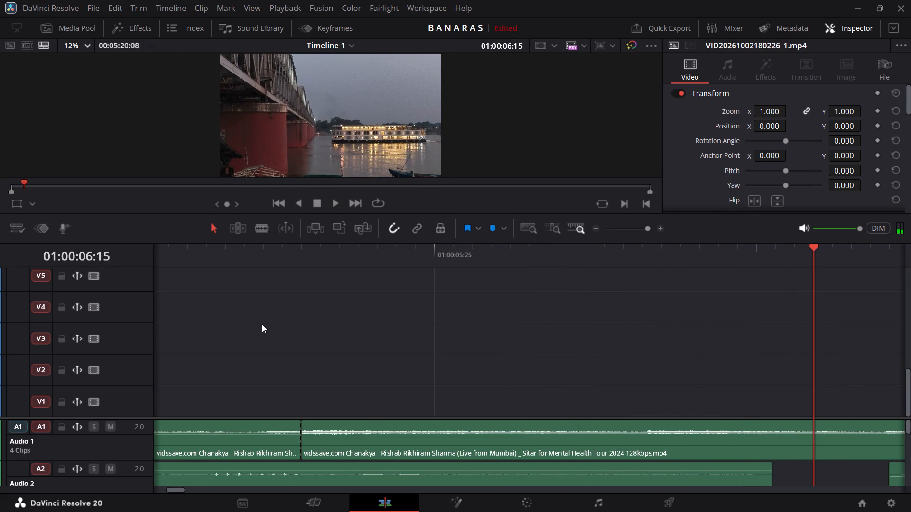
Find the clips on V11 to V14 and replay the sequence from 01:00:04:13, where 291641.mp4 begins on V14.
scroll(262, 324, right, 1)
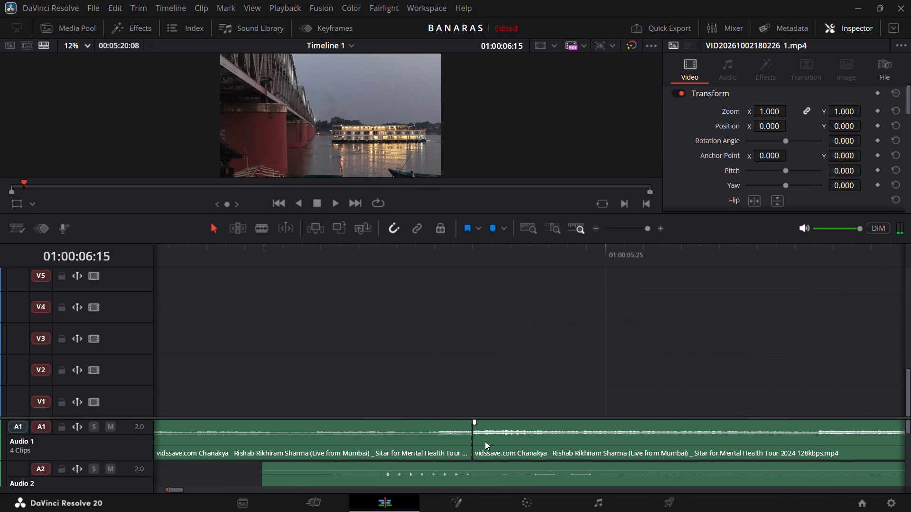
scroll(485, 441, down, 2)
scroll(485, 399, down, 2)
scroll(485, 399, up, 1)
scroll(485, 399, down, 2)
scroll(485, 399, up, 1)
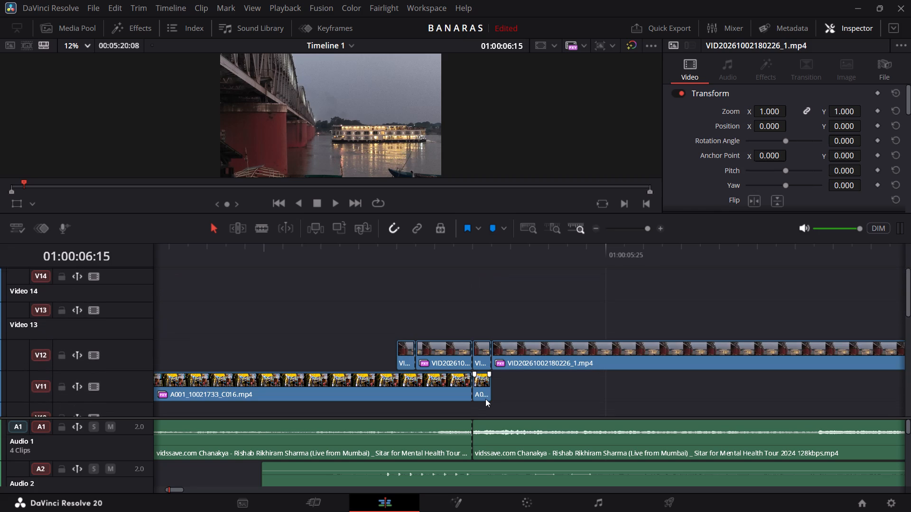
scroll(485, 399, up, 1)
scroll(485, 399, right, 2)
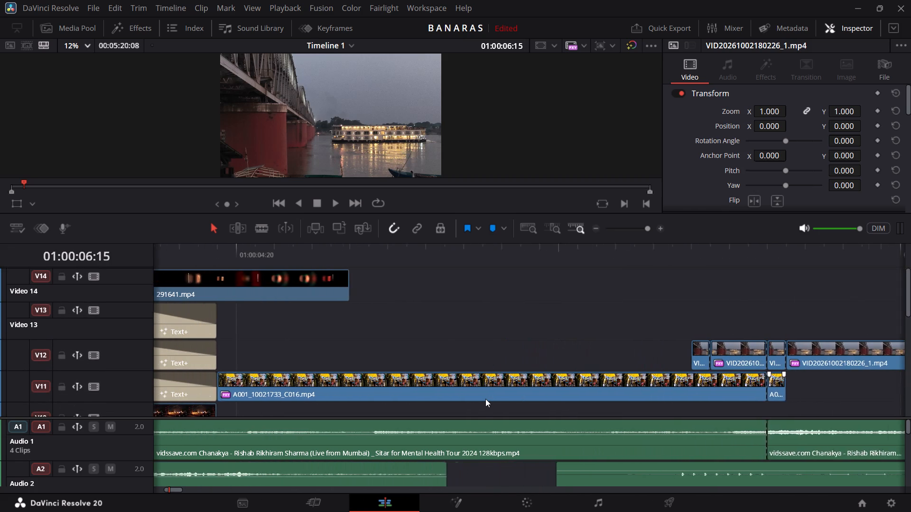
scroll(485, 399, right, 1)
click(224, 249)
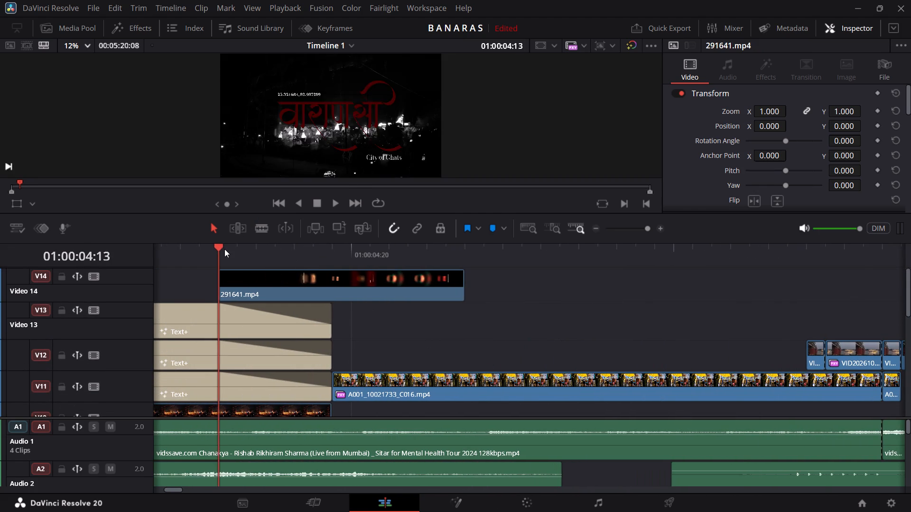
key(space)
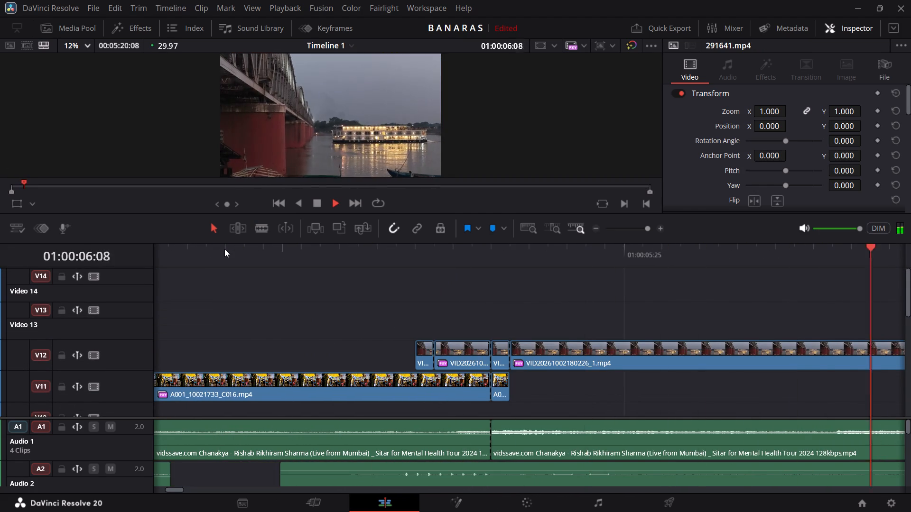
key(space)
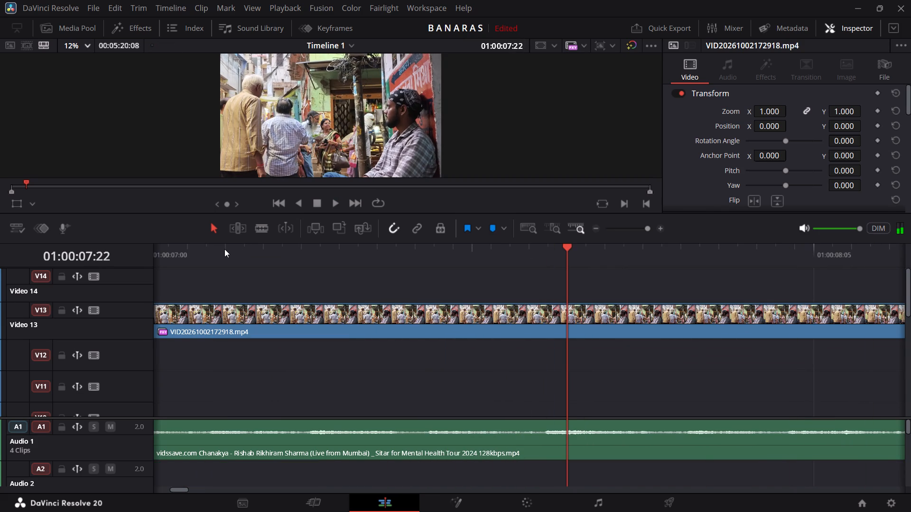
scroll(224, 249, right, 2)
click(224, 249)
key(space)
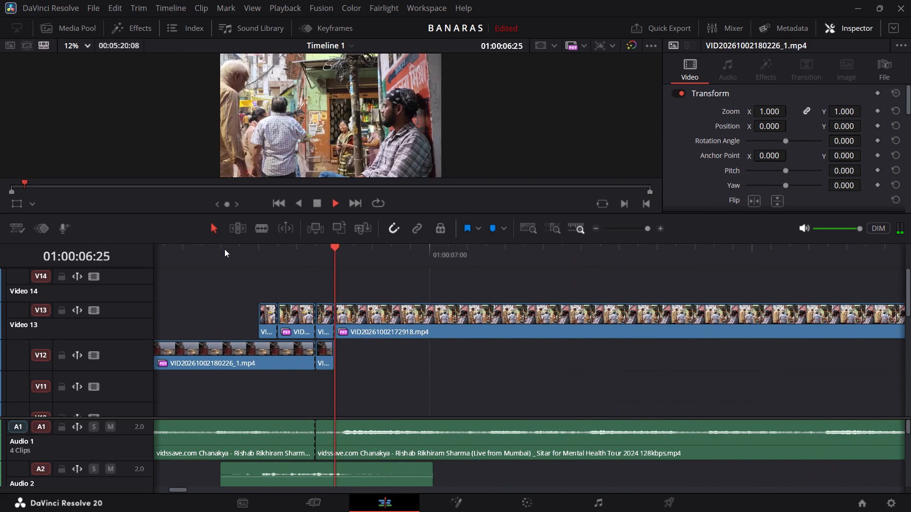
key(space)
scroll(224, 249, right, 2)
click(224, 249)
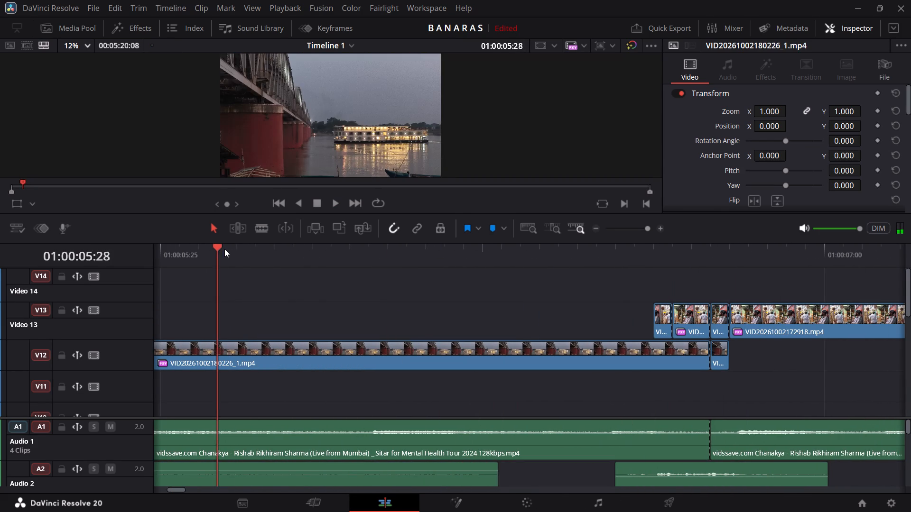
key(space)
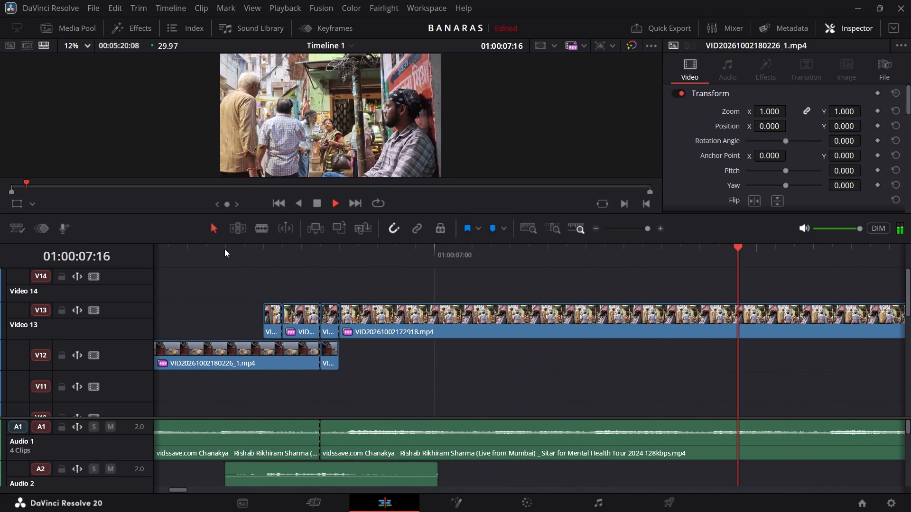
key(space)
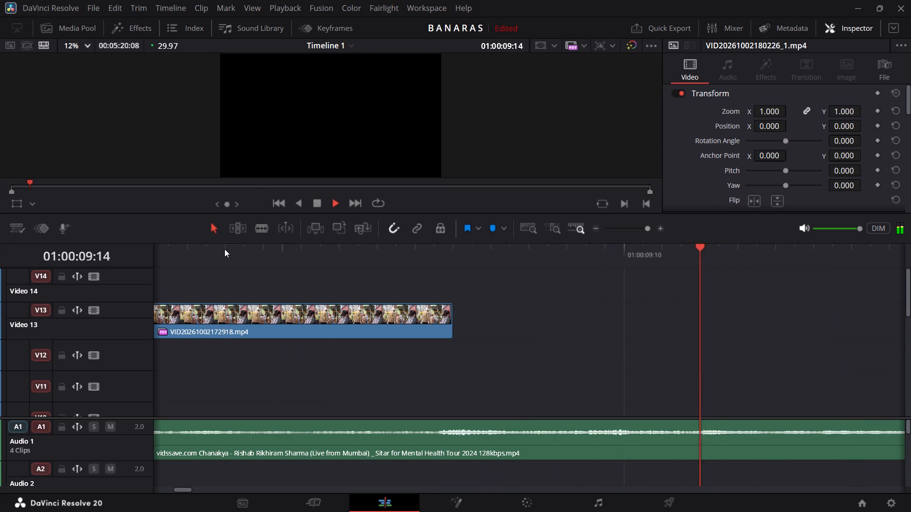
Place the playhead at 01:00:09:01, the end of VID20261002172918.mp4, and look through the Bin 1 footage for a following shot.
scroll(373, 261, left, 1)
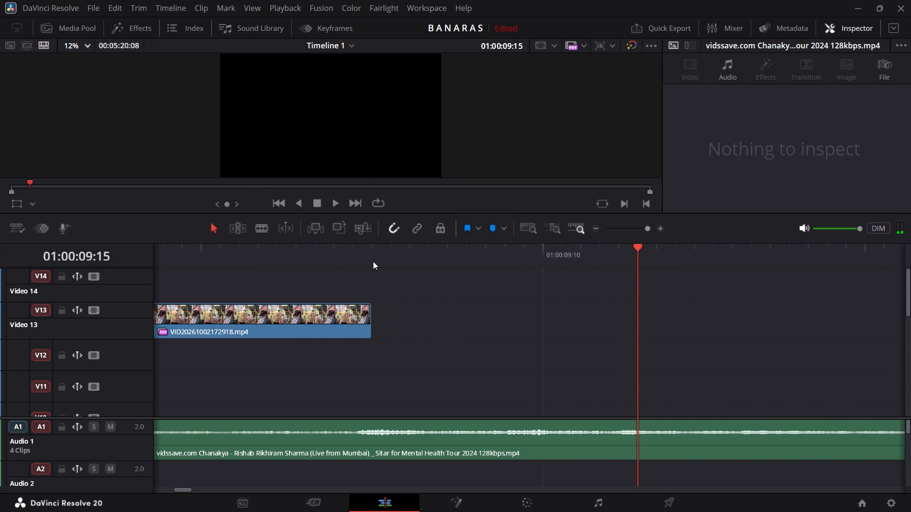
click(373, 260)
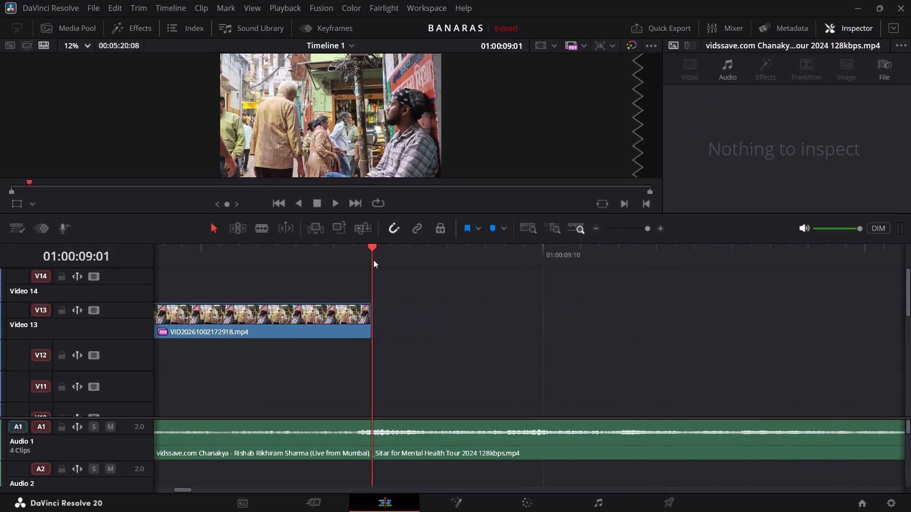
click(79, 30)
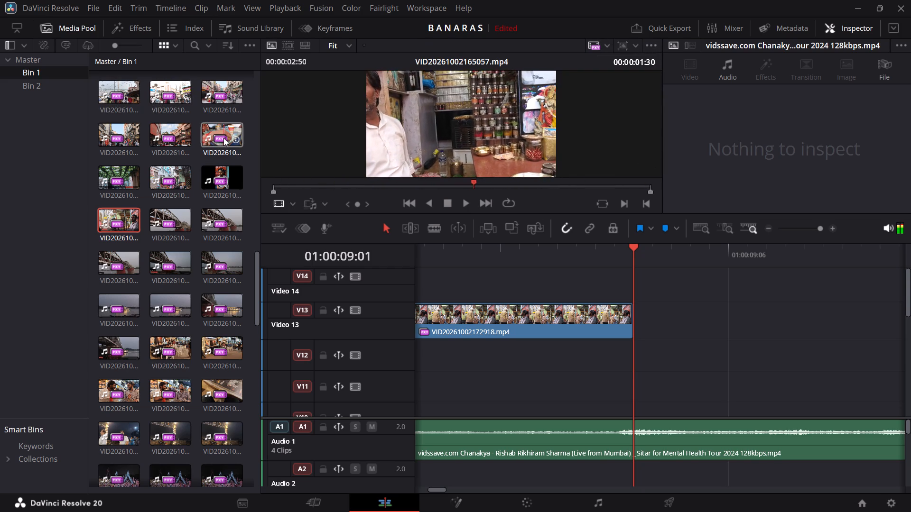
key(space)
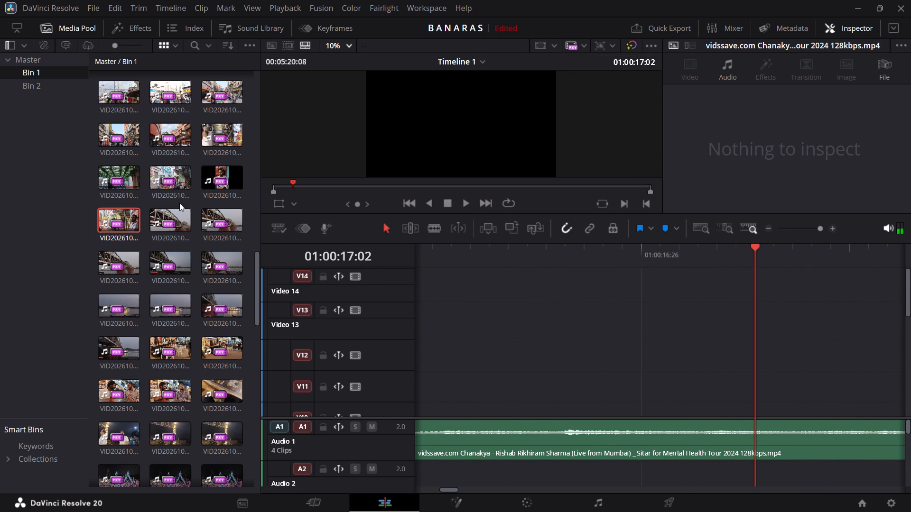
click(490, 285)
click(80, 27)
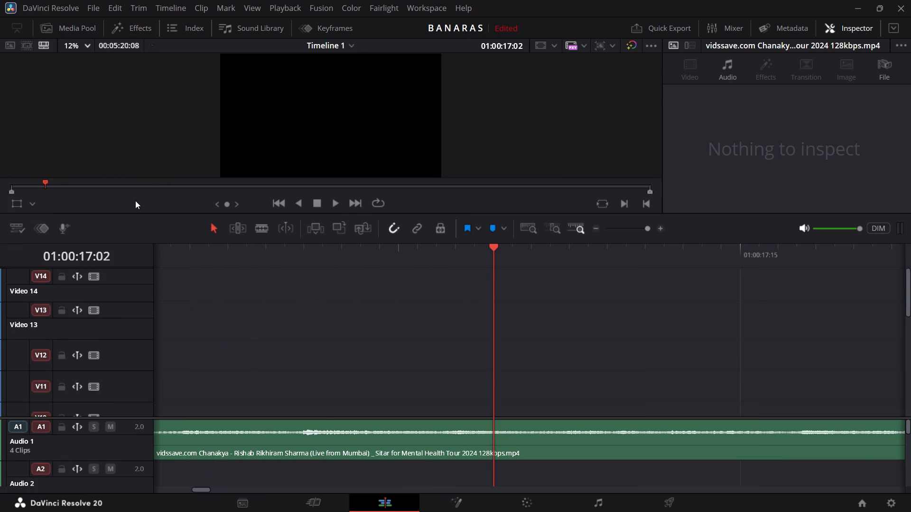
Listen to the Chanakya sitar music on A1 beyond the last video clip, from 01:00:17:02 to about 01:00:30.
key(space)
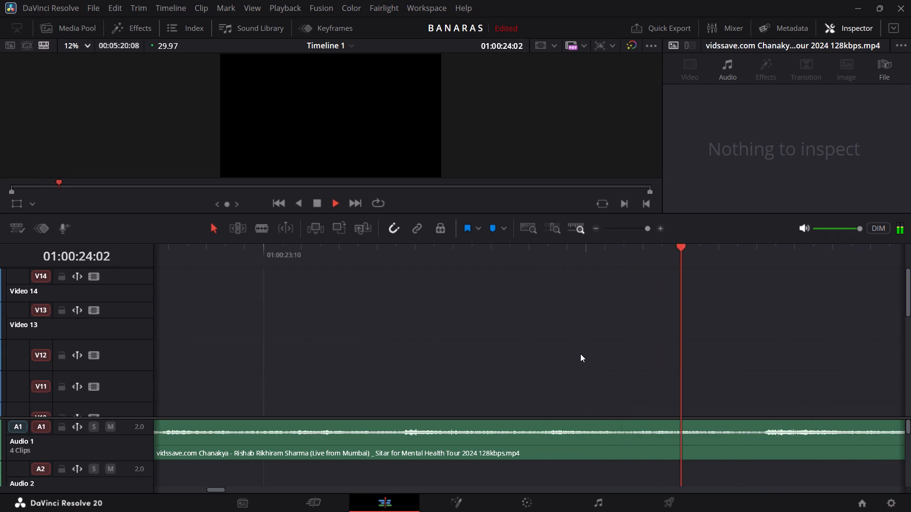
scroll(580, 354, left, 17)
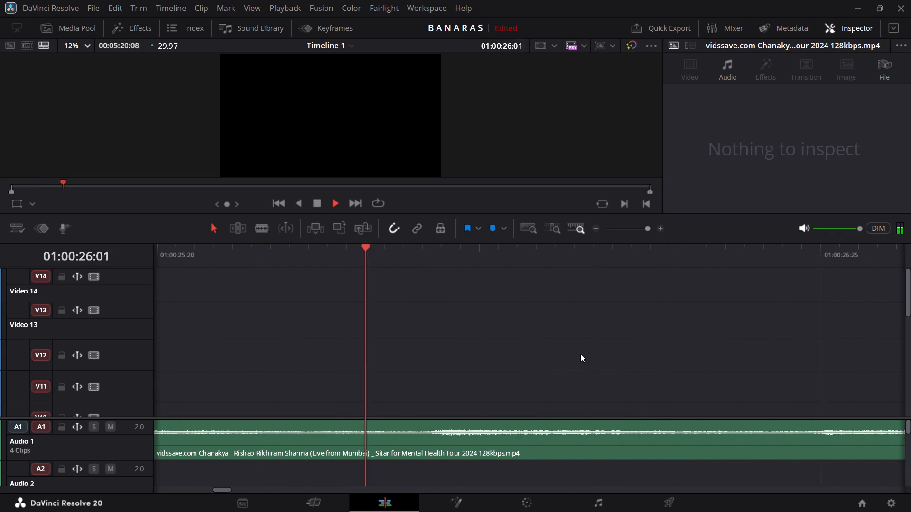
scroll(580, 354, left, 18)
key(space)
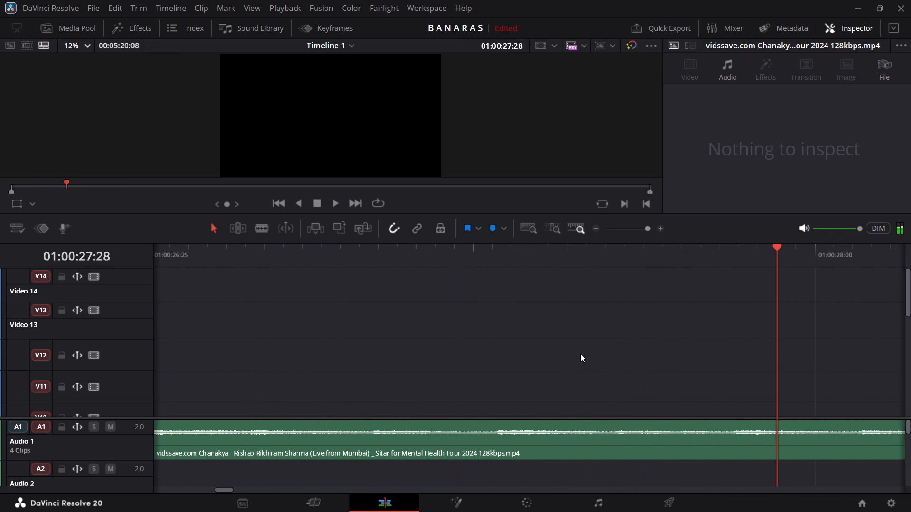
scroll(688, 379, left, 14)
scroll(688, 379, left, 12)
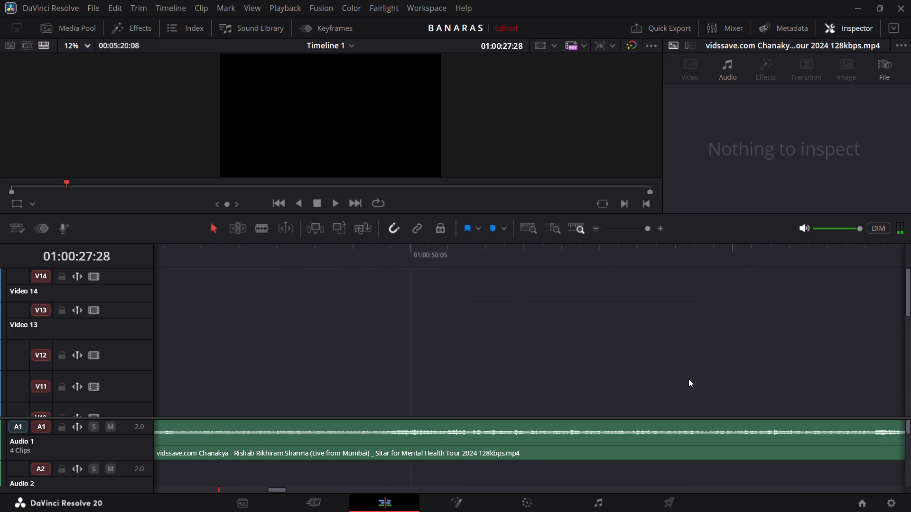
scroll(688, 379, left, 12)
key(space)
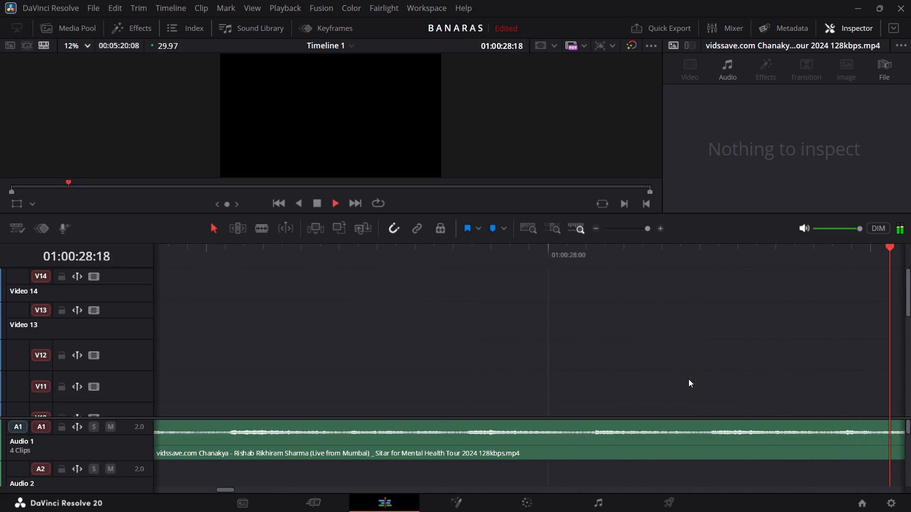
key(space)
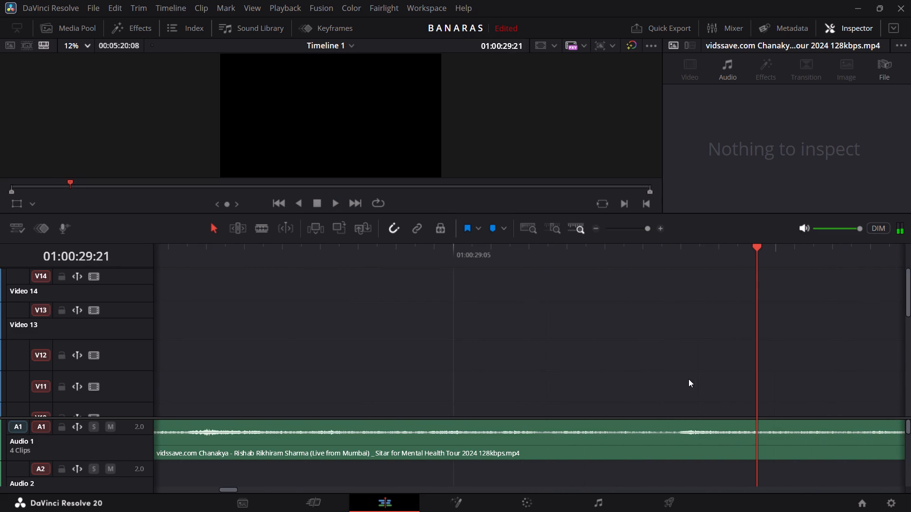
key(space)
key(space)
Return to the start of the timeline and replay the opening nine-clip grid.
scroll(688, 379, right, 8)
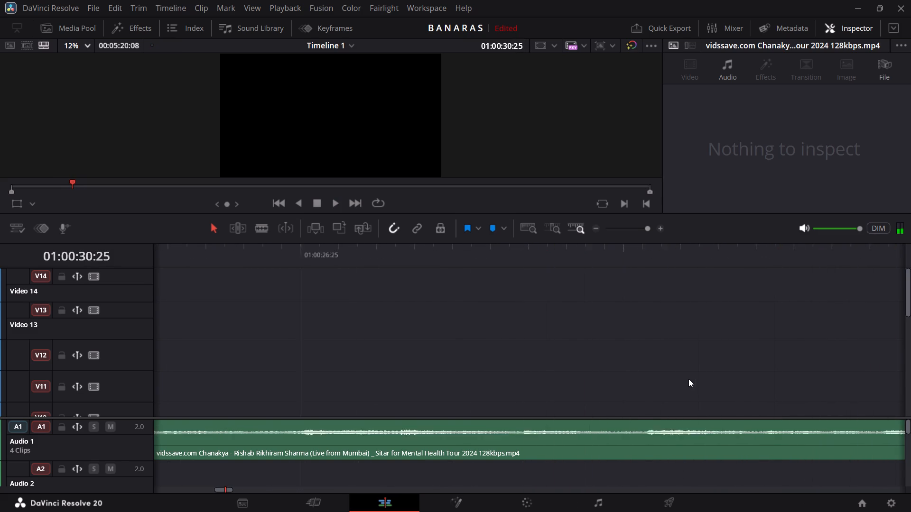
scroll(688, 379, right, 10)
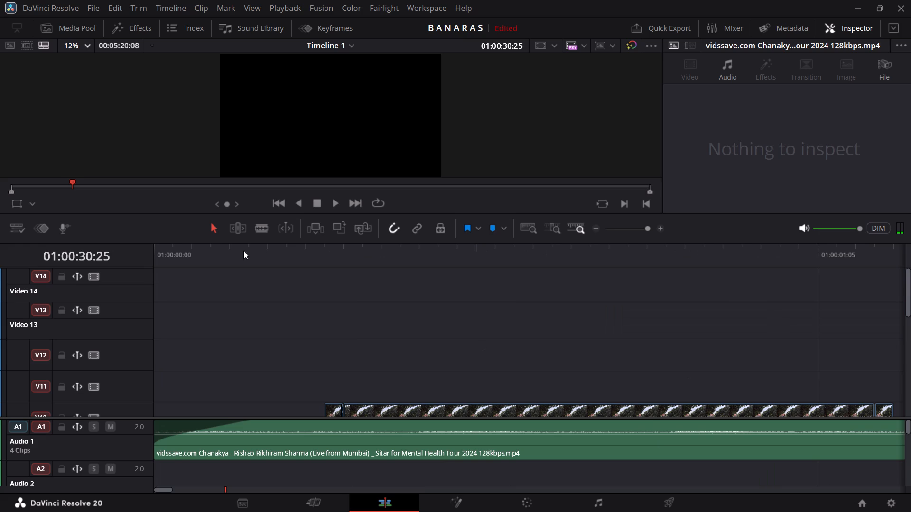
drag(160, 257, 134, 256)
key(space)
key(space)
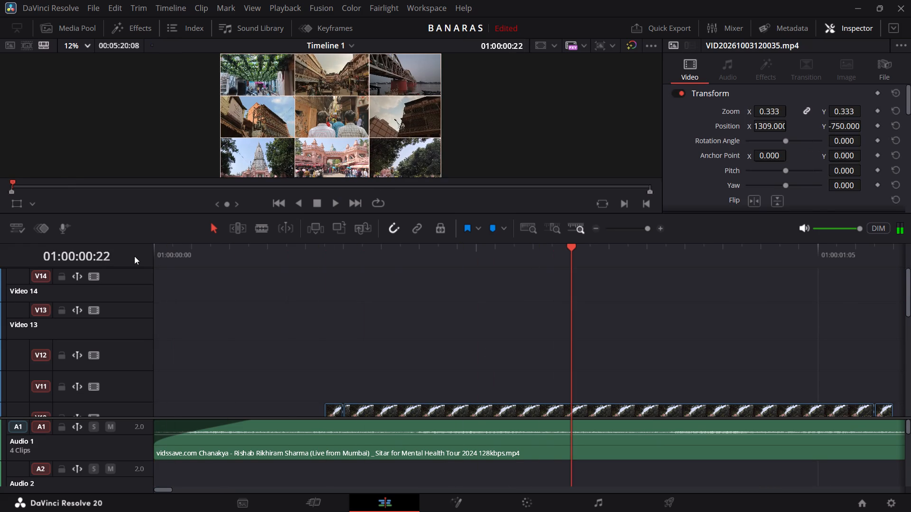
Open the Chanakya sitar music file from Bin 2 in the source viewer to inspect its waveform.
click(81, 28)
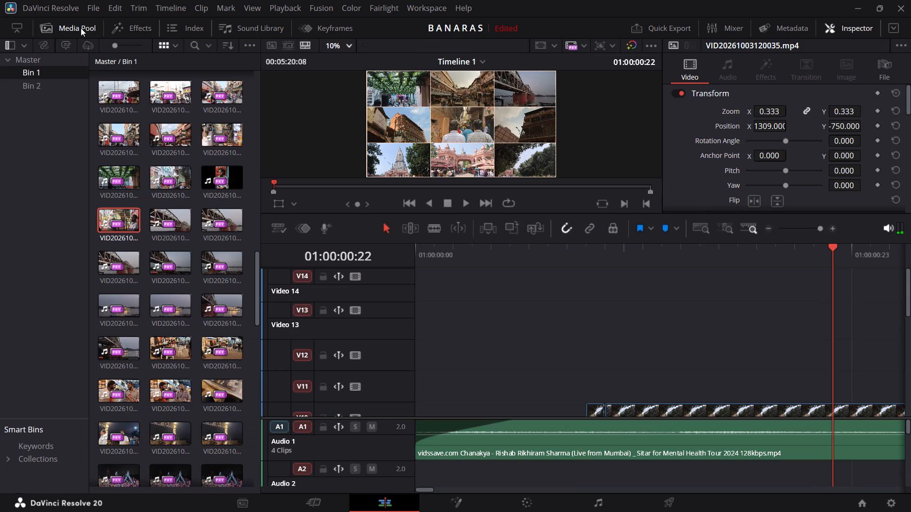
click(44, 85)
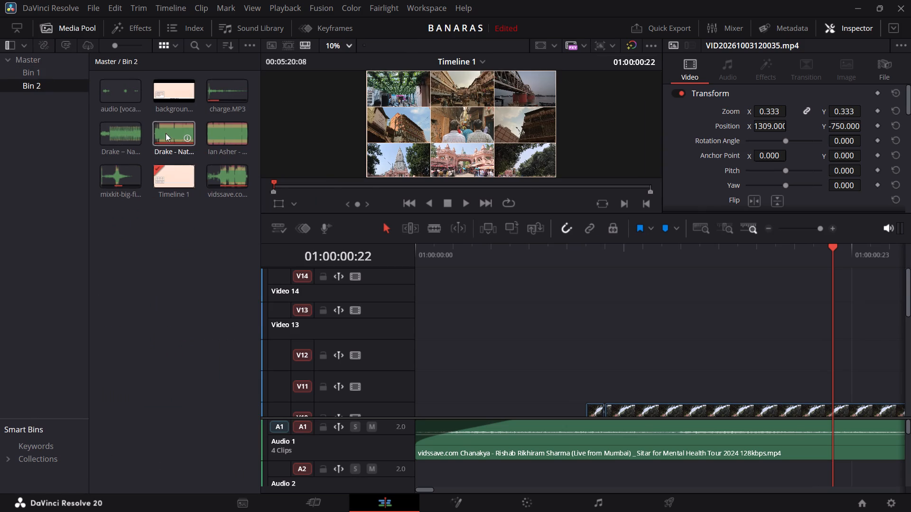
click(211, 175)
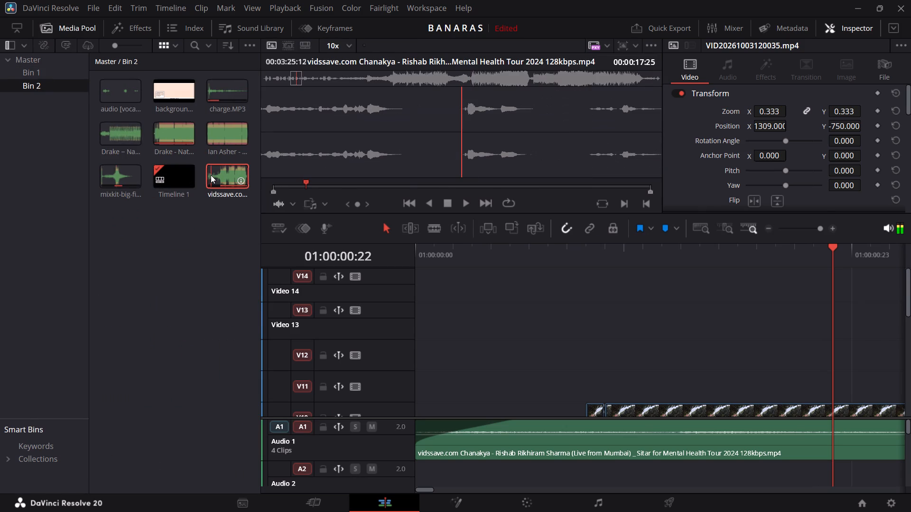
double_click(220, 177)
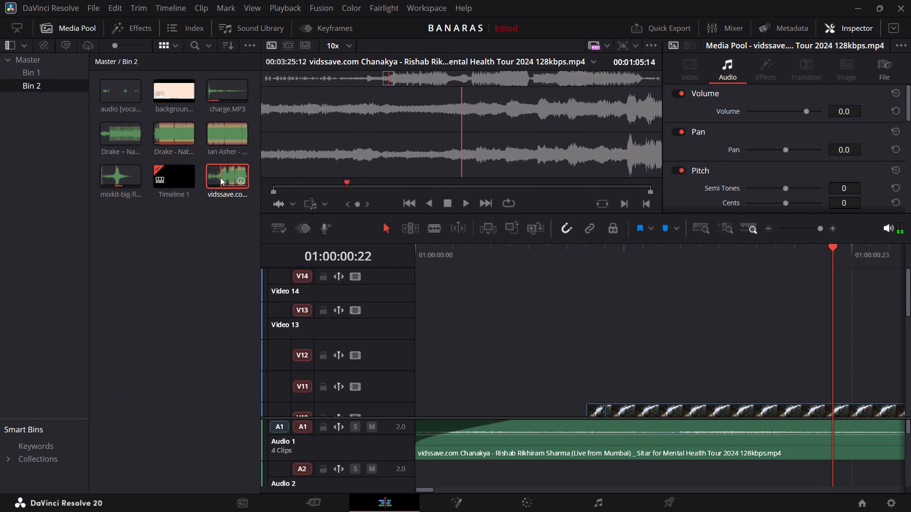
Play the Chanakya sitar source file from its first frame, and again from about 00:00:06.
drag(306, 81, 261, 83)
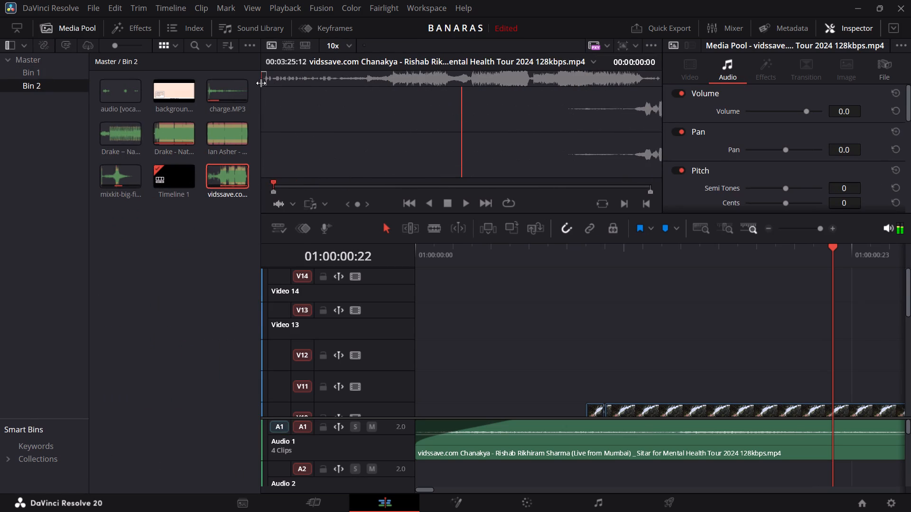
key(space)
key(space)
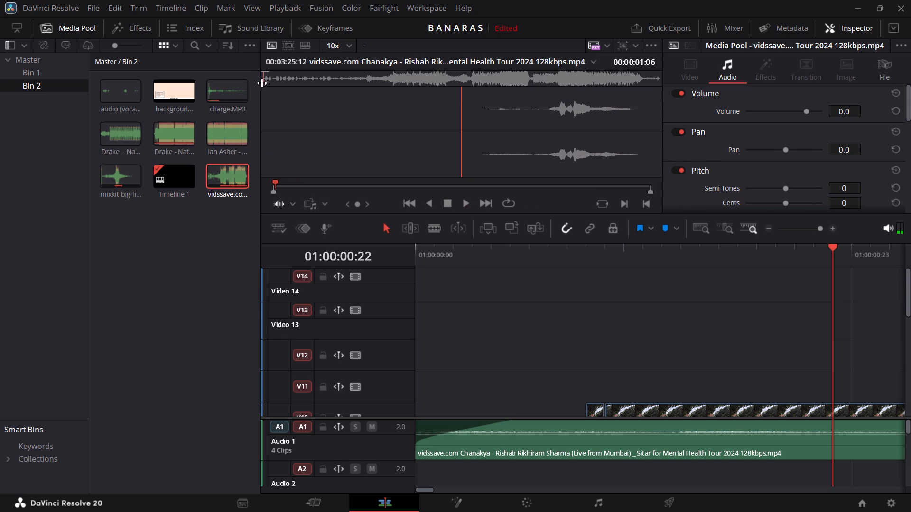
click(272, 82)
key(space)
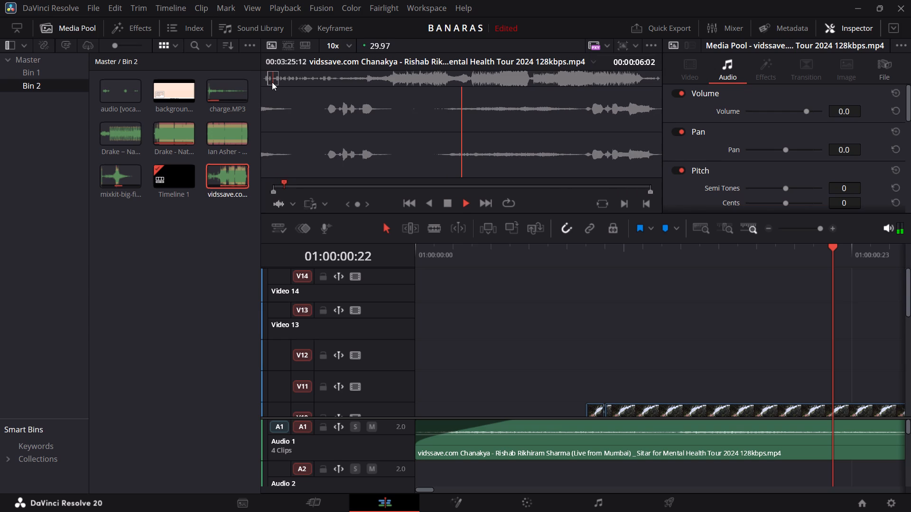
Skim forward through the quiet opening of the Chanakya source music to about 00:00:37.
key(Right)
key(Right)
key(Right)
key(Right)
key(Right)
key(Right)
key(Right)
key(Right)
key(Right)
key(Right)
key(Right)
key(Right)
key(Right)
key(Right)
key(Right)
key(Right)
key(Right)
key(Right)
key(Right)
key(Right)
key(Right)
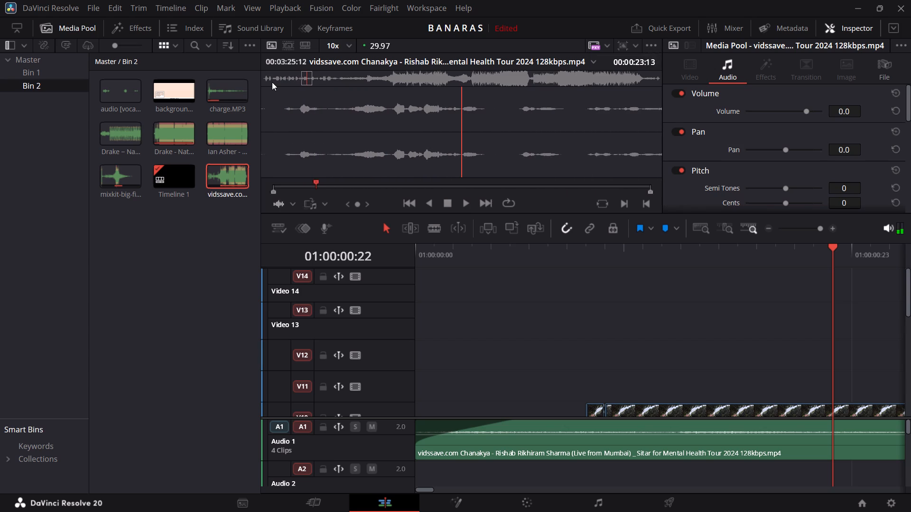
key(Right)
key(Right)
key(Right)
key(Right)
key(Right)
key(Right)
key(Right)
key(Right)
key(Right)
key(Right)
key(Right)
key(Right)
key(Right)
key(Right)
key(Right)
key(Right)
key(Right)
key(Right)
key(Right)
key(Right)
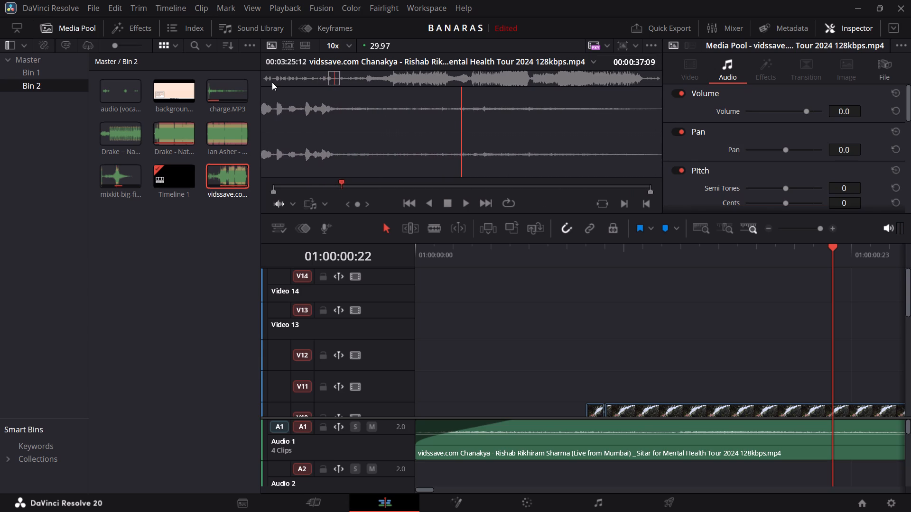
Listen to the Chanakya source music from about 00:00:47 to 00:01:09, through its build-up.
click(354, 74)
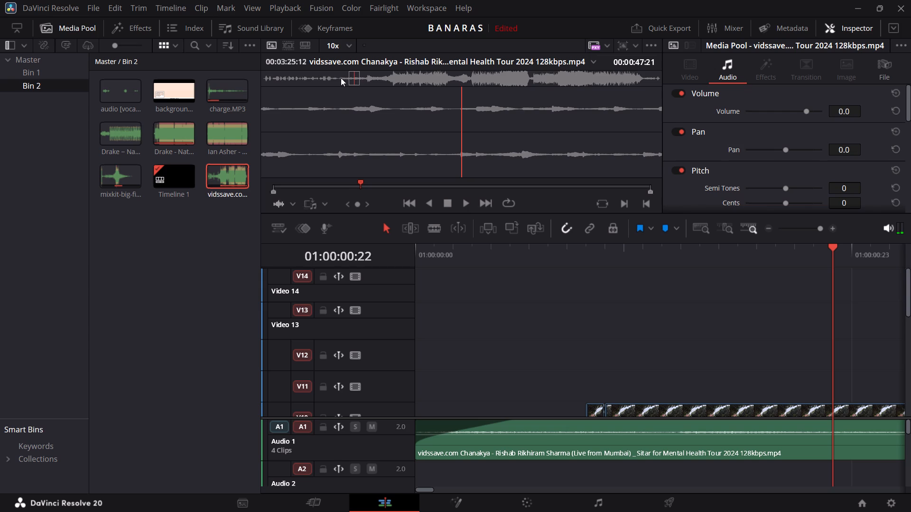
key(space)
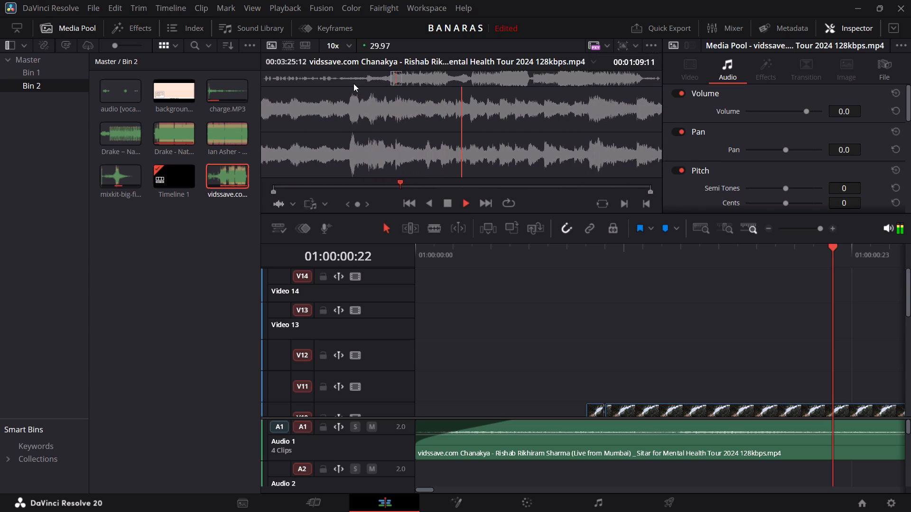
key(space)
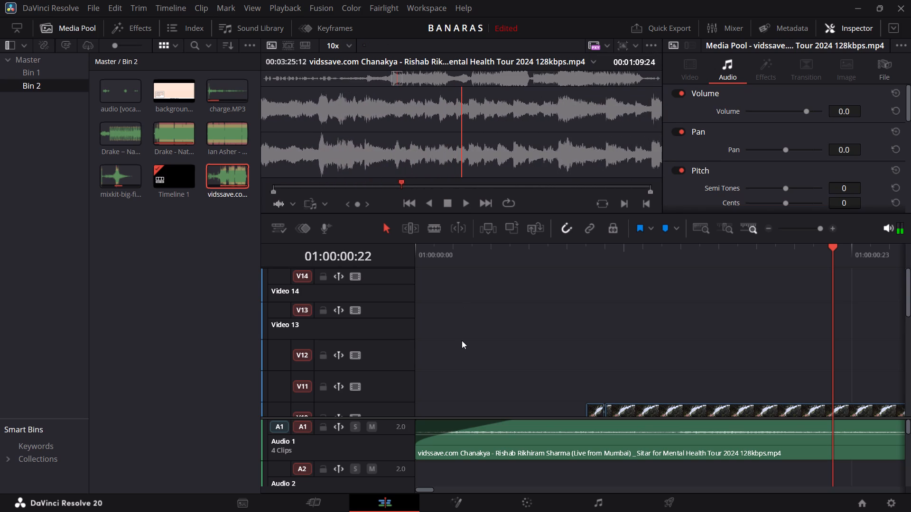
Hide the media pool and replay Timeline 1 from 01:00:00:00 through the title to about 01:00:03:00.
scroll(462, 340, down, 1)
scroll(462, 340, left, 1)
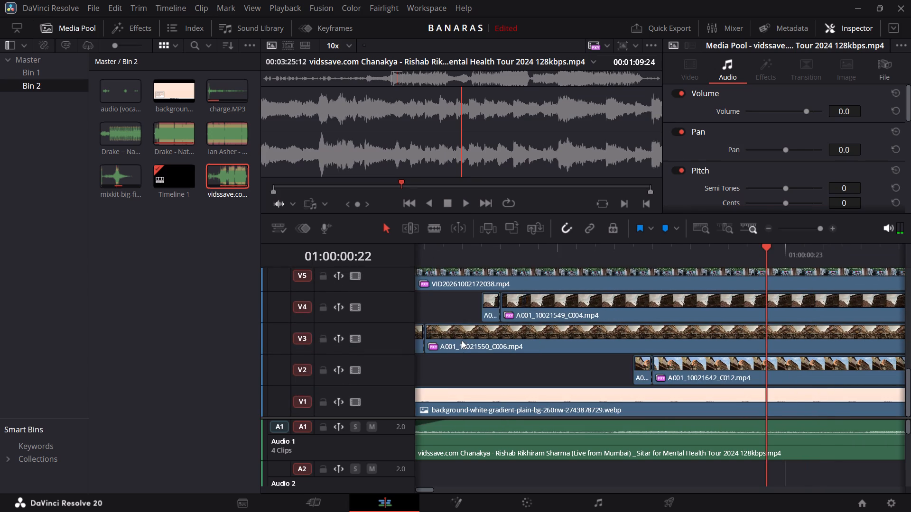
scroll(462, 340, right, 2)
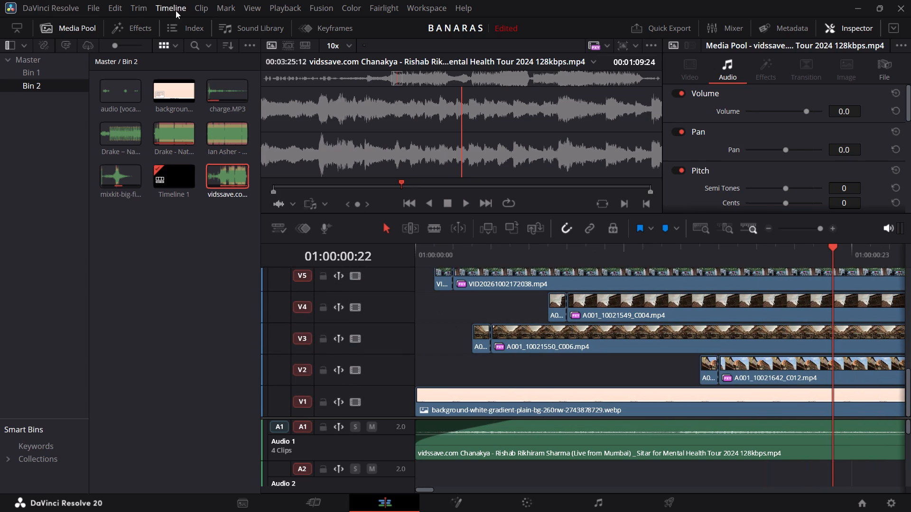
click(84, 22)
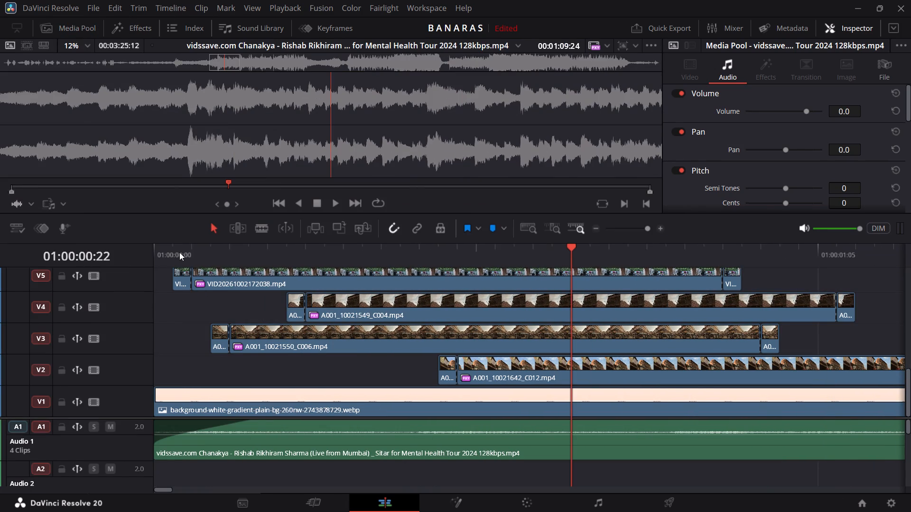
drag(177, 252, 79, 249)
key(space)
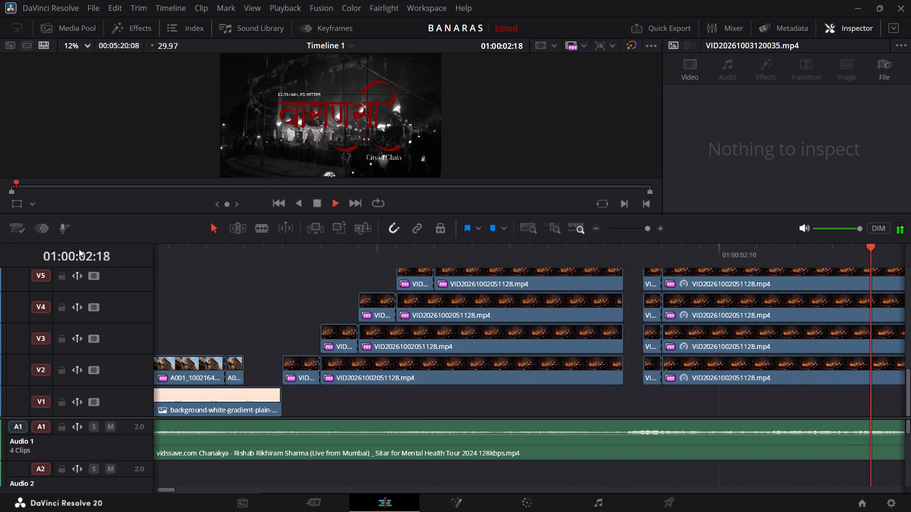
key(space)
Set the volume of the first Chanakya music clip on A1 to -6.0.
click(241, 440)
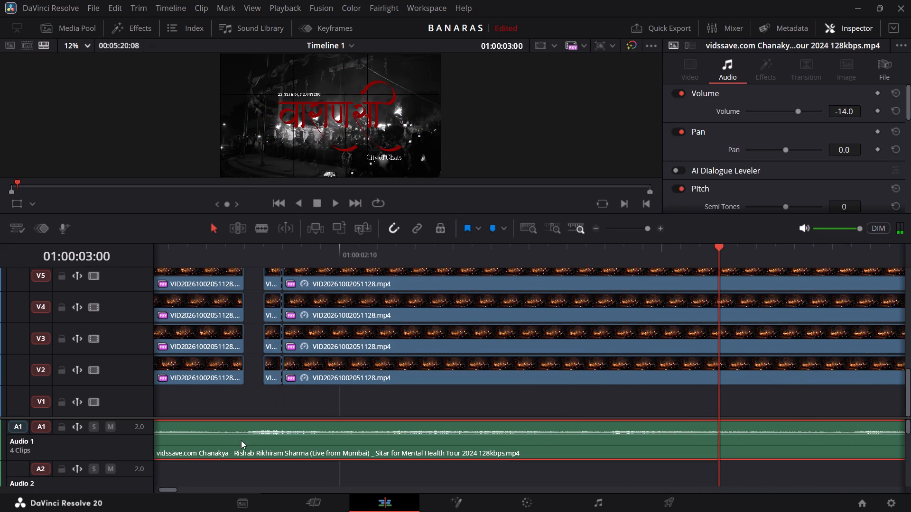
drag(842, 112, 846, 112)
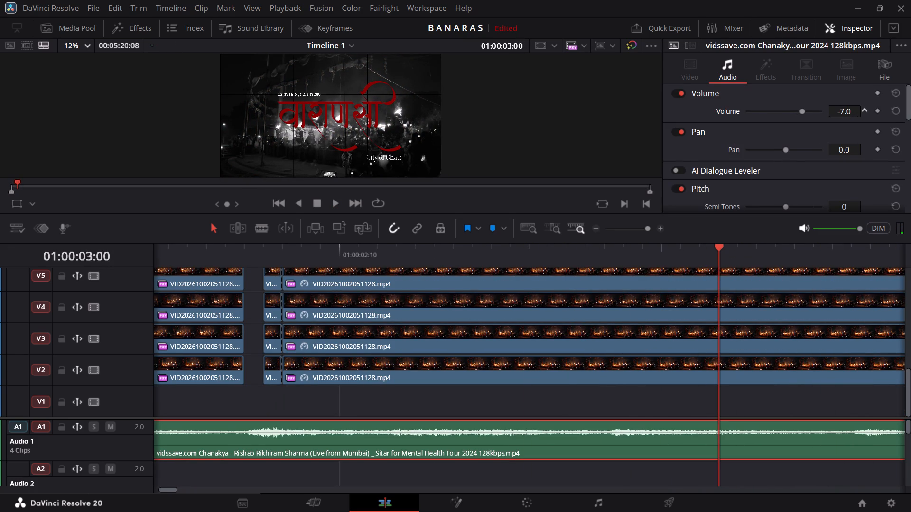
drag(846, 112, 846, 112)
Replay the timeline from 01:00:00:00 to about 01:00:05:17 to check the music level under the opening and title.
click(459, 250)
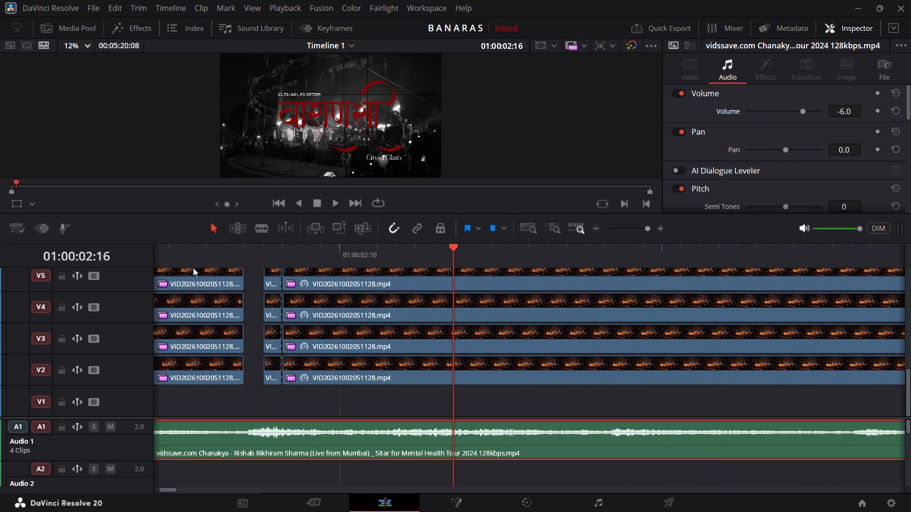
drag(177, 254, 91, 255)
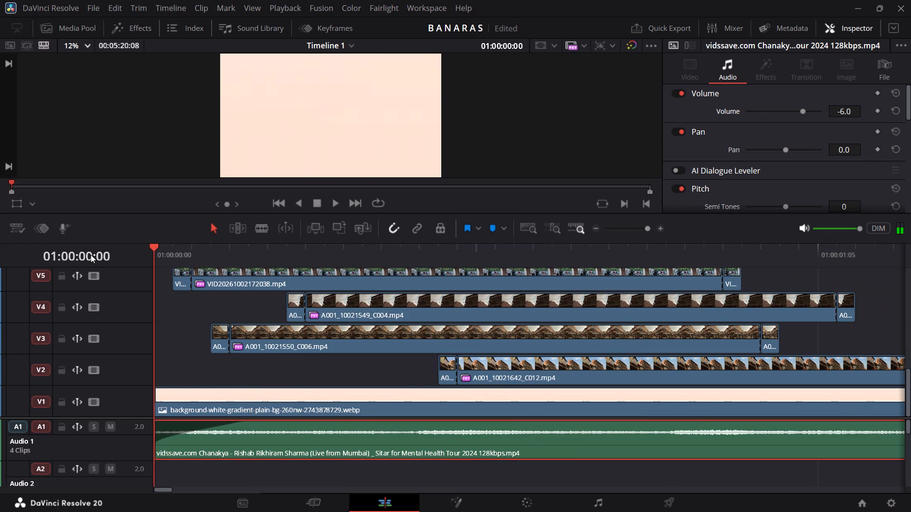
key(space)
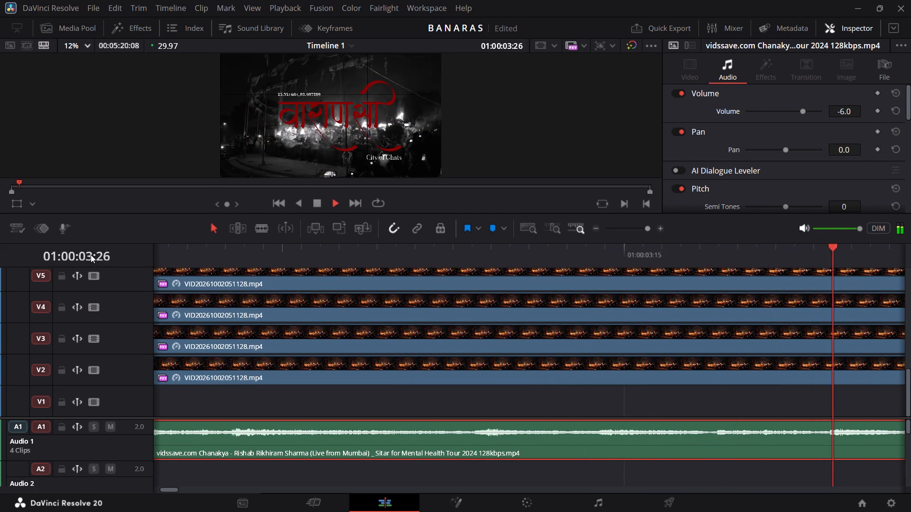
key(space)
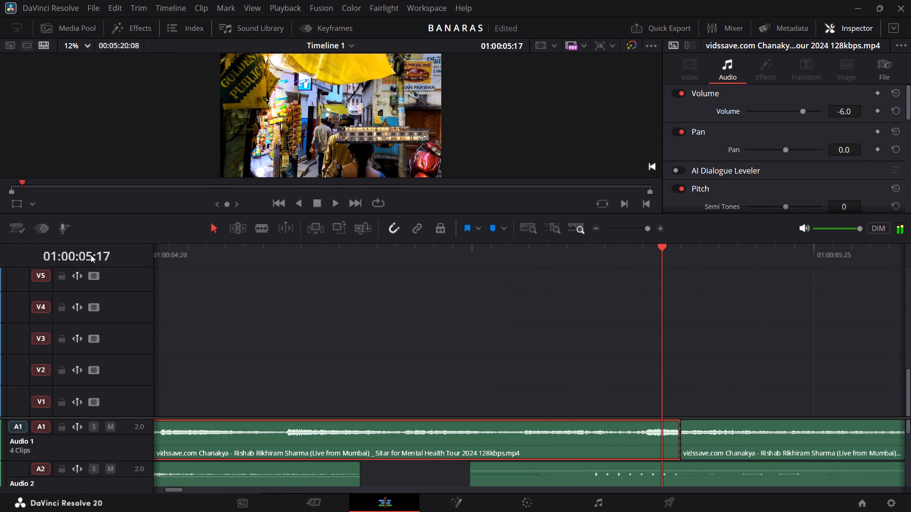
Reopen the Chanakya music from Bin 2 in the source viewer and audition sections between about 00:00:50 and 00:01:49.
scroll(222, 289, right, 6)
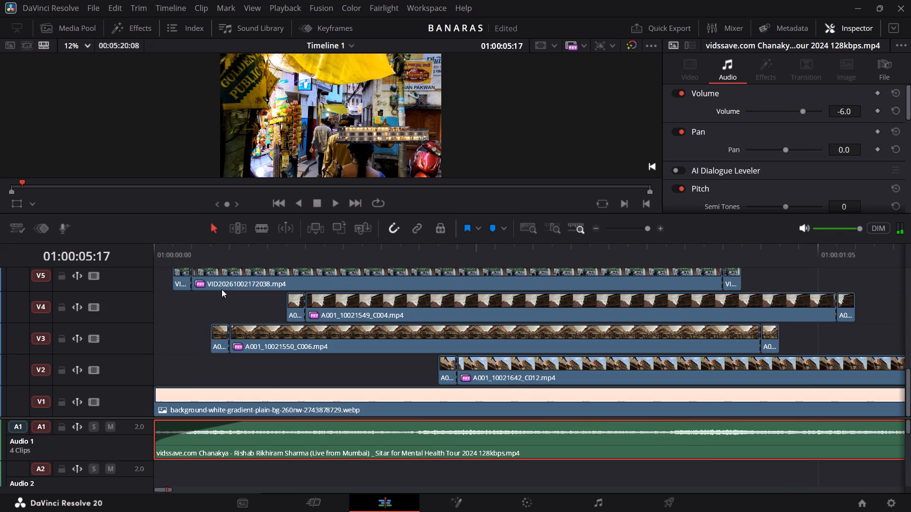
click(87, 29)
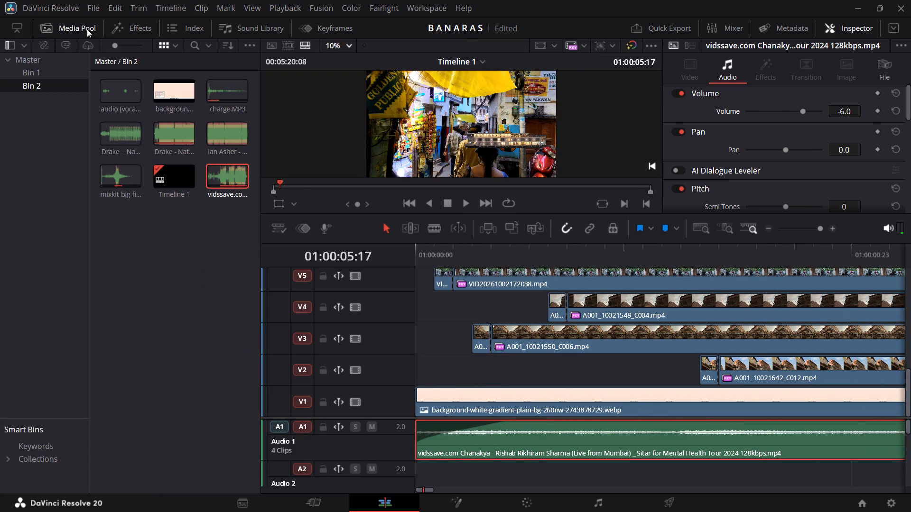
double_click(227, 184)
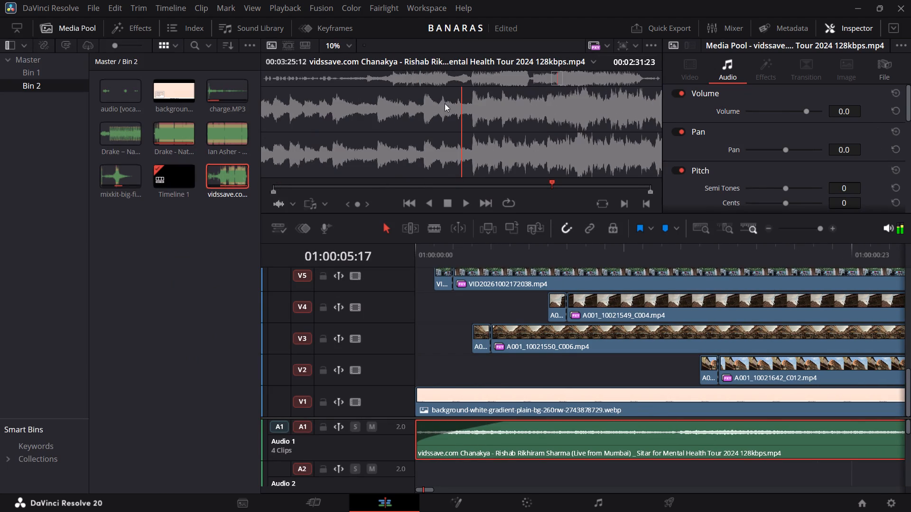
double_click(358, 77)
key(space)
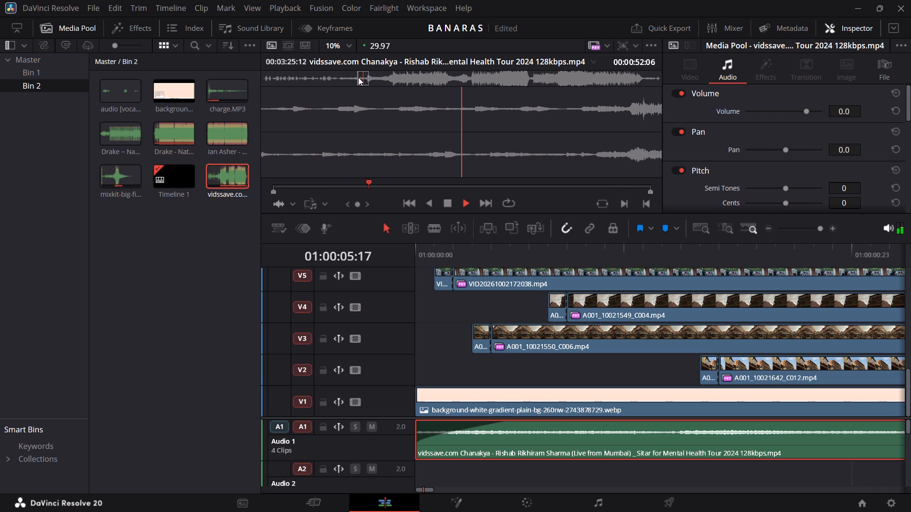
click(382, 75)
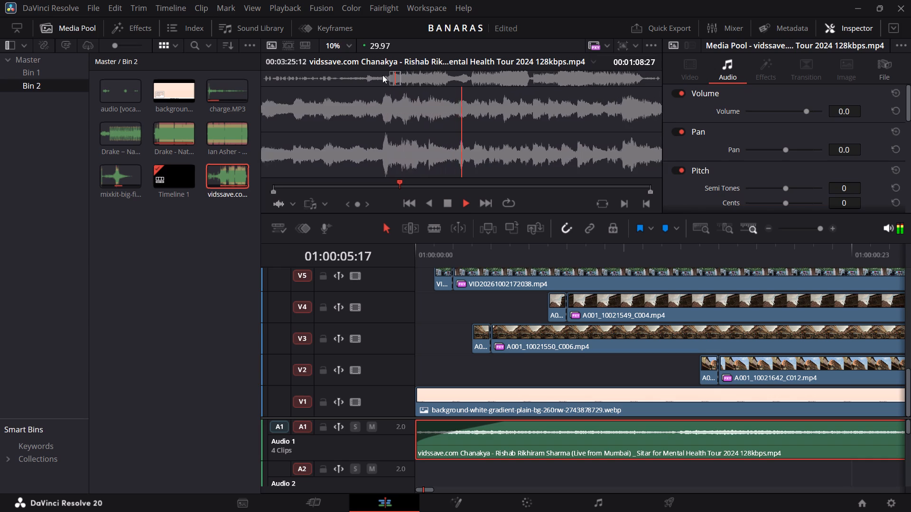
click(450, 79)
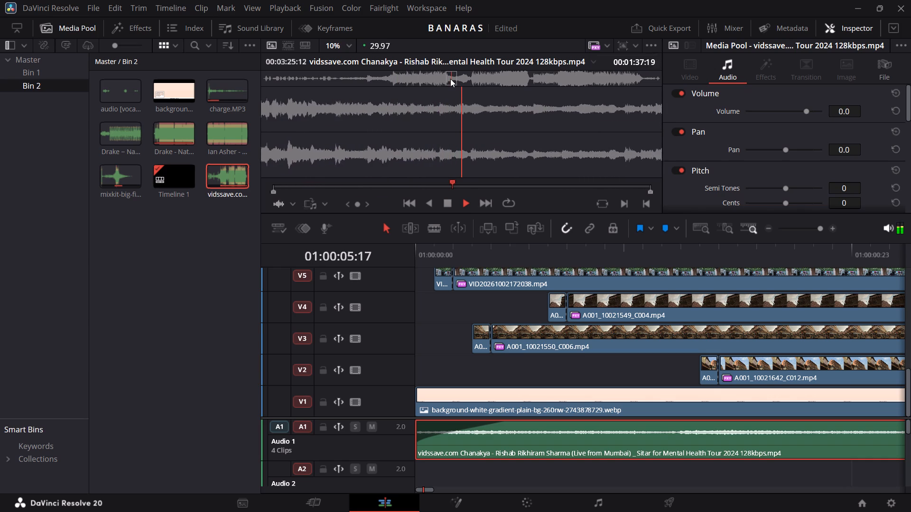
click(462, 79)
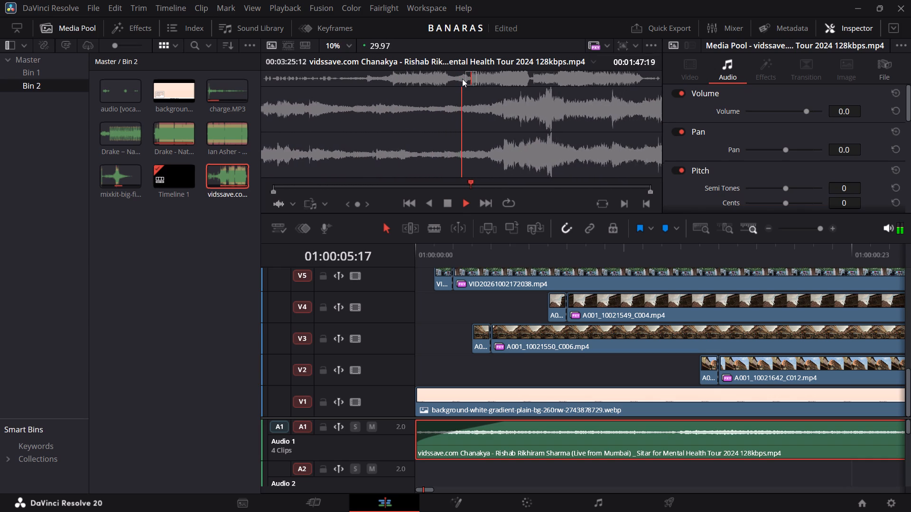
Audition the later loud sections of the Chanakya source from about 00:02:20 to 00:02:42, and the build-up ending near 00:01:14.
click(526, 78)
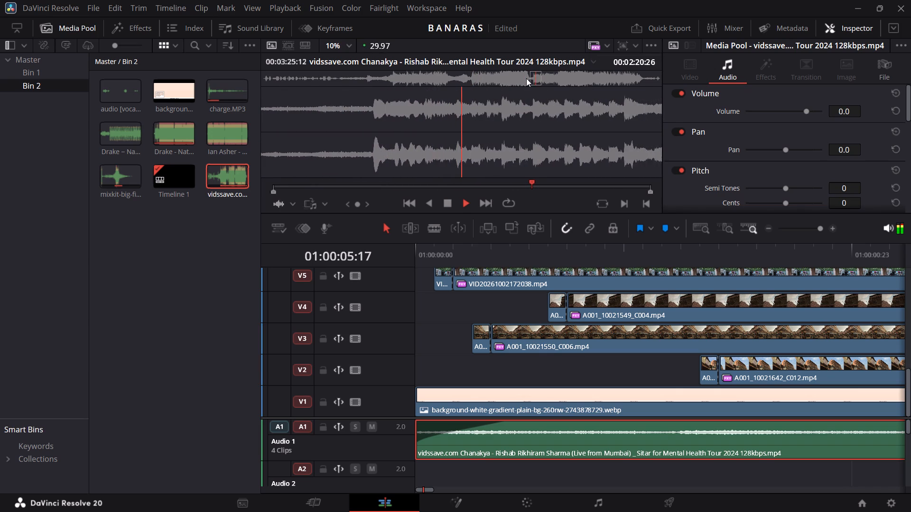
click(559, 75)
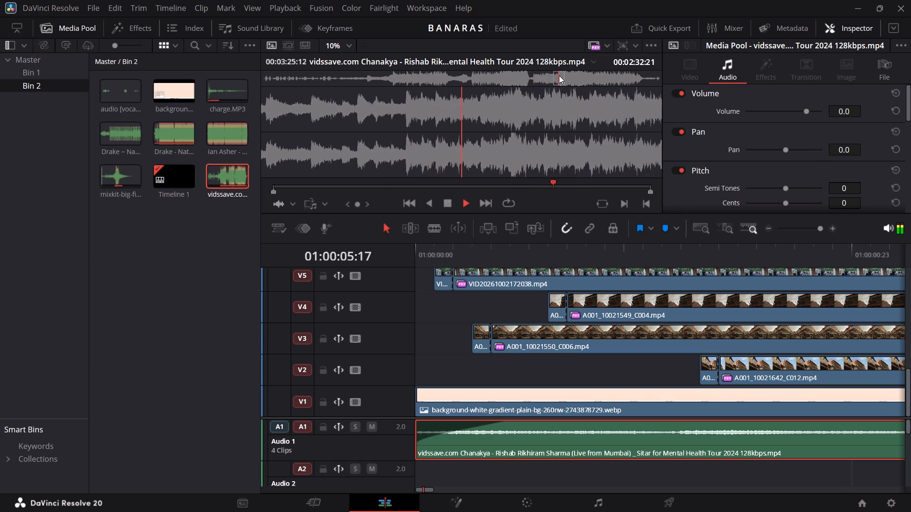
click(552, 75)
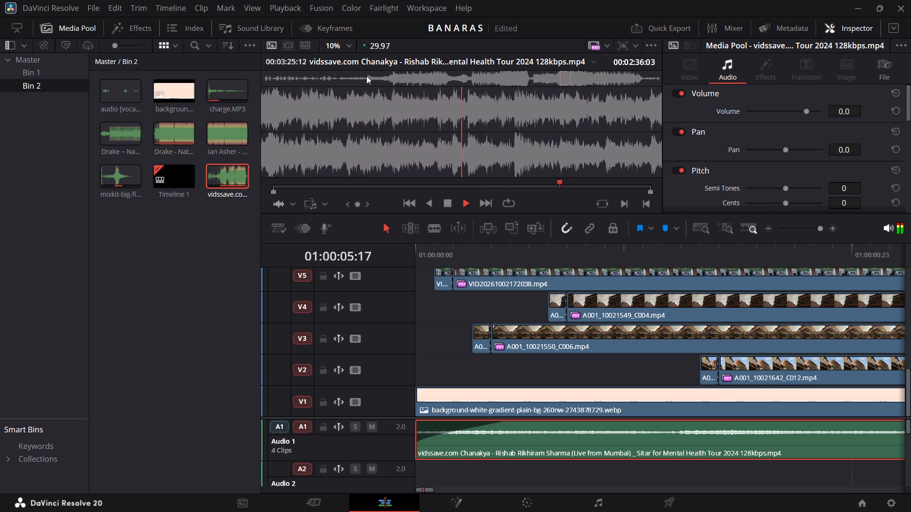
click(549, 77)
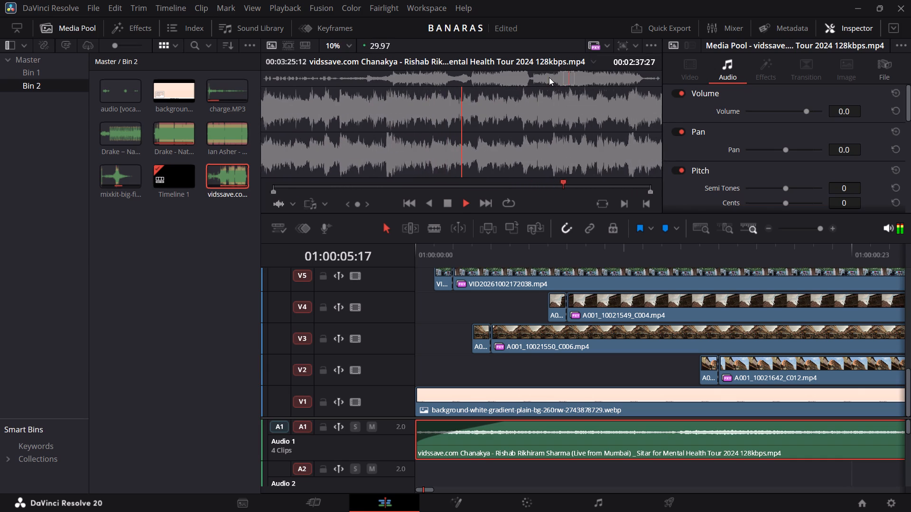
click(549, 77)
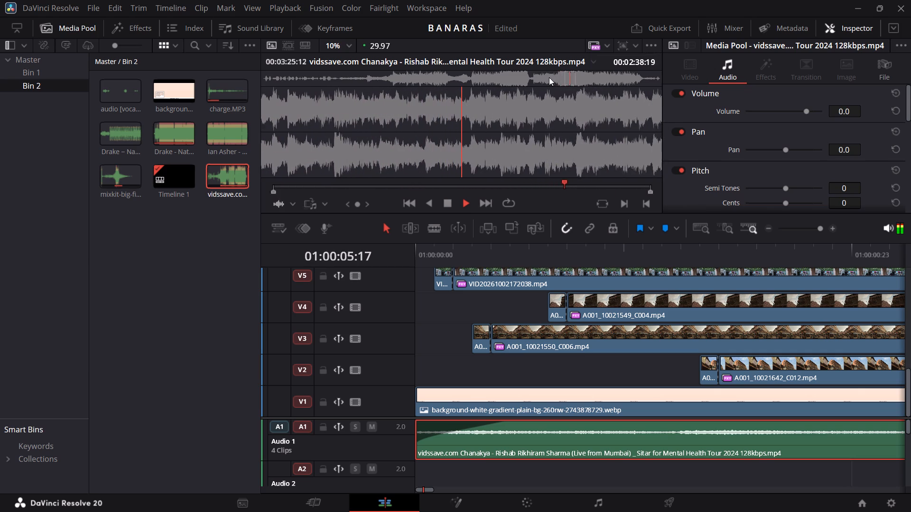
click(376, 77)
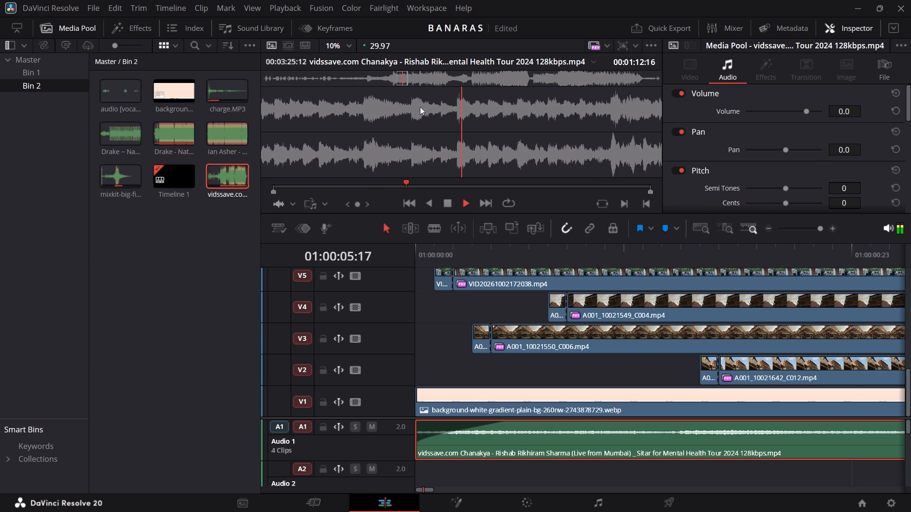
Replay the timeline opening from its start to about 01:00:03:22, listening to the music on A1.
click(418, 247)
key(space)
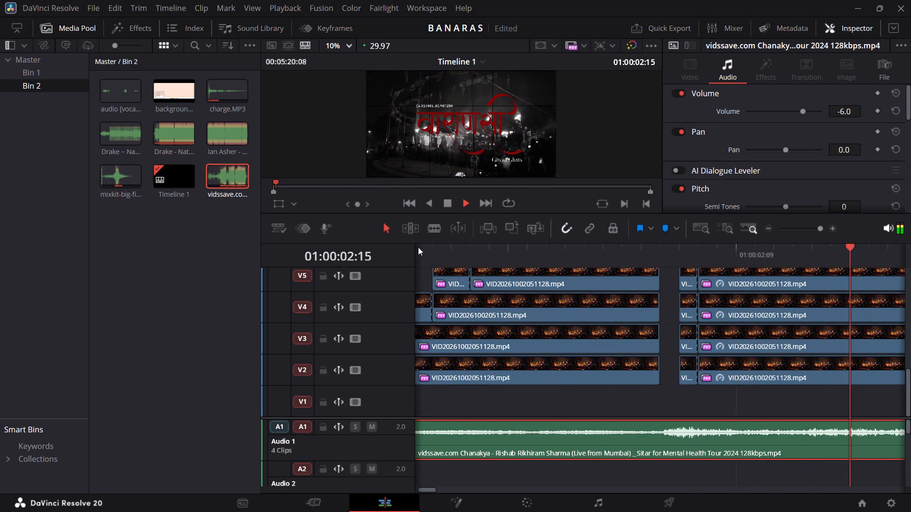
key(space)
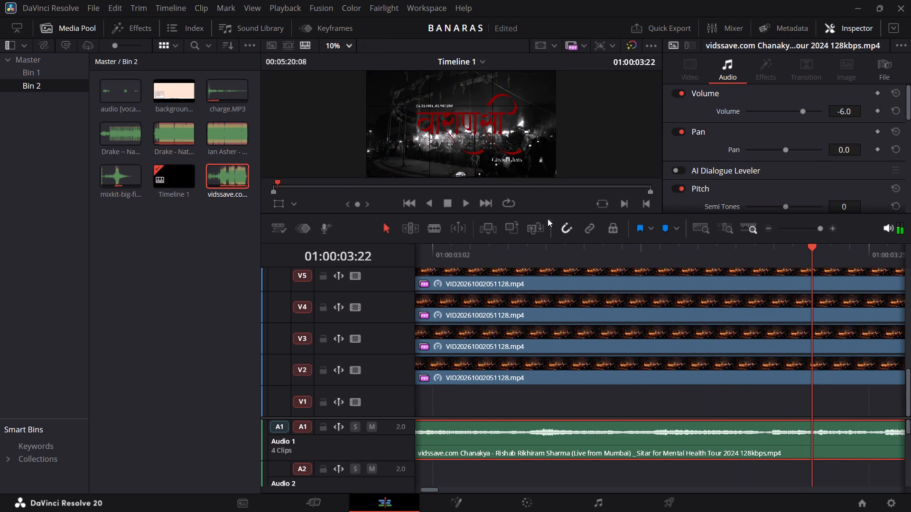
Reset the volume of the first Chanakya music clip on A1 to 0.0.
click(893, 112)
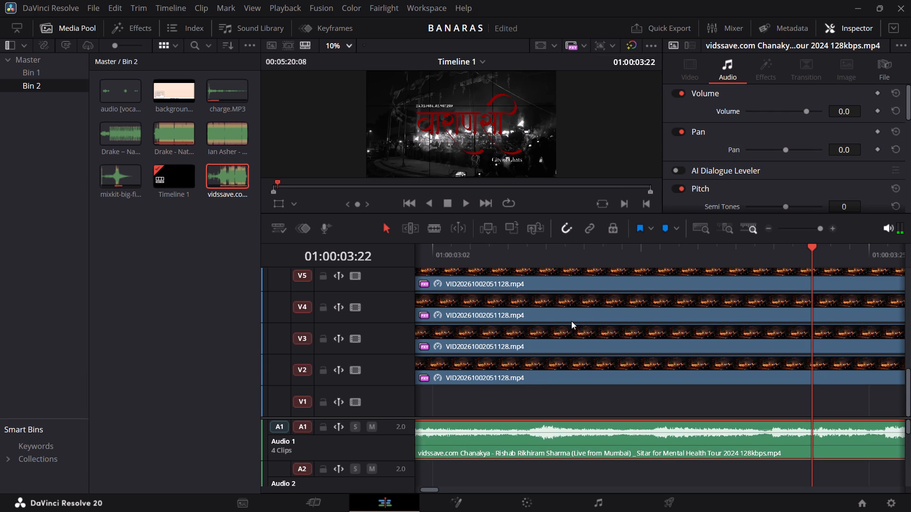
Replay the timeline opening from its start to about 01:00:02:27, listening to the music level on A1.
scroll(571, 321, right, 15)
drag(446, 256, 373, 255)
key(space)
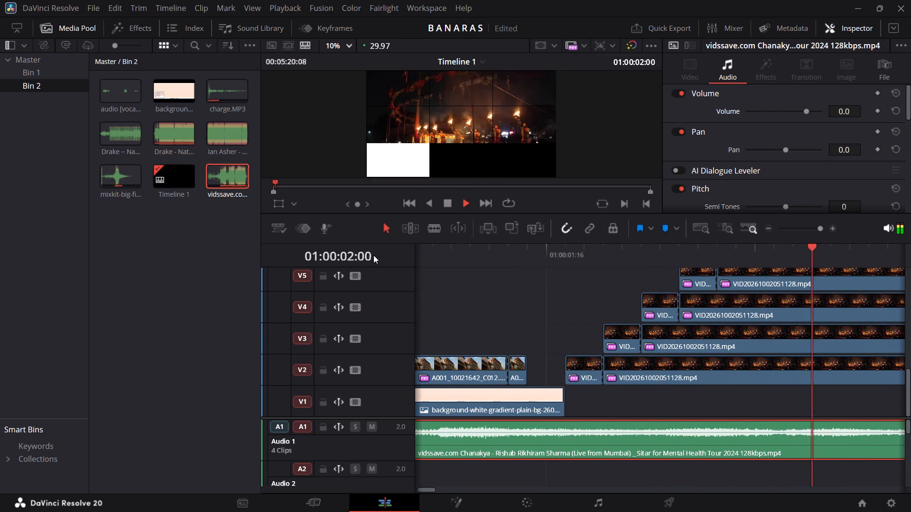
key(space)
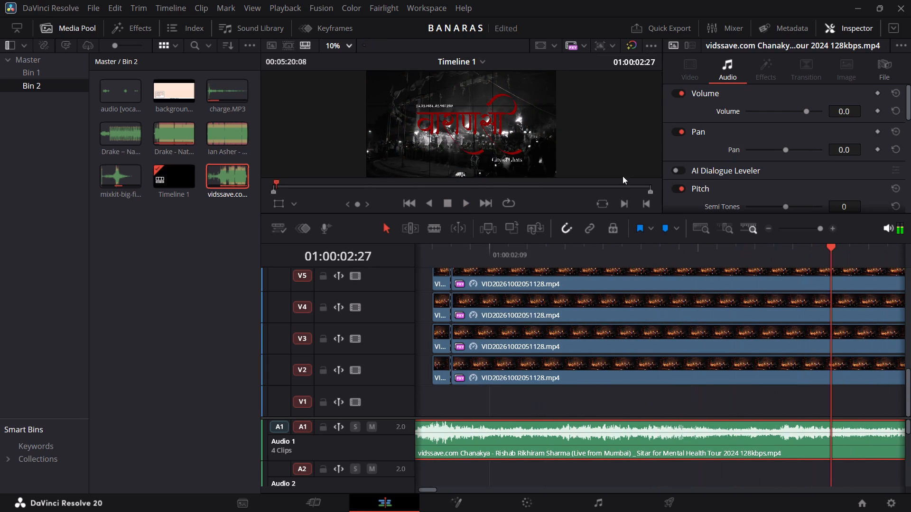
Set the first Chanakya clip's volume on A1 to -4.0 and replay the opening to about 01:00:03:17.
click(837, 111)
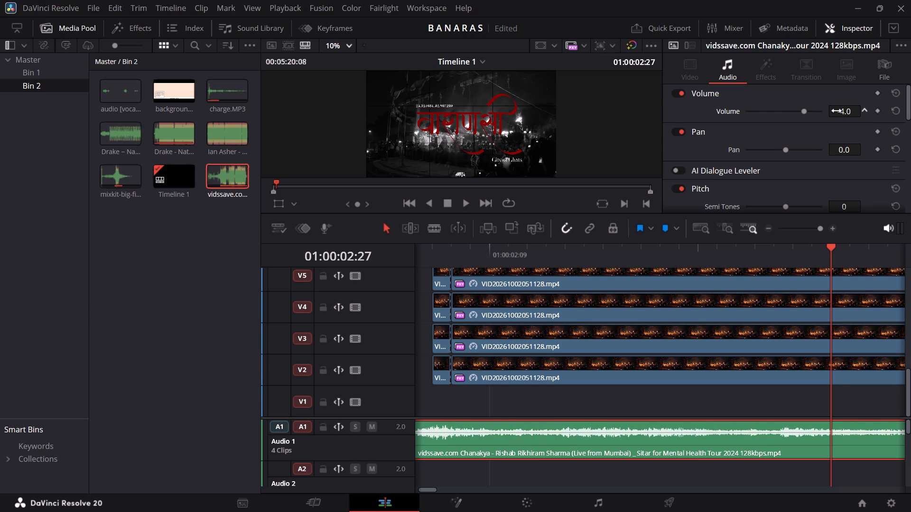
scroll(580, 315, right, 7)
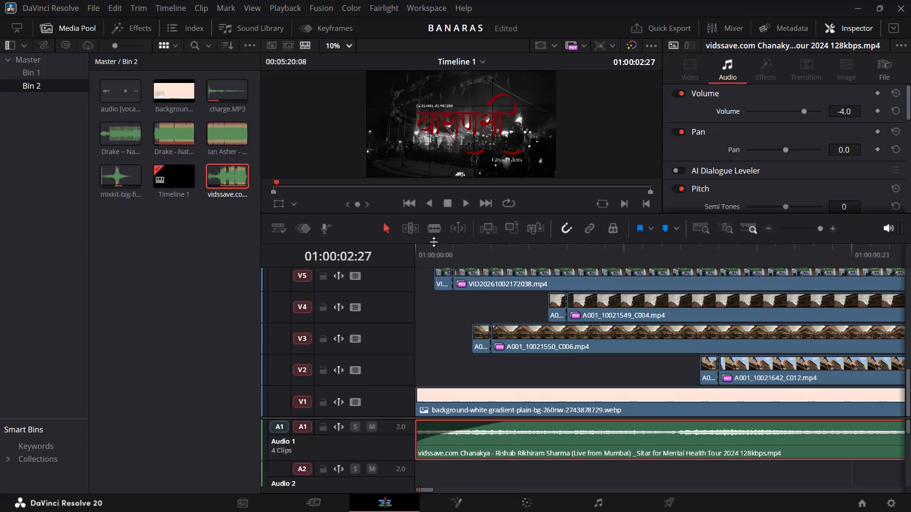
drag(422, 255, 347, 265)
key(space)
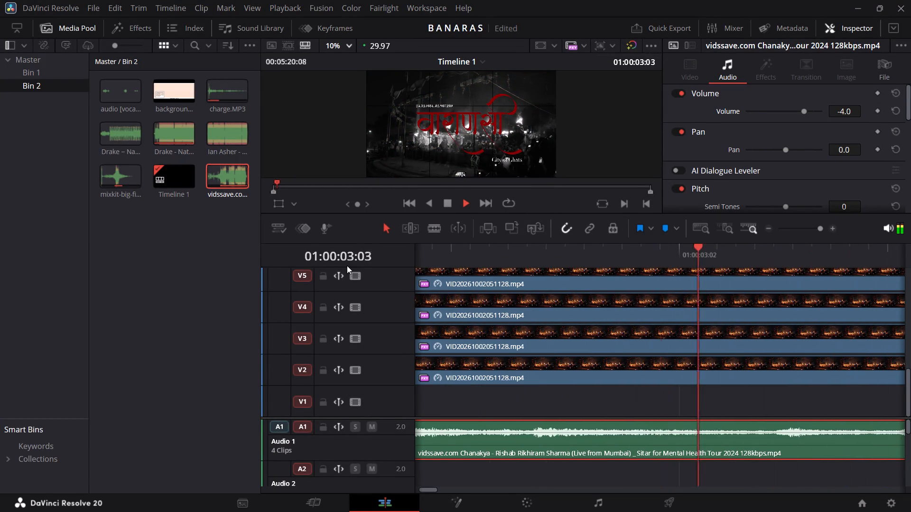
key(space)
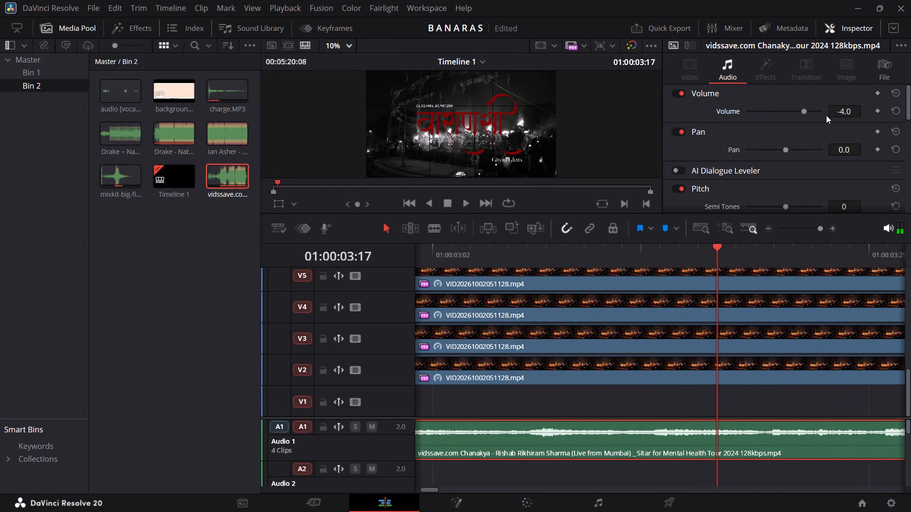
Lower the volume of the first Chanakya music clip on A1 to -7.0.
click(844, 114)
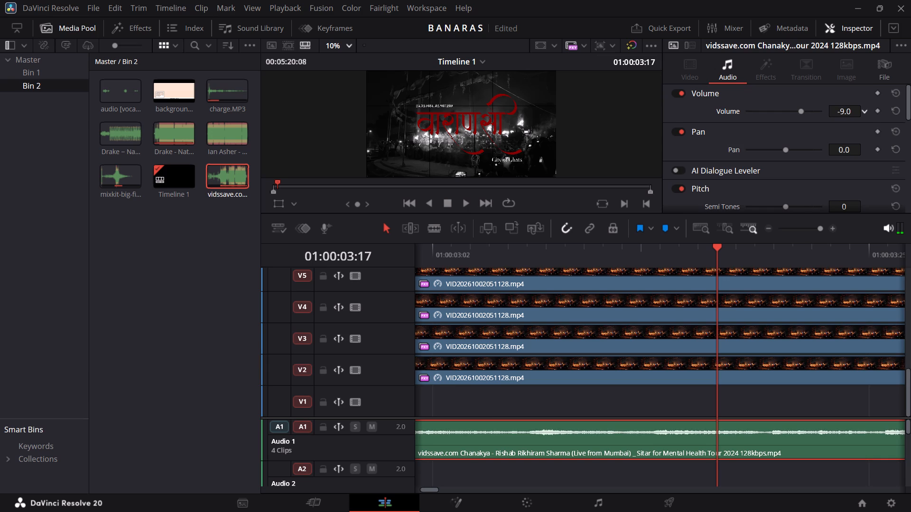
click(844, 114)
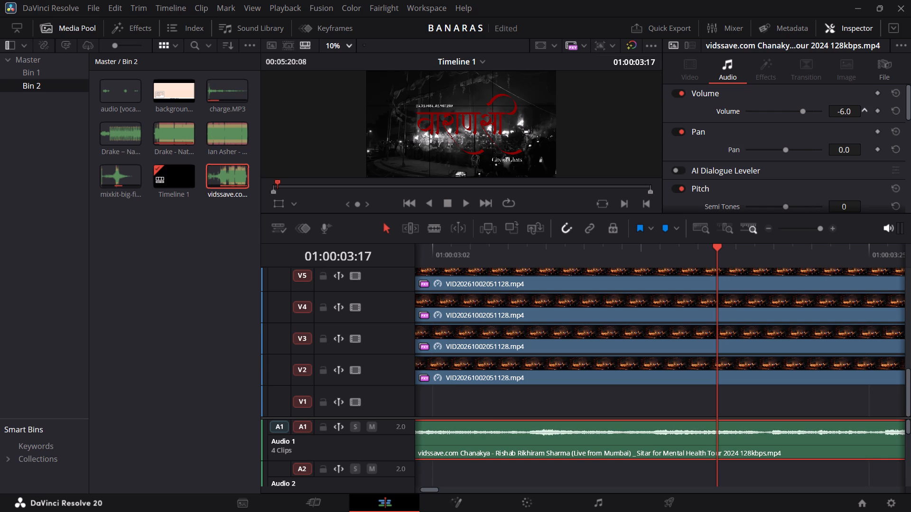
Replay the timeline from its start to about 01:00:09:22 to judge the softer music under the footage.
scroll(530, 331, right, 8)
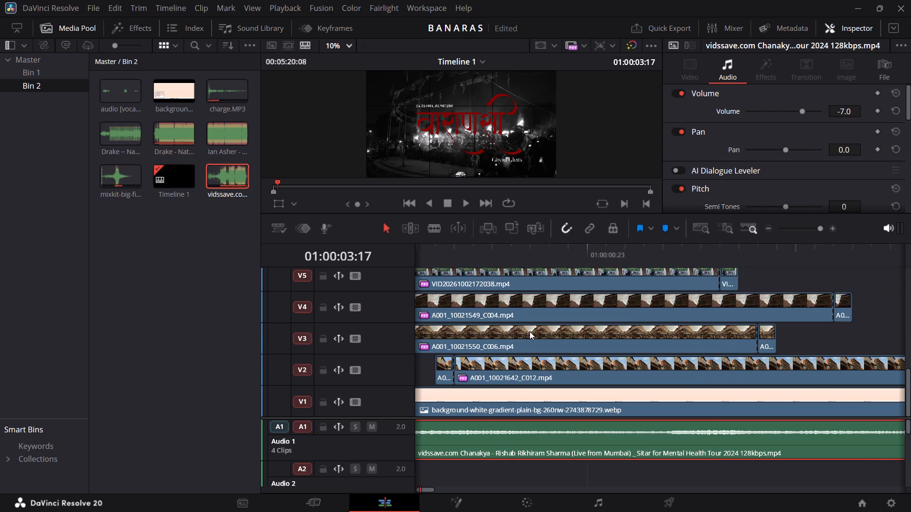
drag(429, 250, 340, 271)
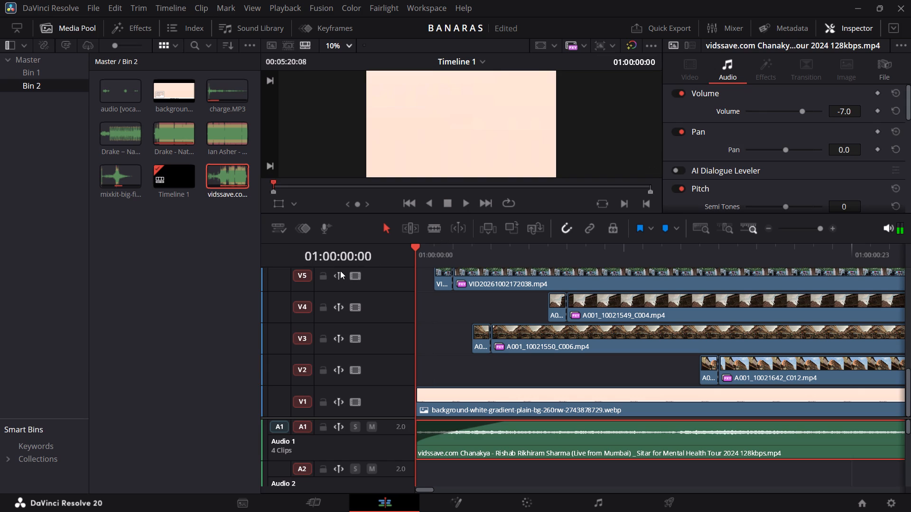
key(space)
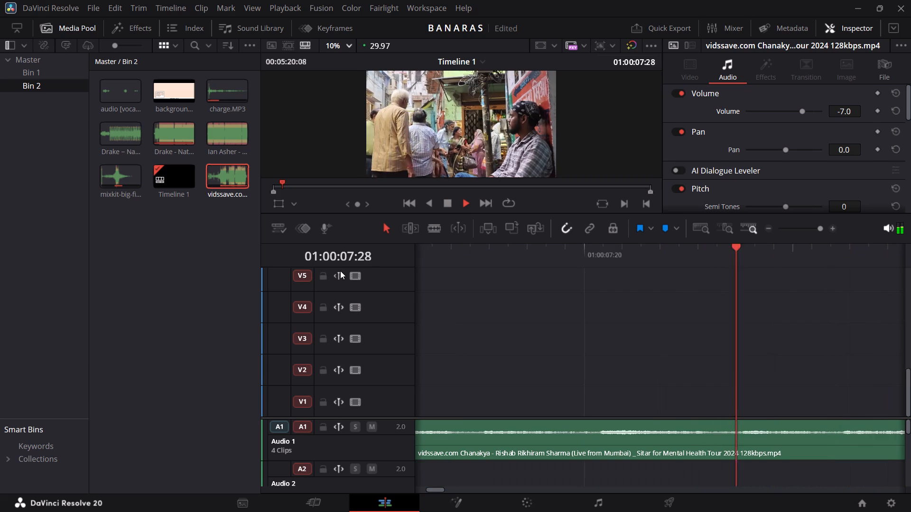
key(space)
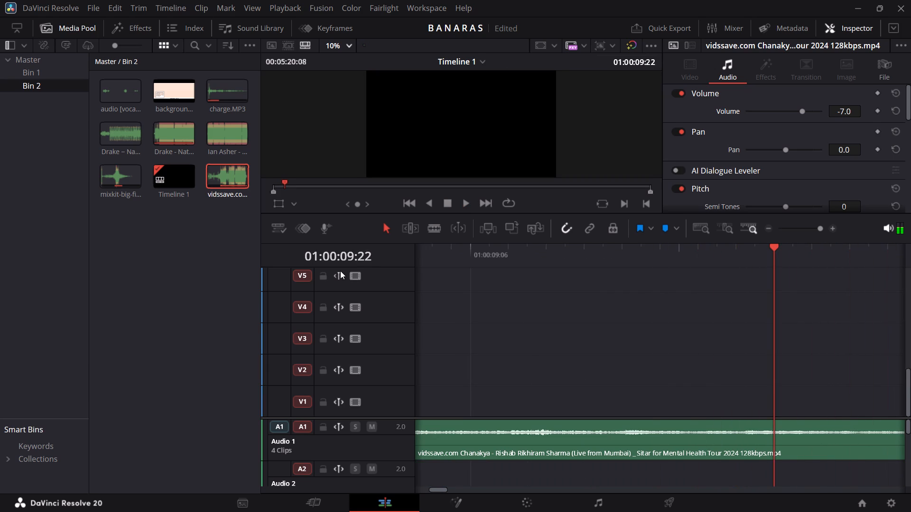
Hide the media pool to widen the timeline.
click(68, 27)
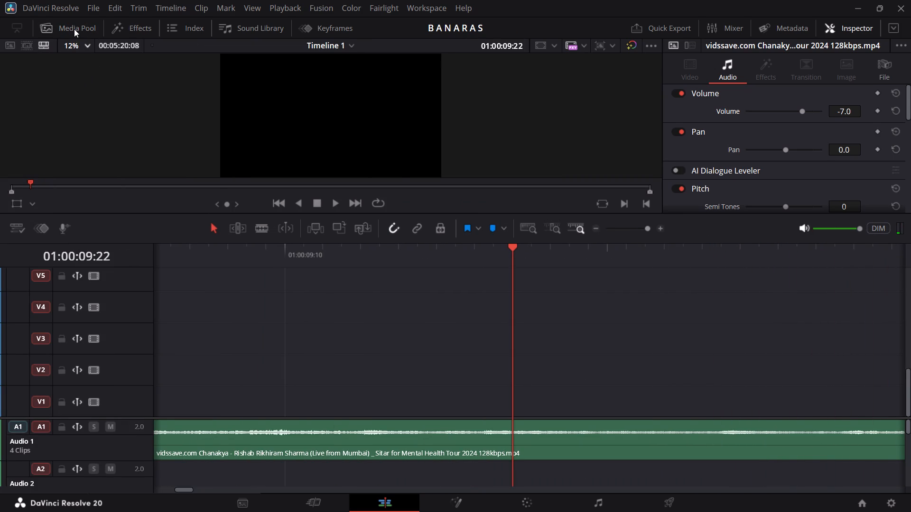
Continue playback from 01:00:09:22 to about 01:00:21:20, listening to the Chanakya music on A1.
key(space)
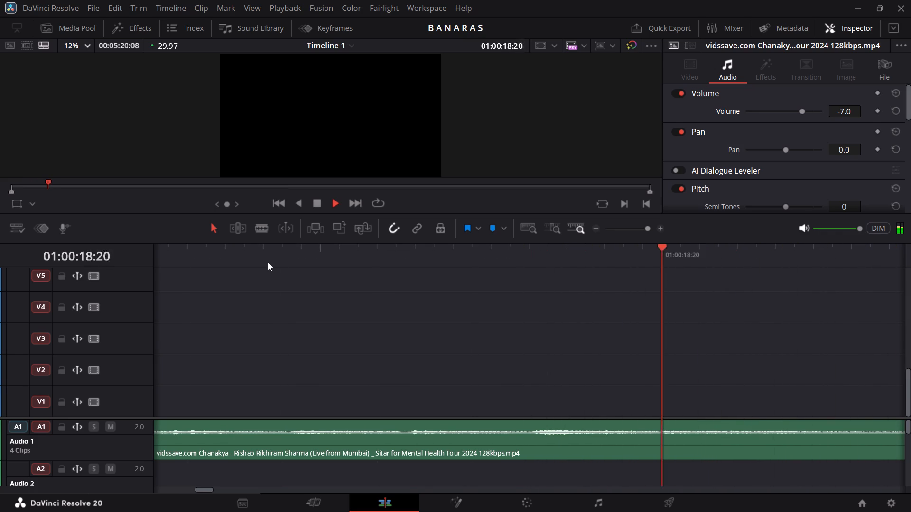
scroll(410, 324, left, 10)
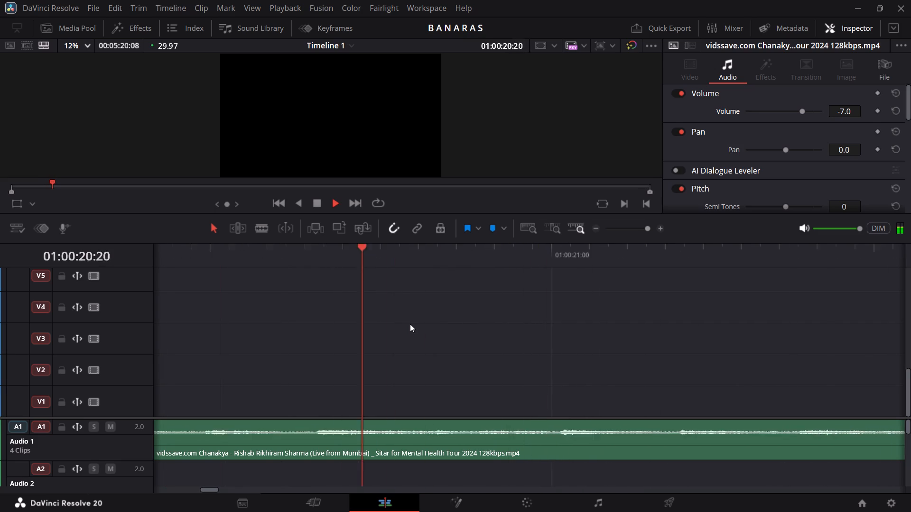
scroll(410, 324, left, 13)
key(space)
Scan the Chanakya waveform on A1 from about 01:00:26 to beyond 01:02:16, looking over the music that follows.
scroll(410, 324, left, 9)
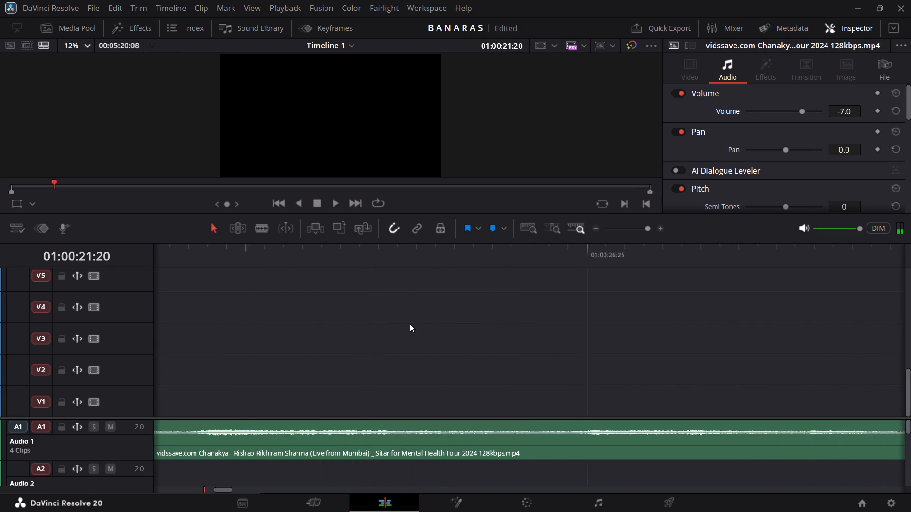
scroll(410, 324, left, 18)
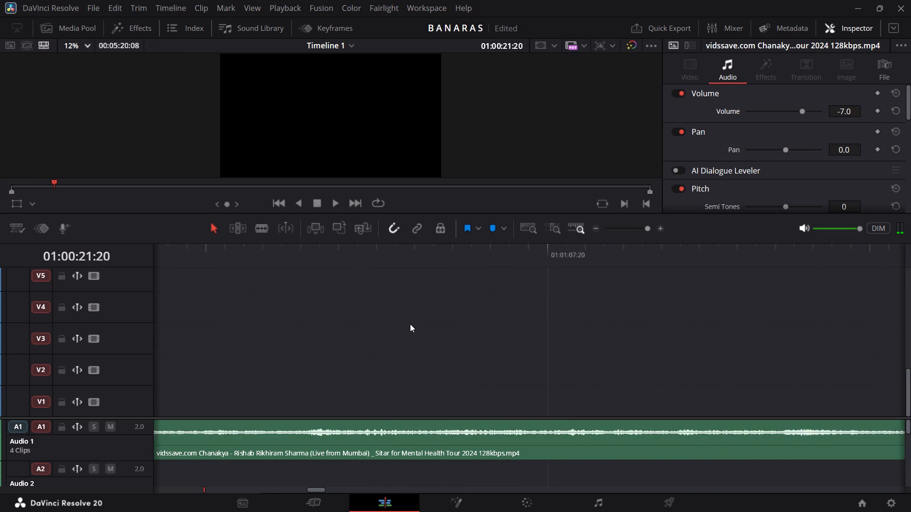
scroll(410, 324, left, 1)
scroll(410, 324, right, 2)
scroll(410, 324, left, 19)
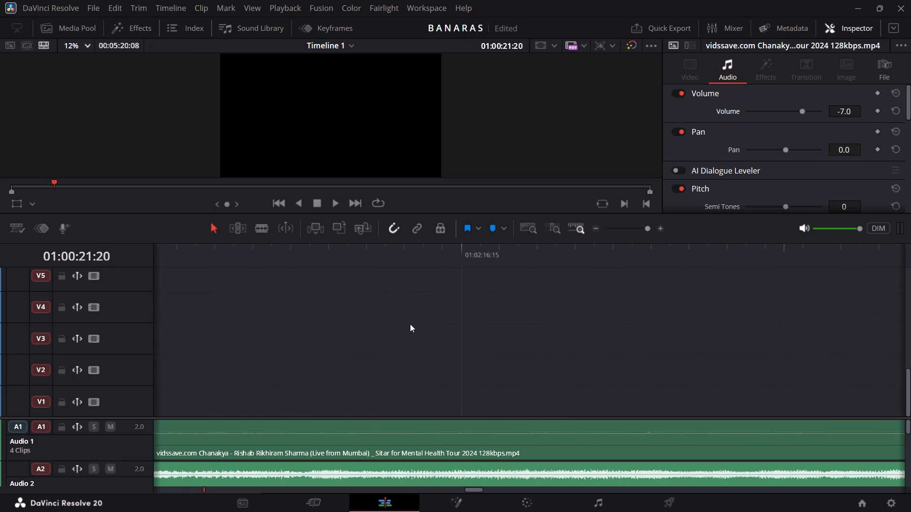
scroll(410, 324, left, 3)
scroll(410, 324, right, 1)
scroll(410, 324, left, 1)
scroll(410, 324, right, 7)
Look through the audio tracks below A1 and locate the start of the Drake - National Treasures clip on A2 near 01:01:52.
scroll(410, 324, down, 1)
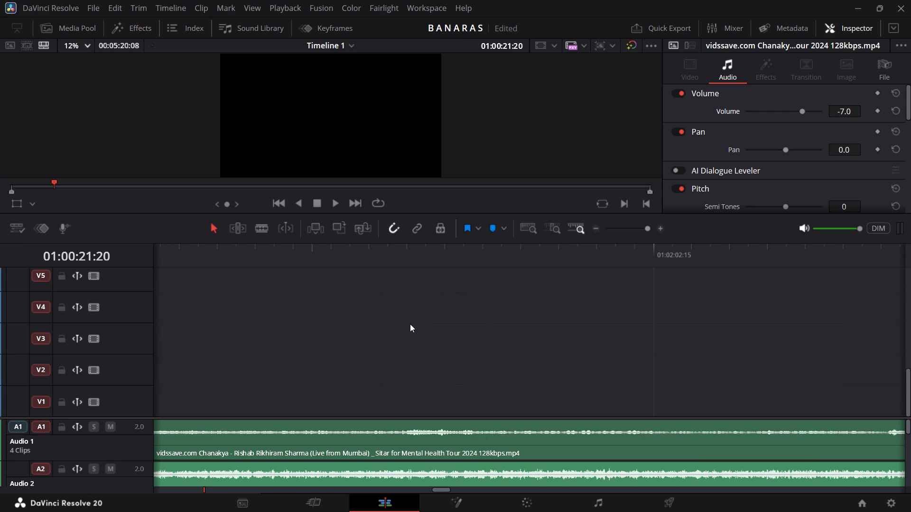
scroll(410, 324, down, 1)
scroll(375, 437, down, 1)
scroll(375, 437, up, 1)
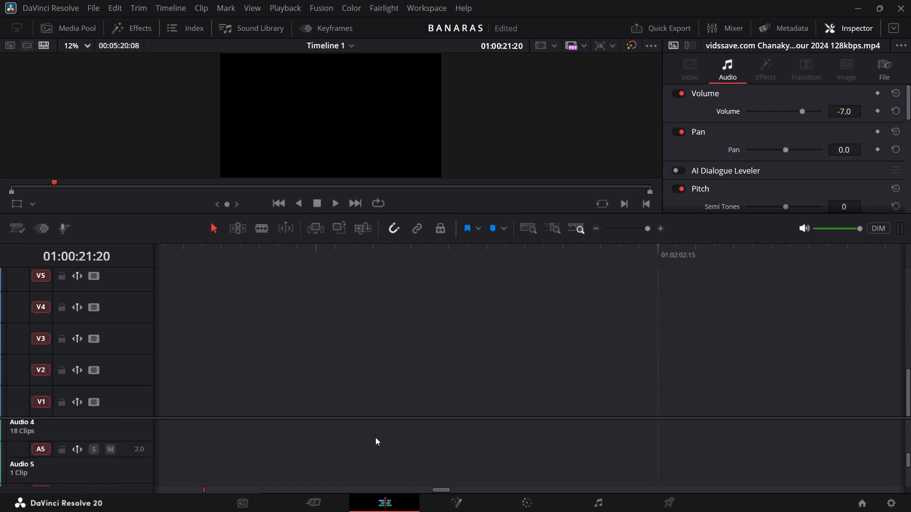
scroll(375, 437, up, 1)
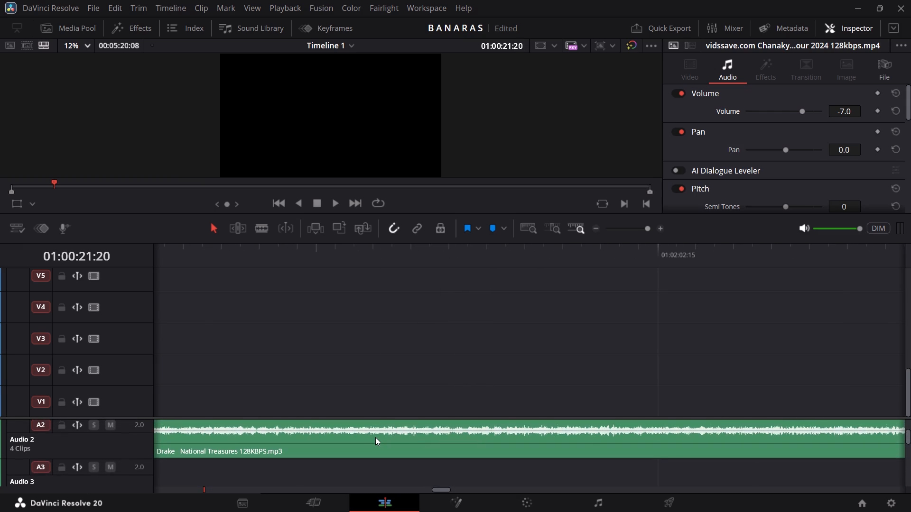
scroll(375, 437, right, 12)
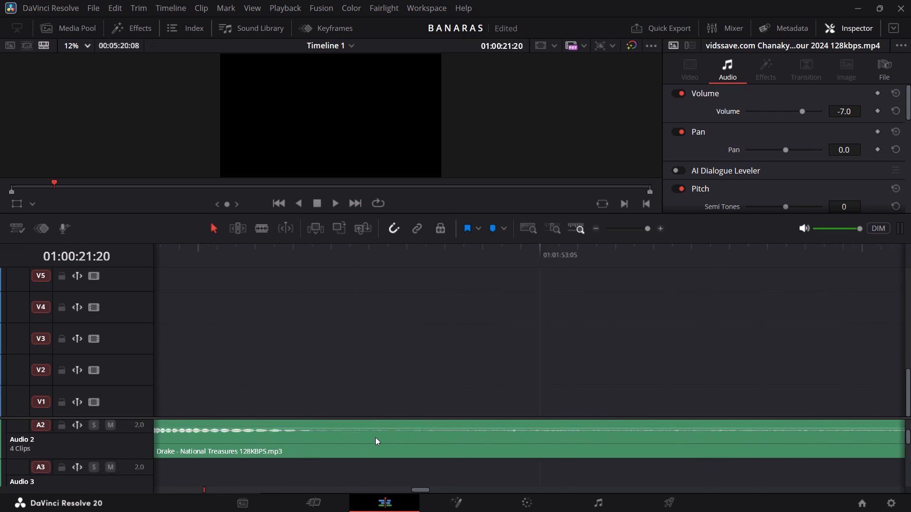
scroll(375, 437, right, 2)
scroll(375, 437, left, 2)
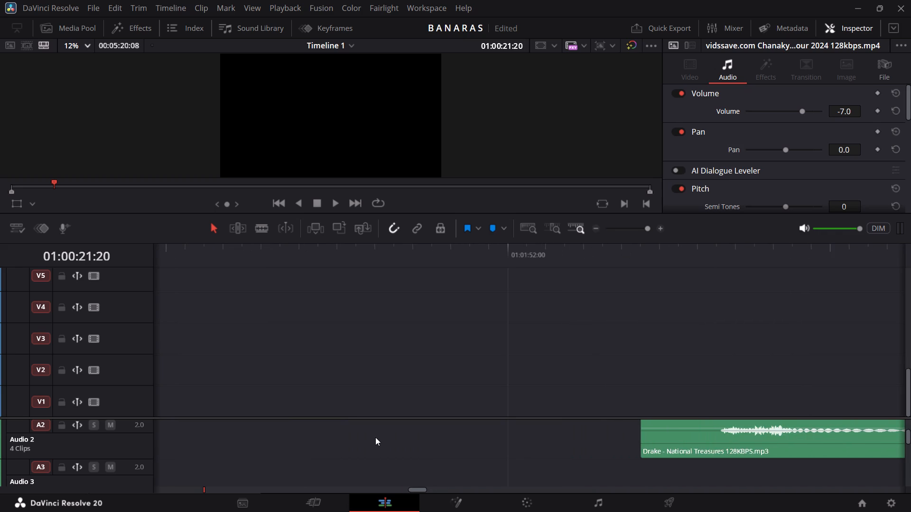
Audition the Drake - National Treasures clip on A2 from just before its start to about 01:01:59:26.
click(610, 238)
click(611, 247)
key(space)
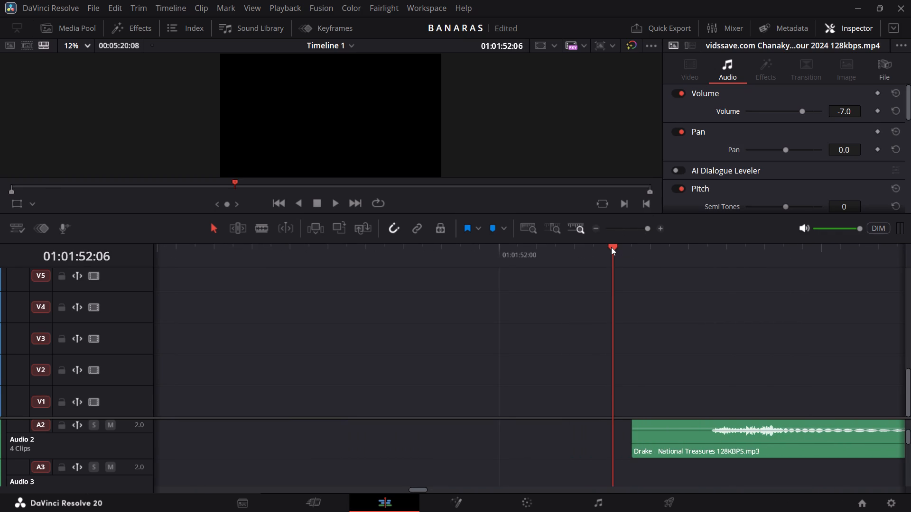
key(space)
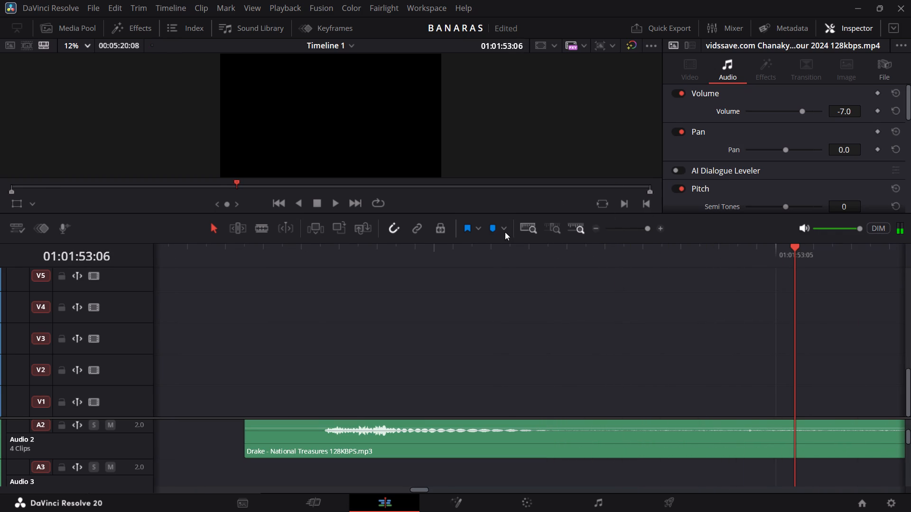
click(204, 260)
key(space)
key(space)
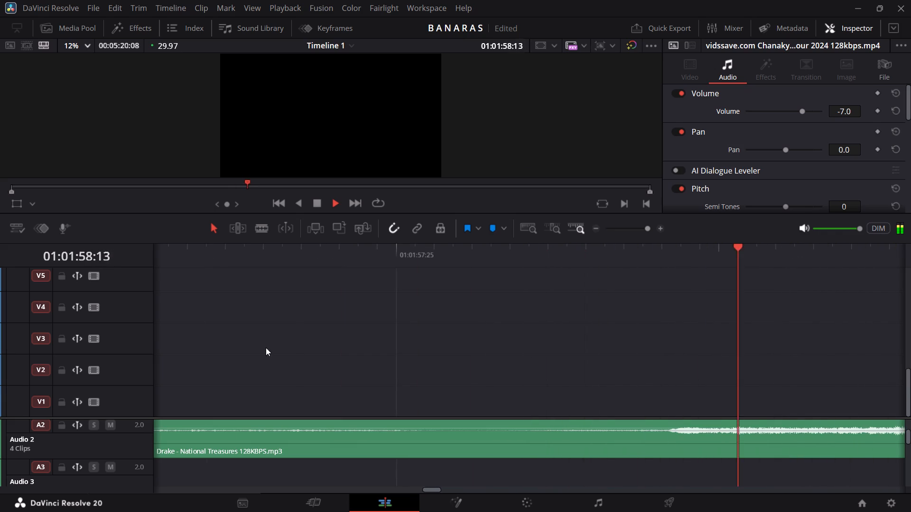
key(space)
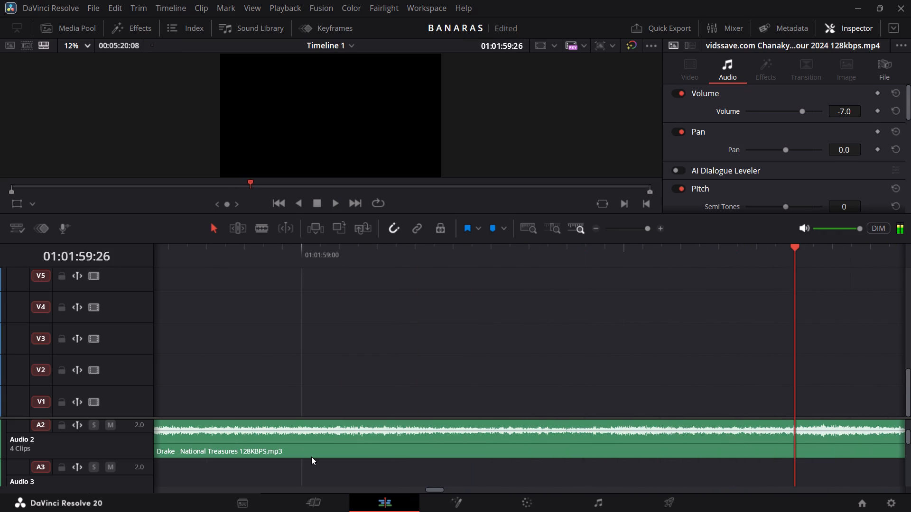
Scan tracks A1 and A2 back from 01:01:59 to the start of the timeline, examining how the music clips are laid out.
scroll(297, 450, up, 1)
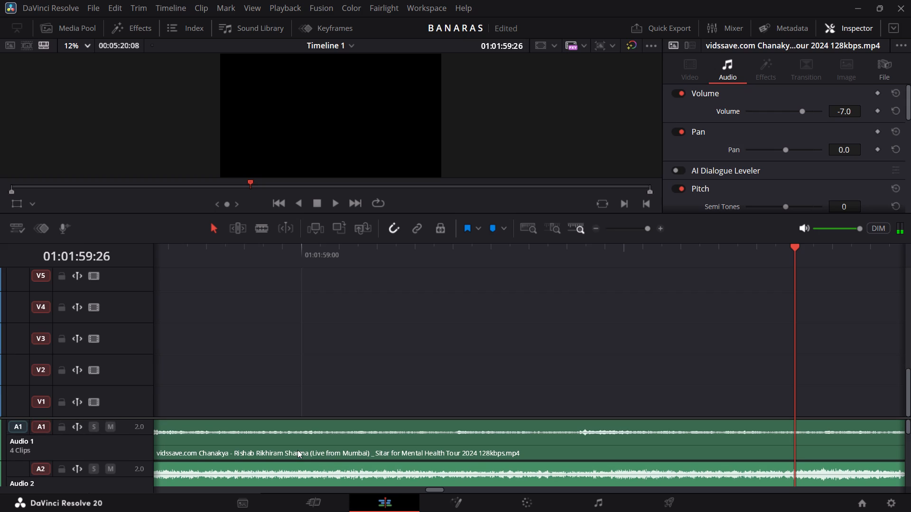
scroll(297, 450, up, 1)
scroll(297, 450, right, 3)
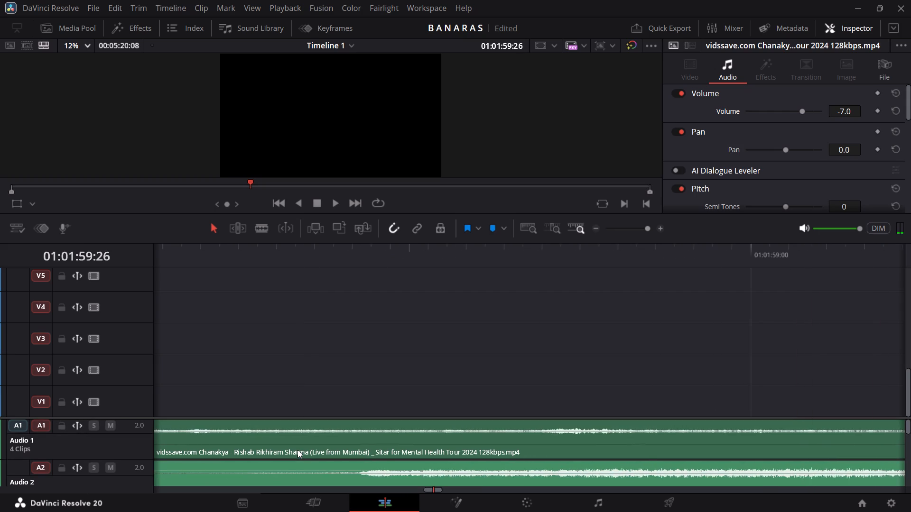
scroll(297, 450, right, 18)
scroll(297, 450, right, 8)
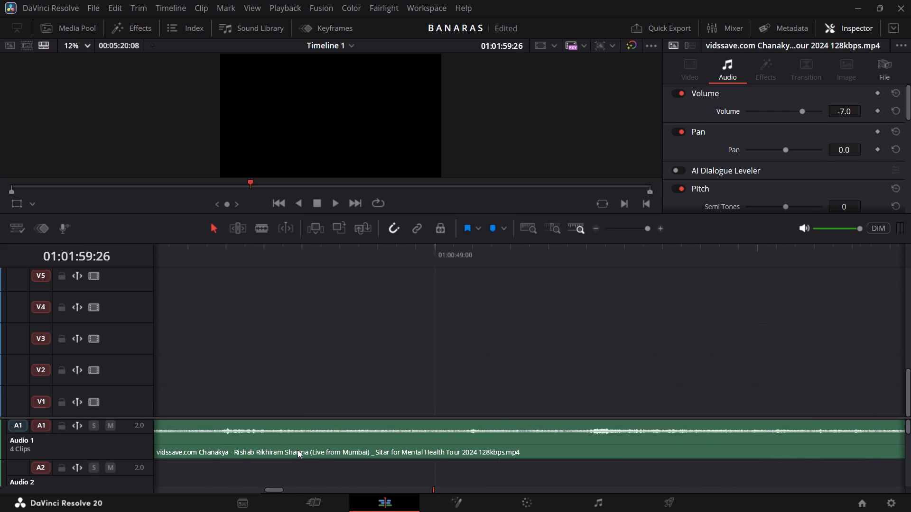
scroll(297, 450, right, 20)
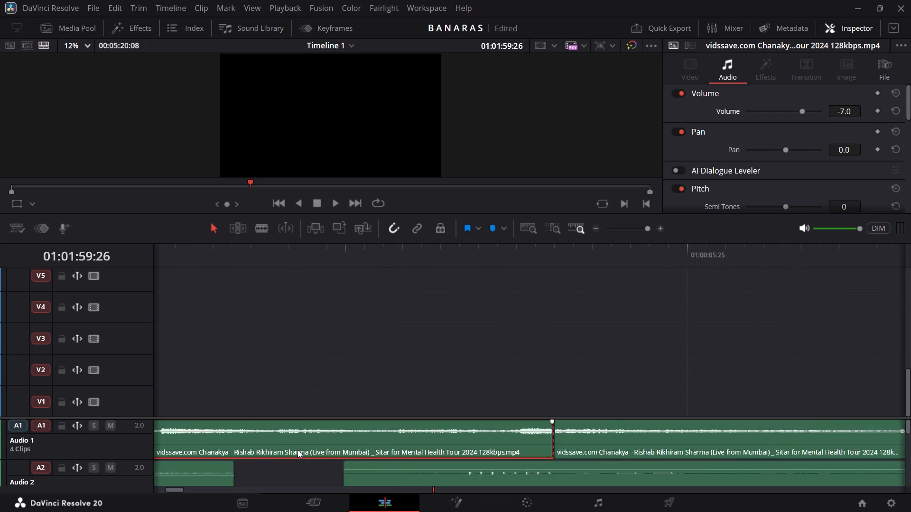
scroll(297, 450, left, 2)
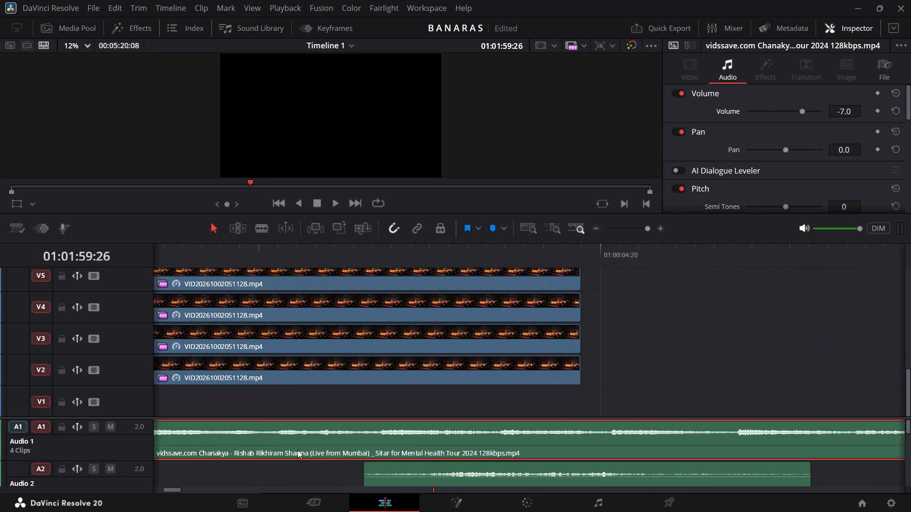
scroll(297, 450, right, 11)
Enlarge the audio track area beneath the opening clips to show tracks A4 through A7.
scroll(297, 450, down, 1)
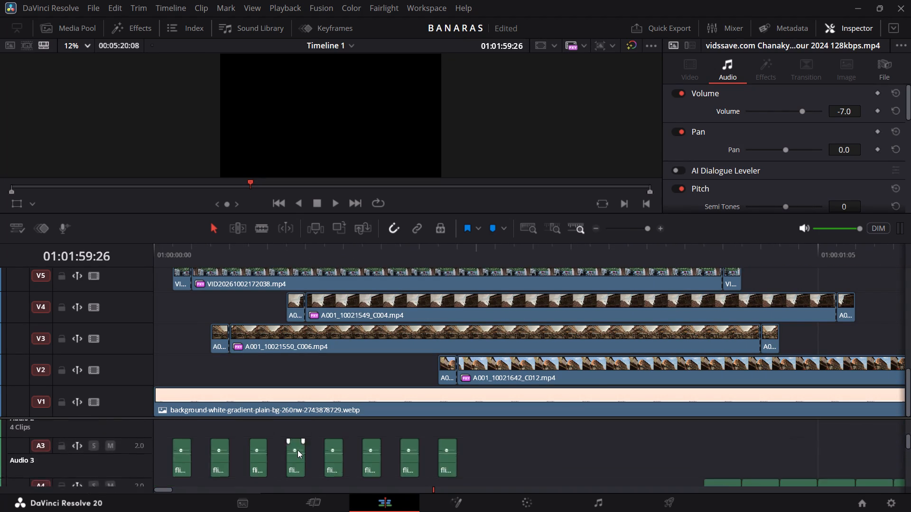
scroll(297, 450, down, 1)
scroll(297, 450, left, 3)
scroll(297, 450, down, 1)
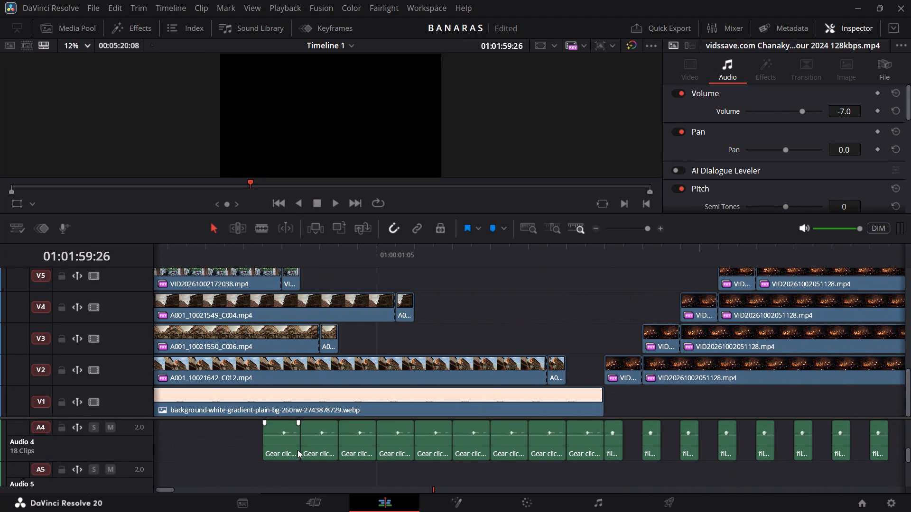
drag(247, 418, 267, 311)
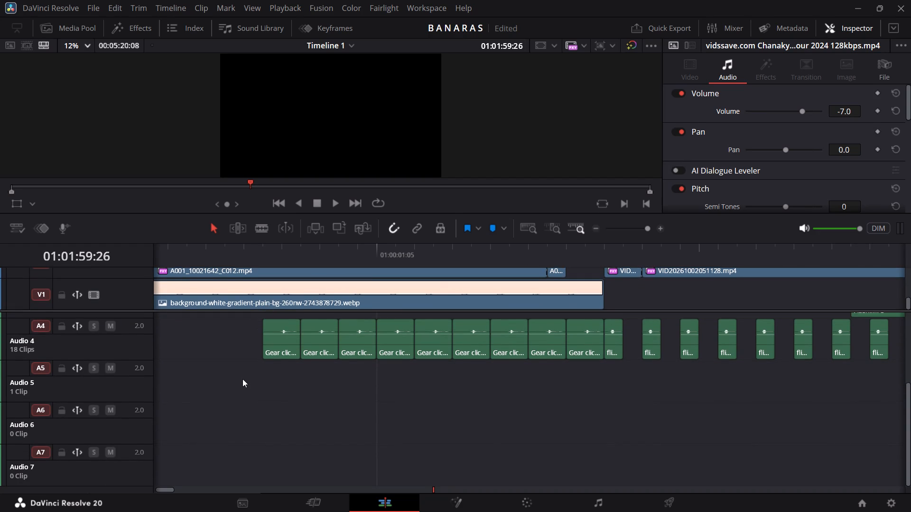
Look through the sound-effect clips on tracks A2 to A4 from the timeline start to about 01:00:04:20.
scroll(242, 379, up, 1)
scroll(242, 379, left, 3)
scroll(242, 379, right, 1)
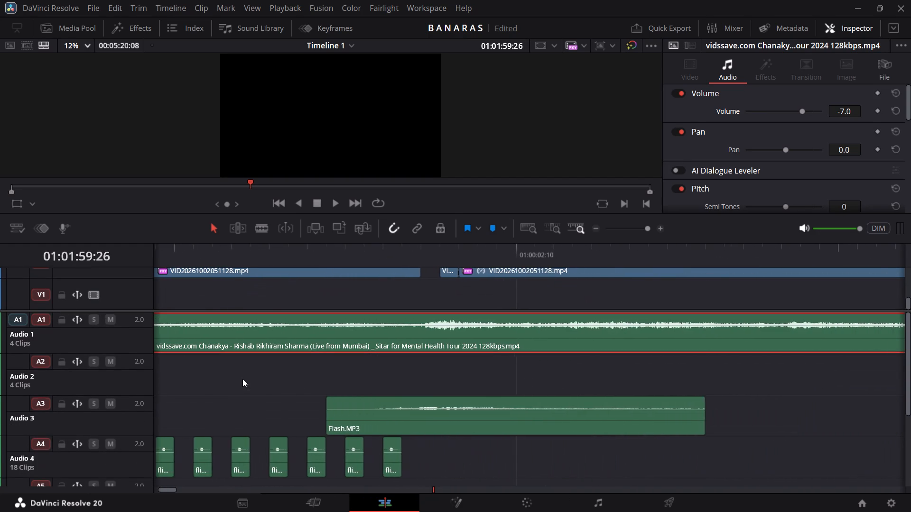
scroll(242, 379, right, 3)
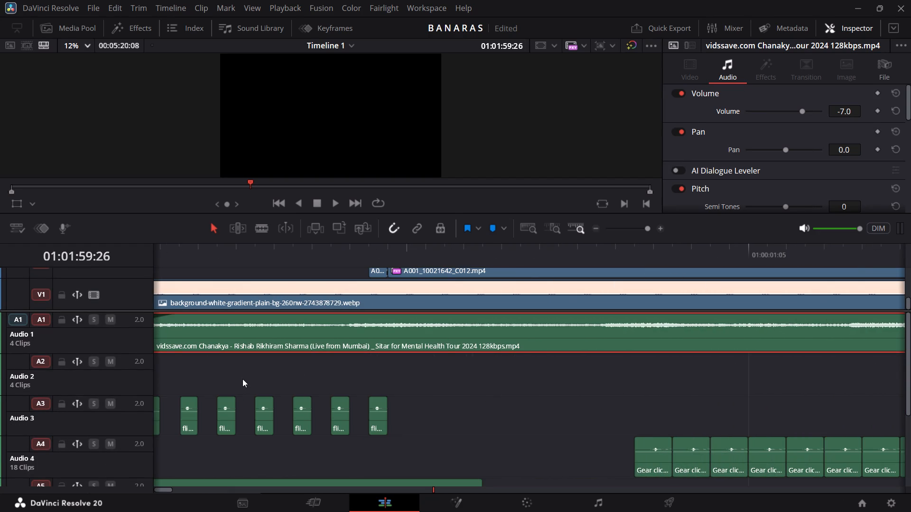
scroll(242, 379, right, 1)
scroll(242, 379, up, 1)
scroll(242, 379, left, 2)
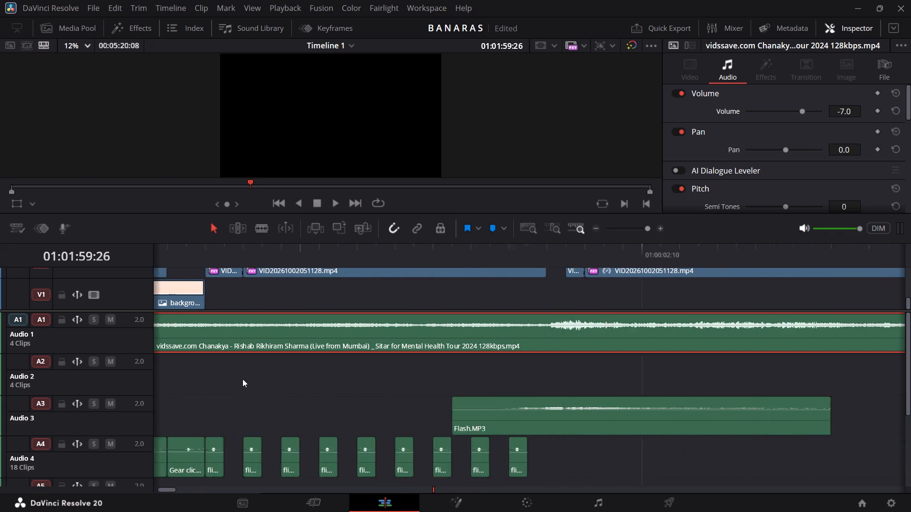
scroll(242, 379, left, 4)
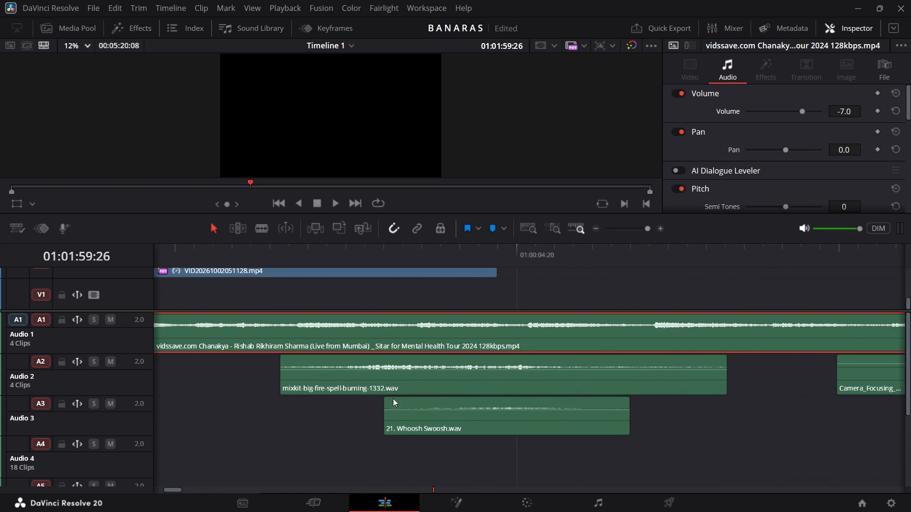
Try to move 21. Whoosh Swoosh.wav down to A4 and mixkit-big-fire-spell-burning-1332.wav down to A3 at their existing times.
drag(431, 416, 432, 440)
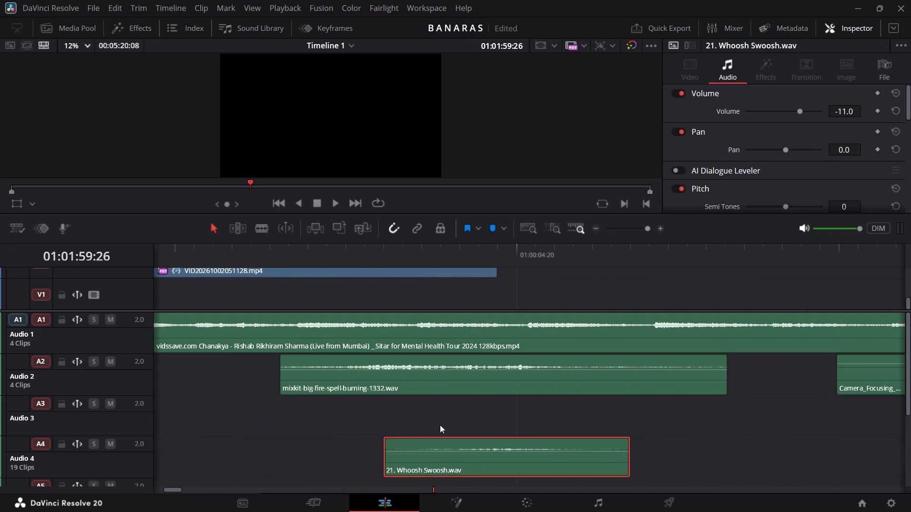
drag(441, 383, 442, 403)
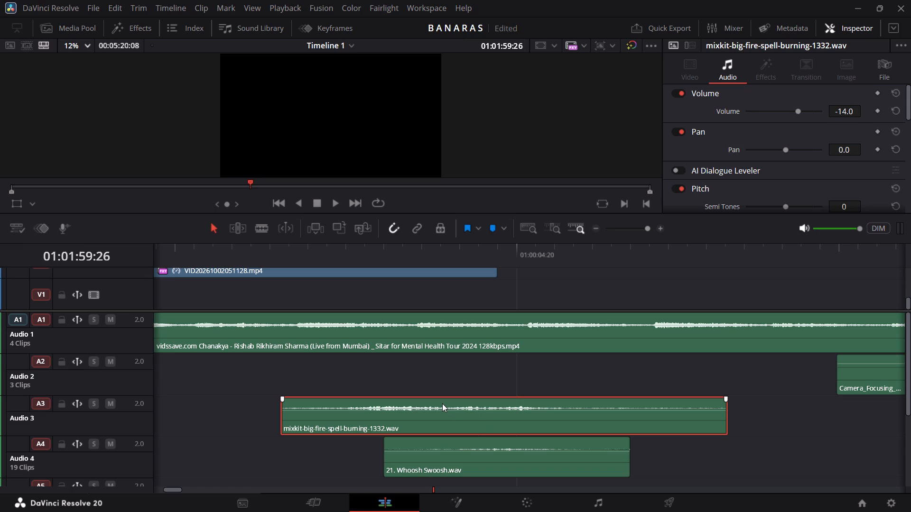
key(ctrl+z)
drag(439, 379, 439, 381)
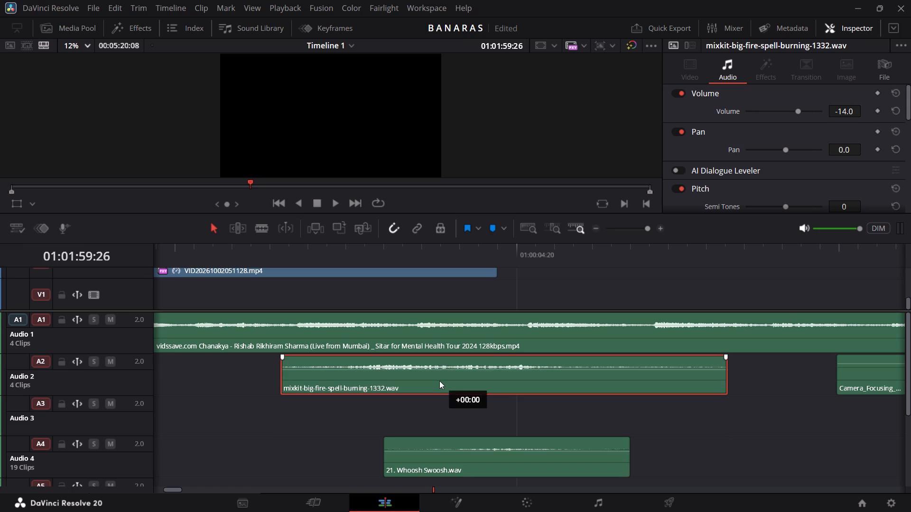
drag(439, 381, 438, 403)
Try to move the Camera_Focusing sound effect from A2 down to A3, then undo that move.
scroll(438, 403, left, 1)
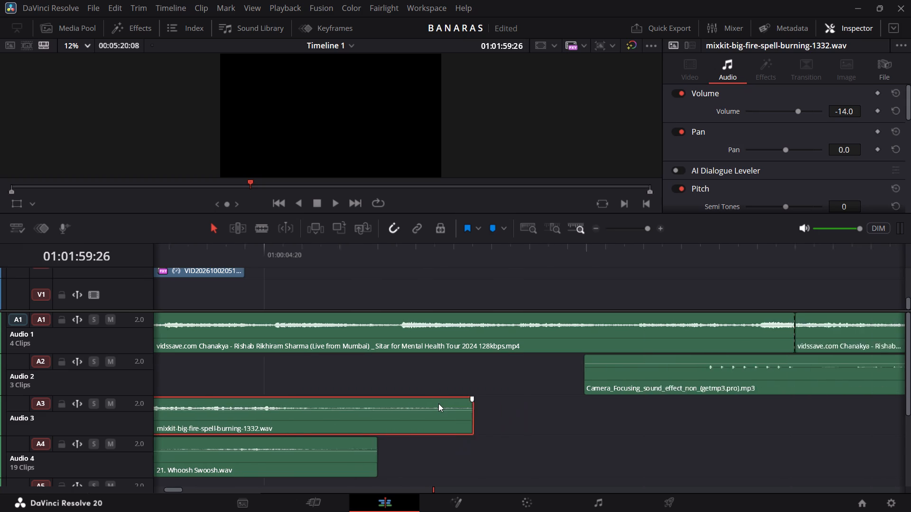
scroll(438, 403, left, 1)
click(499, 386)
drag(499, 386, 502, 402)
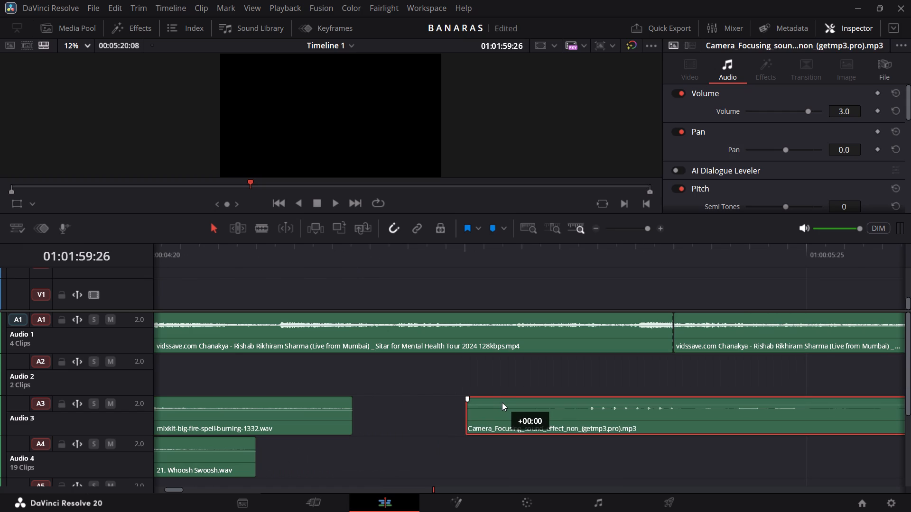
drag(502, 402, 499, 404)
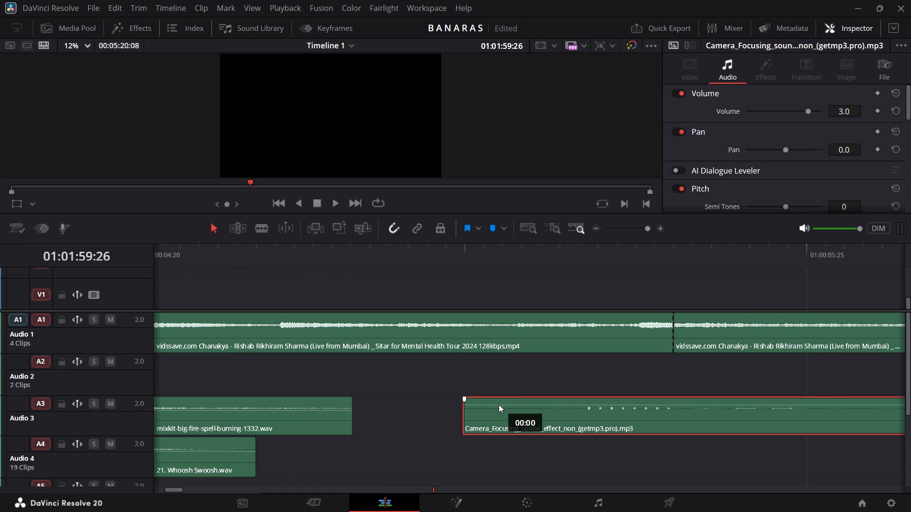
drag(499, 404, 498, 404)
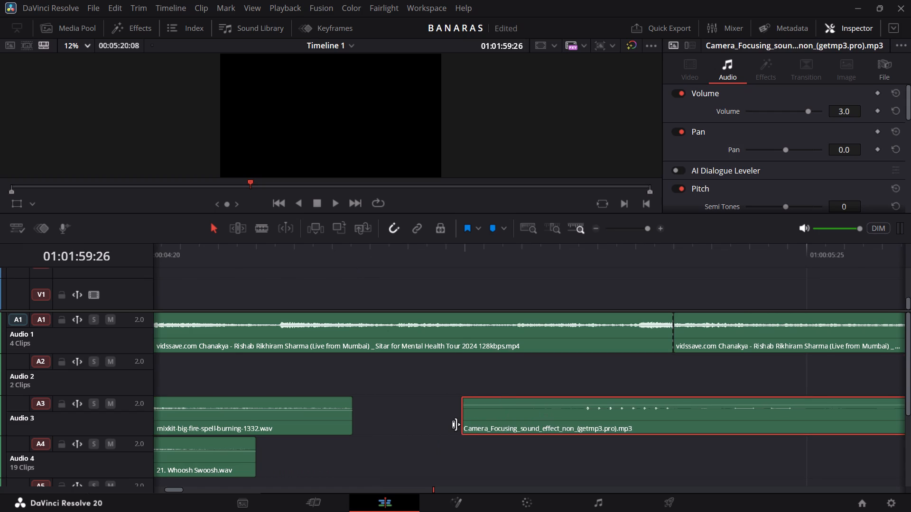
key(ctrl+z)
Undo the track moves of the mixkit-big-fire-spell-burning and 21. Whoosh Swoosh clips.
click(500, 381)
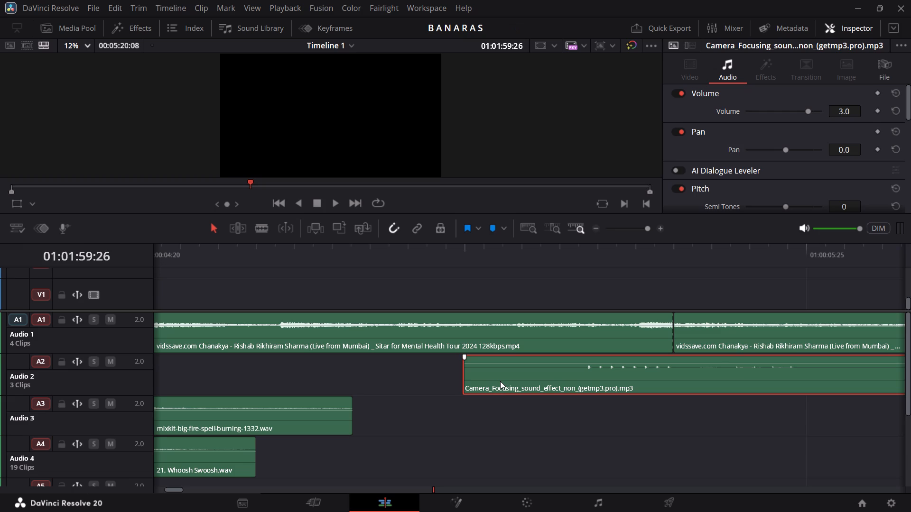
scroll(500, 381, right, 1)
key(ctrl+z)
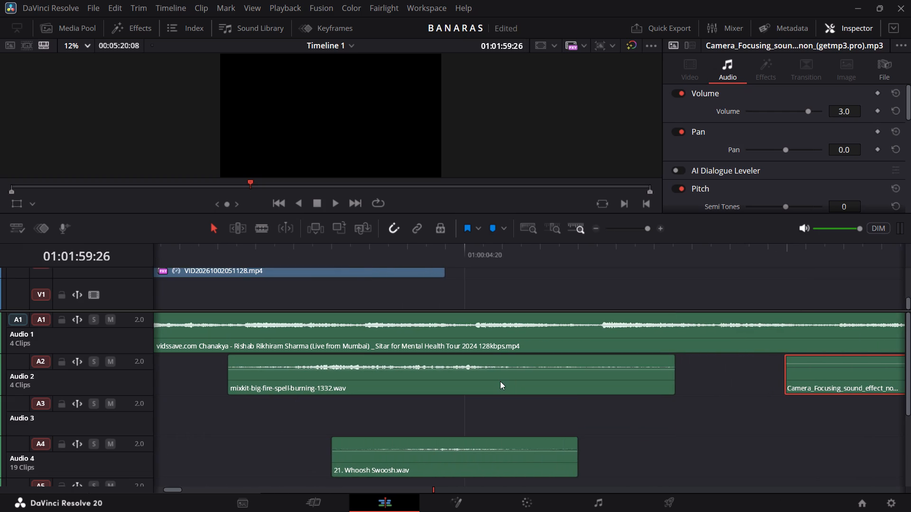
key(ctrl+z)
Duplicate 21. Whoosh Swoosh.wav from A3 to A4 at the same time position and delete the A3 original.
click(449, 419)
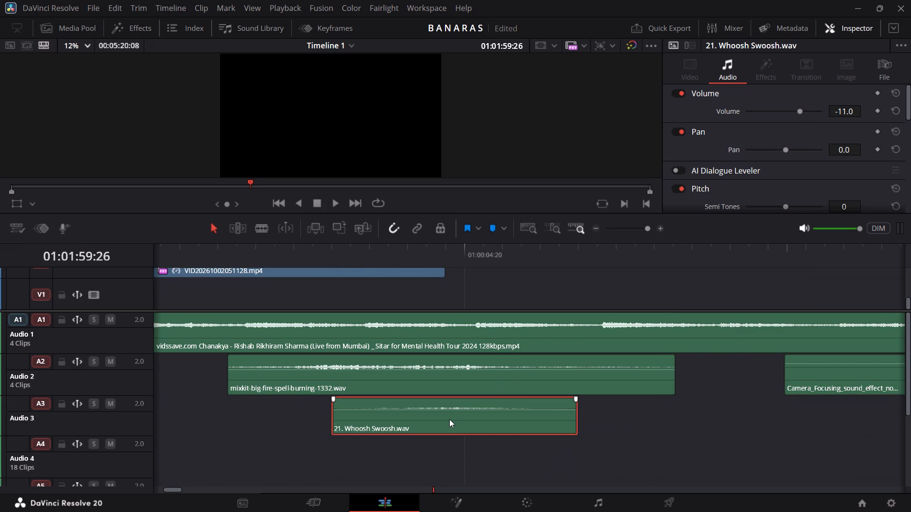
alt+drag(449, 419, 449, 449)
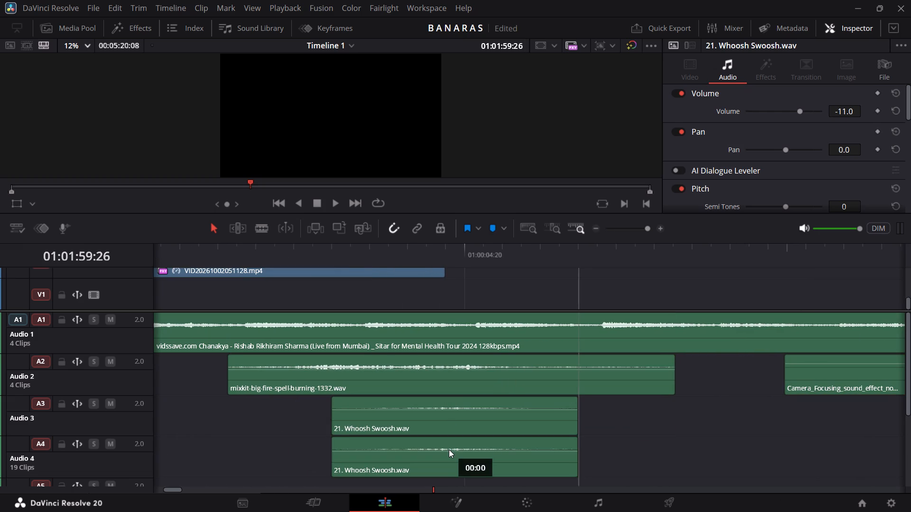
click(455, 422)
key(BackSpace)
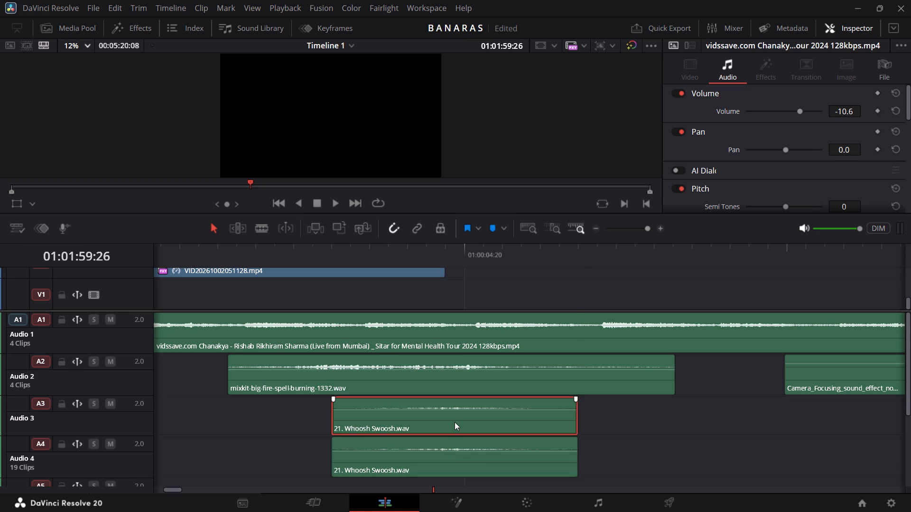
Duplicate mixkit-big-fire-spell-burning-1332.wav from A2 to A3 at the same time position and delete the A2 original.
click(466, 374)
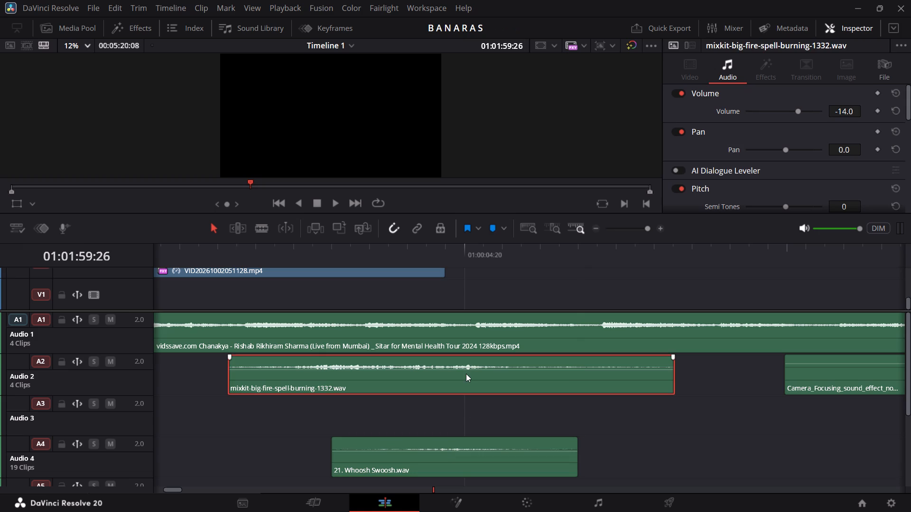
alt+drag(466, 374, 466, 403)
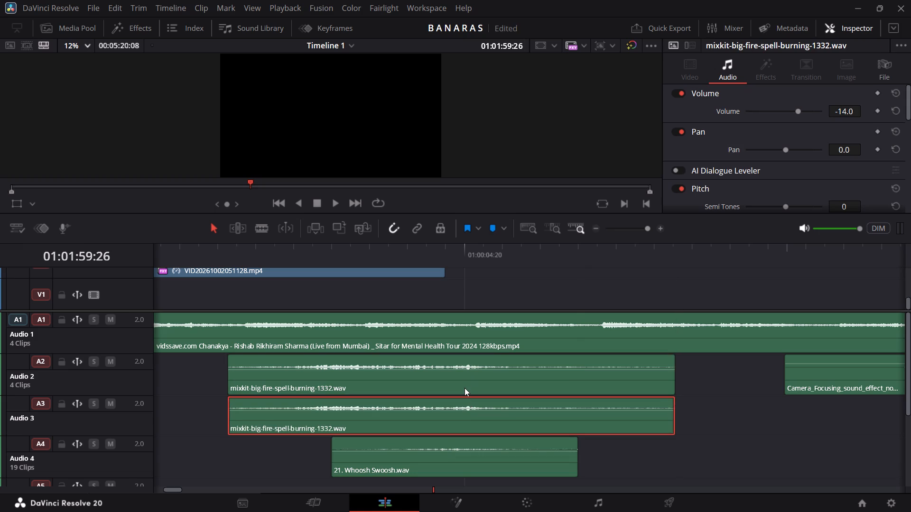
click(465, 388)
key(BackSpace)
Duplicate the Camera_Focusing sound effect from A2 to A3 at the same time position and delete the A2 original.
scroll(465, 388, left, 1)
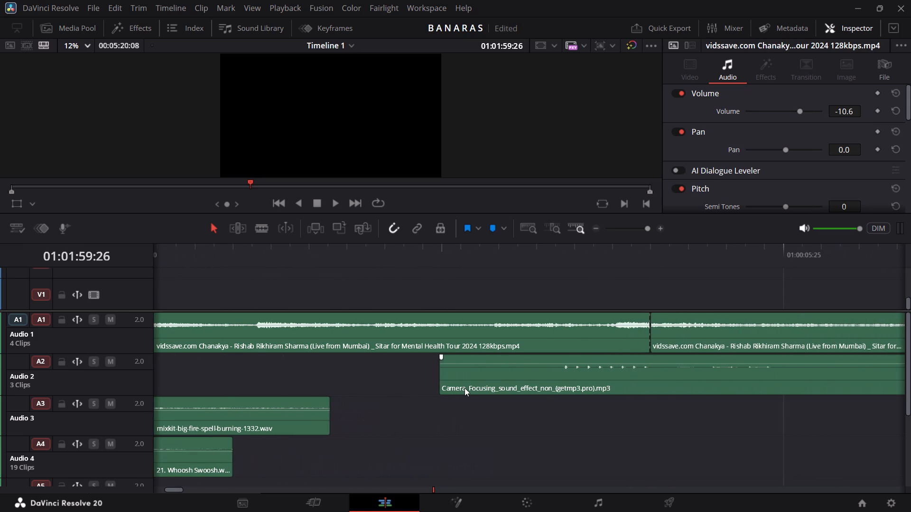
scroll(465, 388, left, 1)
click(465, 388)
alt+drag(465, 388, 464, 403)
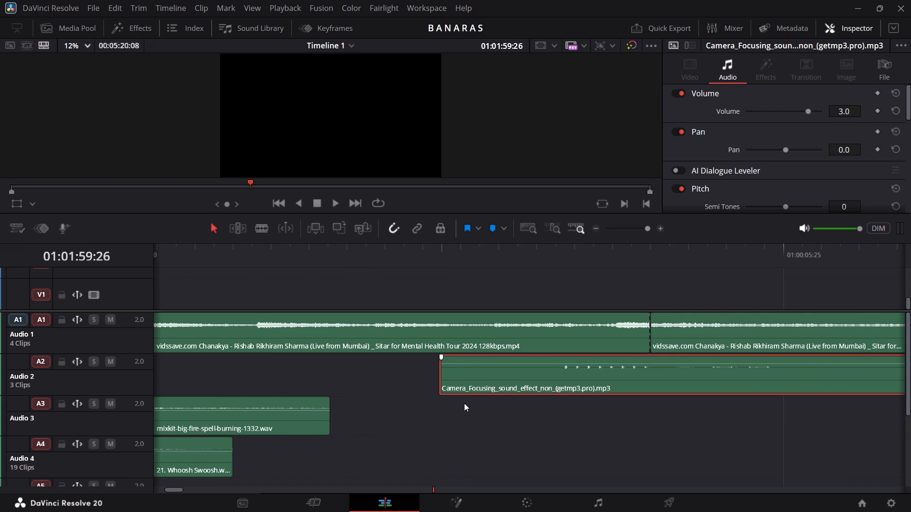
alt+drag(464, 403, 464, 415)
click(476, 393)
key(BackSpace)
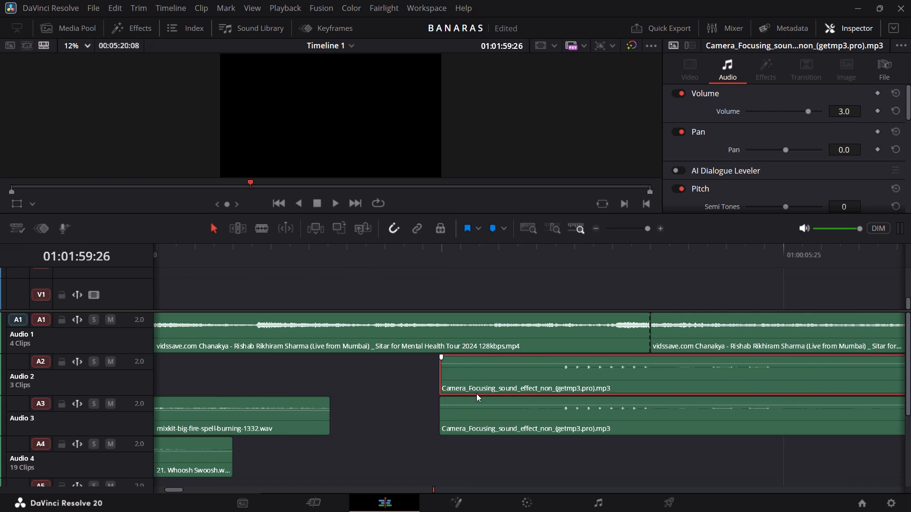
Duplicate Cam shutter 1.wav from A2 to A3 at the same time position and delete the A2 original.
scroll(476, 393, left, 5)
click(471, 389)
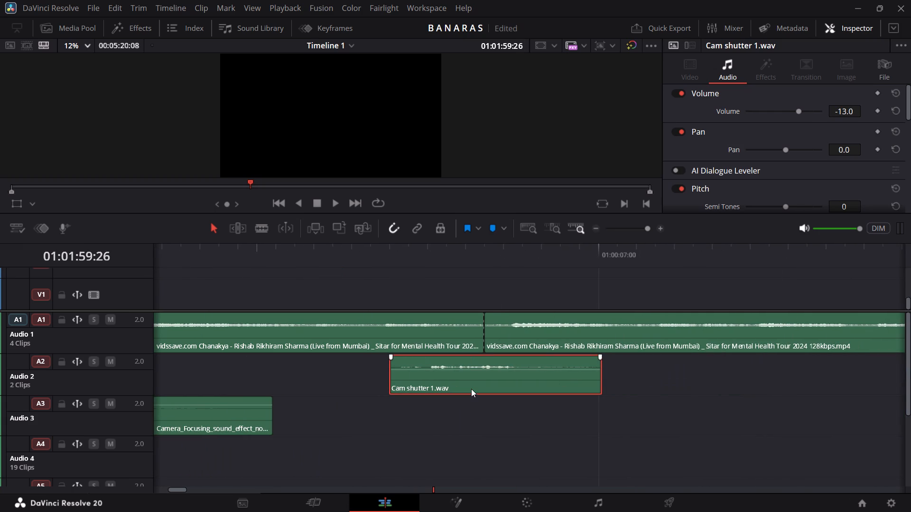
alt+drag(471, 389, 470, 410)
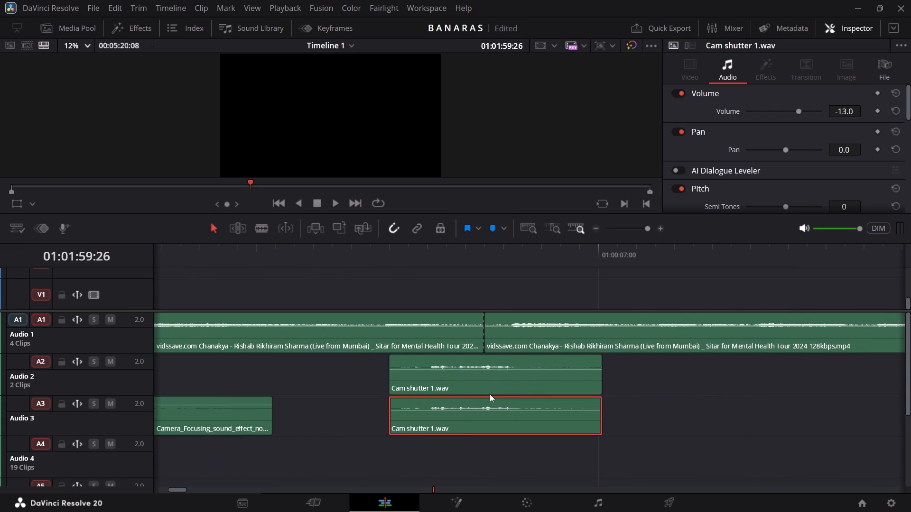
click(490, 394)
key(BackSpace)
Move the Drake - National Treasures clip on A2 from about 01:01:52 to the start of the timeline at 01:00:00:00.
scroll(490, 394, left, 3)
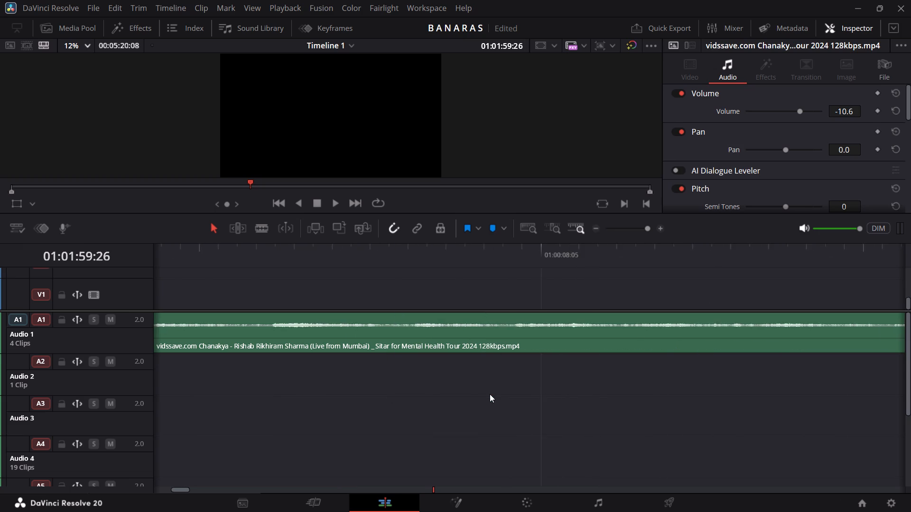
scroll(490, 394, left, 13)
scroll(490, 394, left, 15)
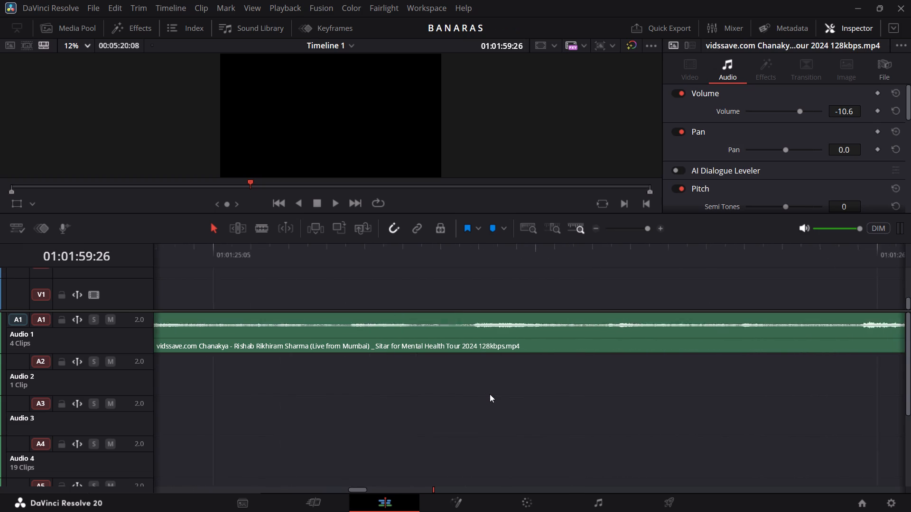
scroll(490, 394, left, 20)
scroll(490, 394, right, 1)
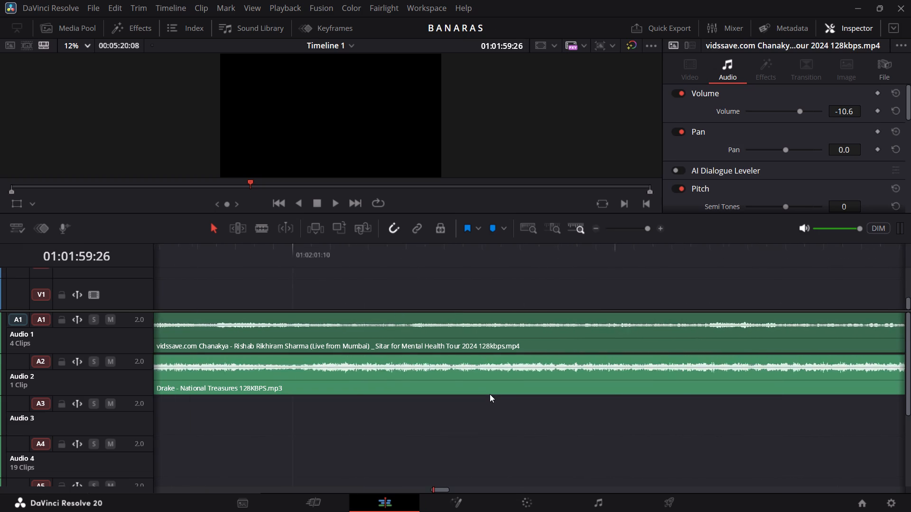
scroll(490, 394, right, 3)
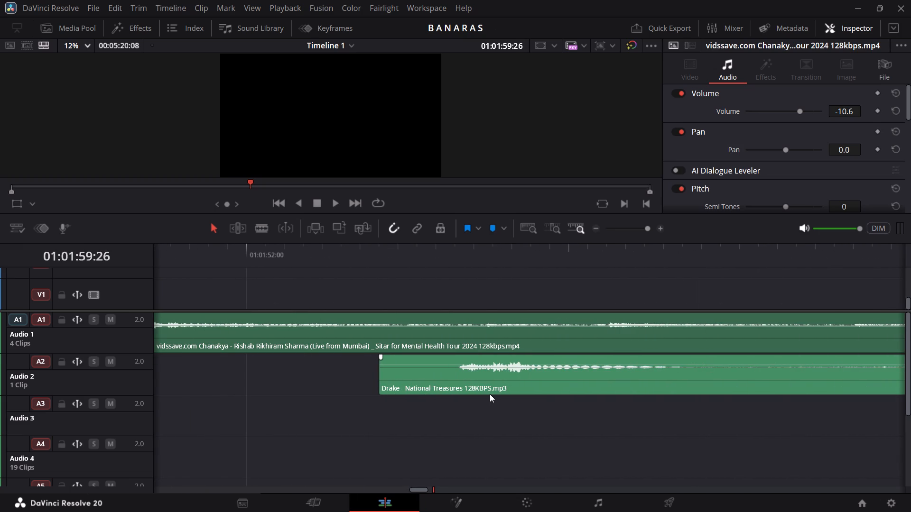
click(490, 394)
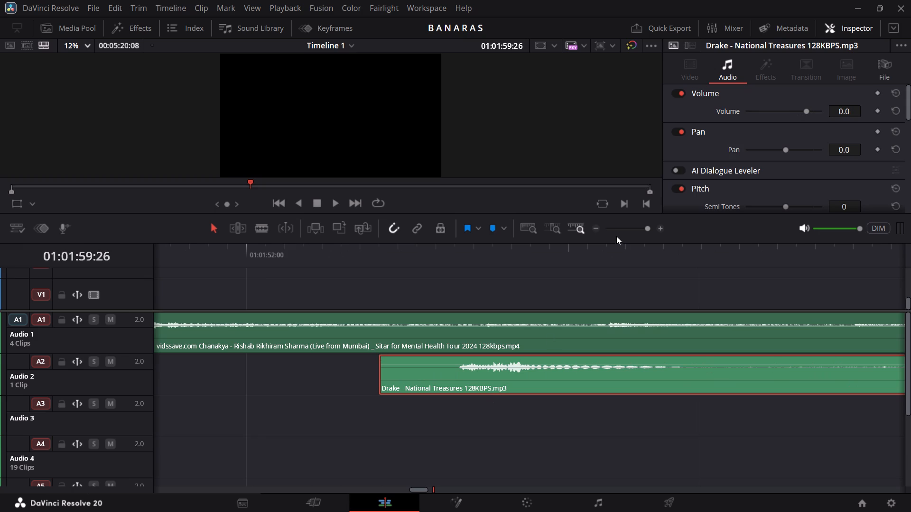
click(623, 228)
scroll(342, 385, right, 1)
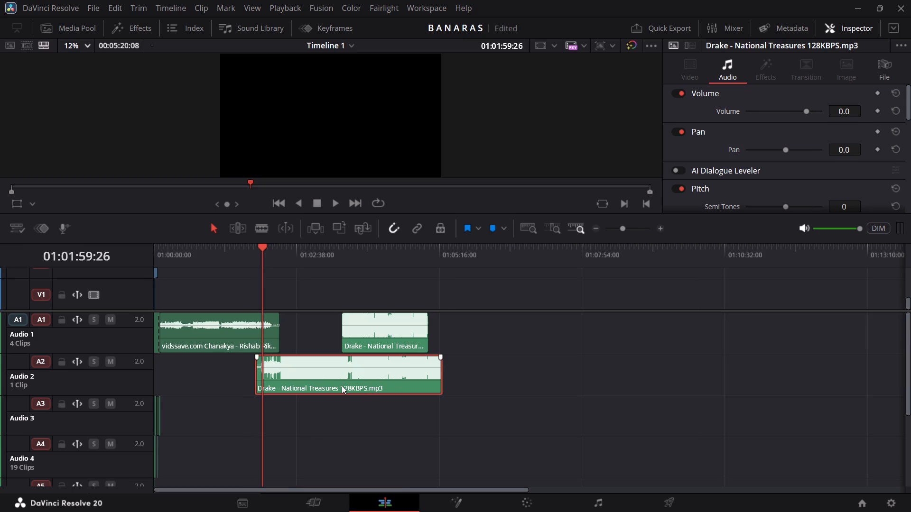
drag(327, 388, 207, 388)
Mute the sitar music track A1.
drag(647, 227, 668, 223)
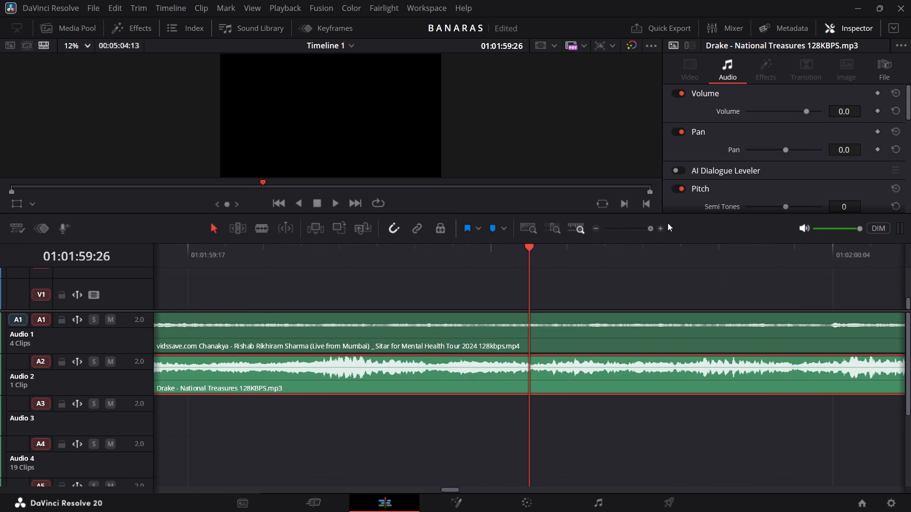
drag(668, 223, 695, 217)
click(596, 227)
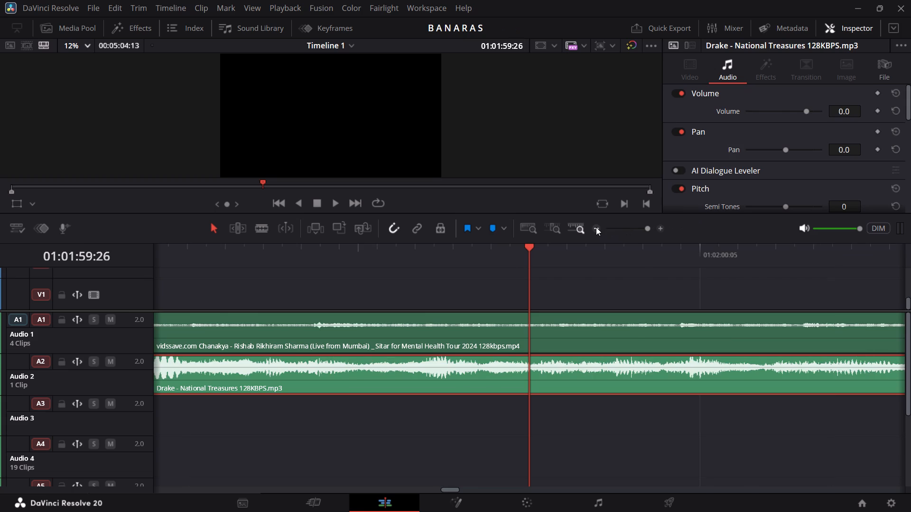
scroll(427, 316, right, 20)
scroll(427, 316, right, 20)
scroll(427, 316, right, 1)
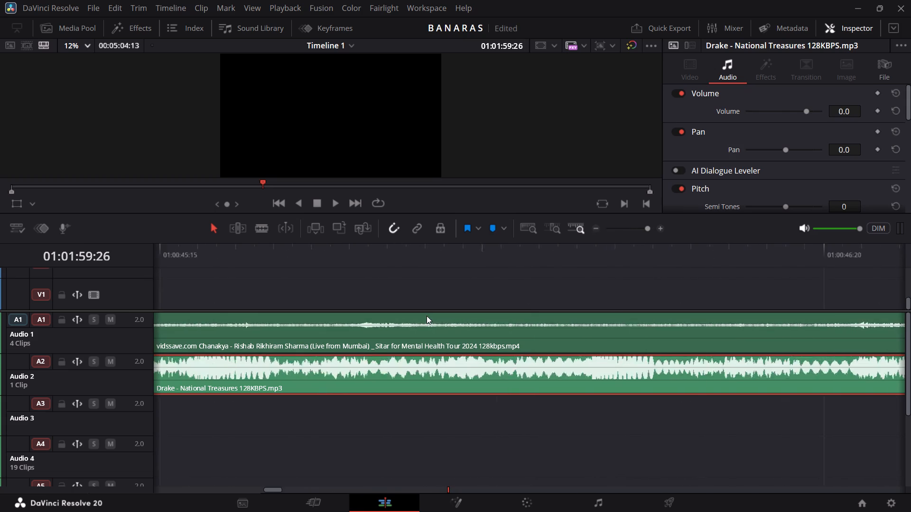
scroll(427, 316, right, 18)
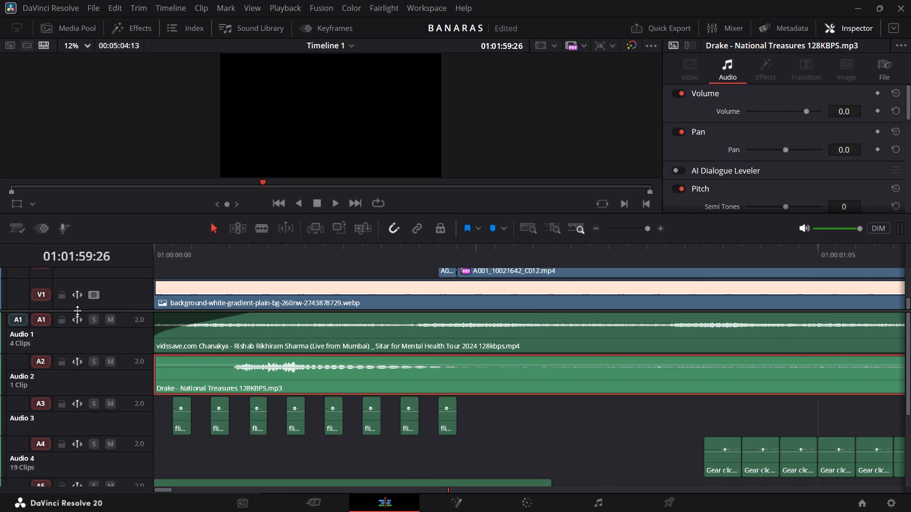
click(108, 320)
Play the timeline from the beginning and listen to the Drake track on A2 for where its beat drops.
drag(162, 253, 119, 260)
key(space)
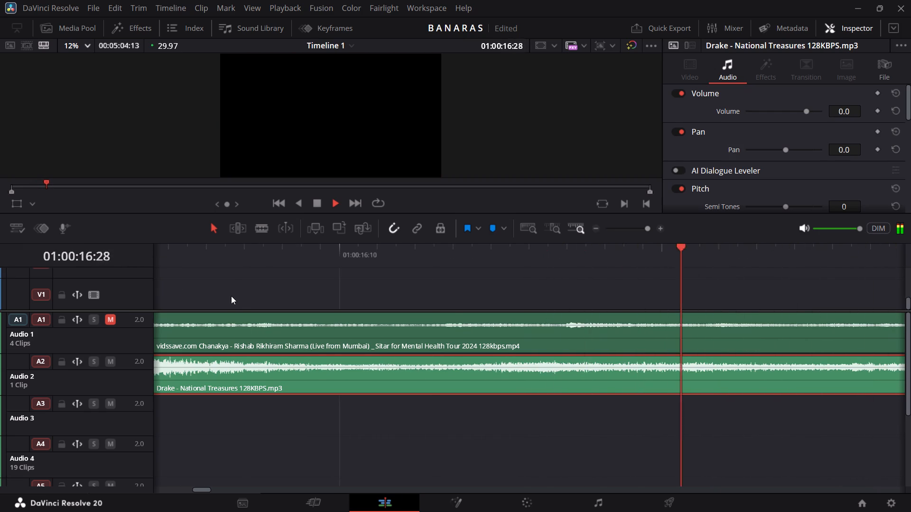
key(space)
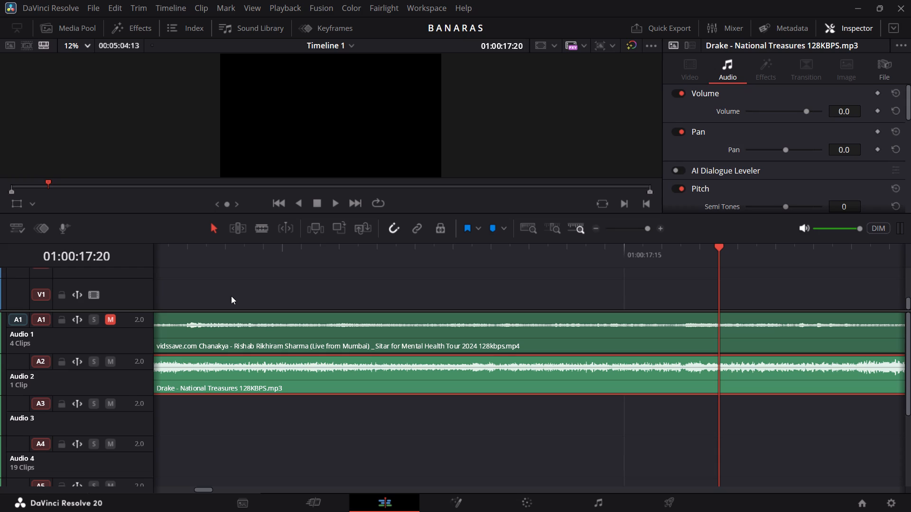
key(space)
key(space)
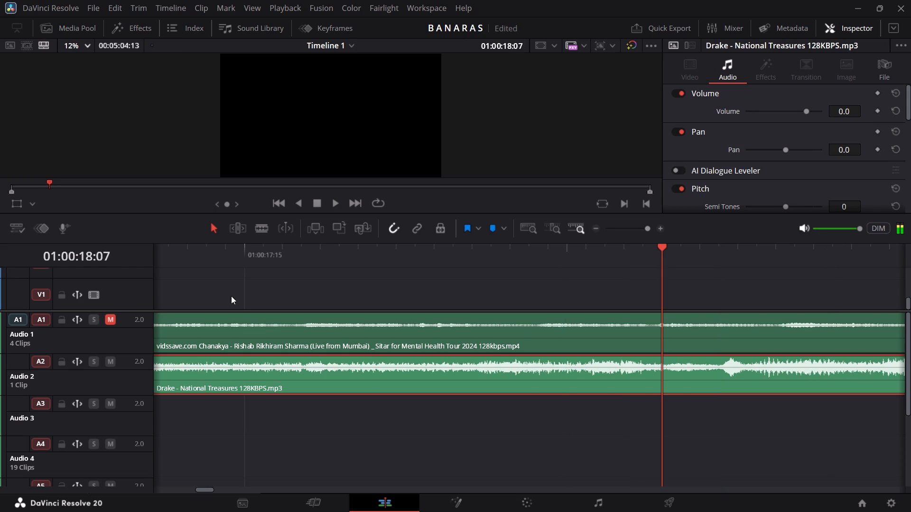
key(space)
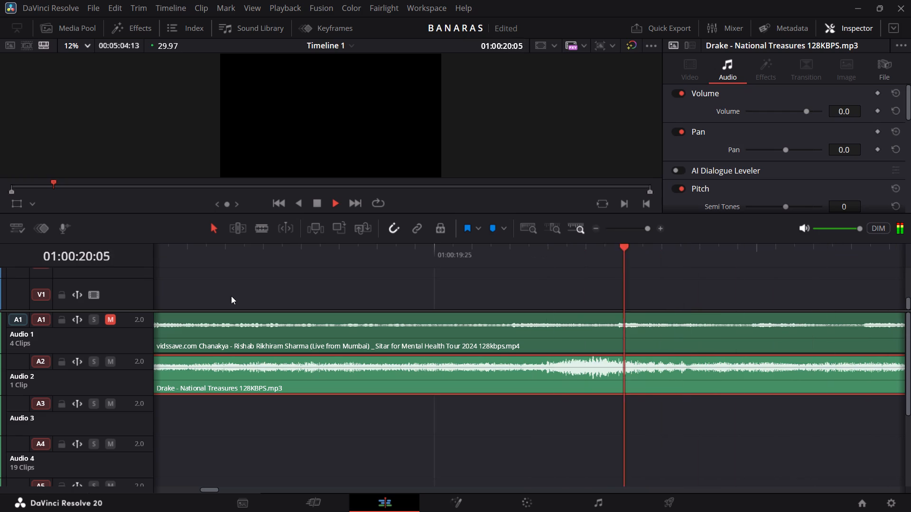
key(space)
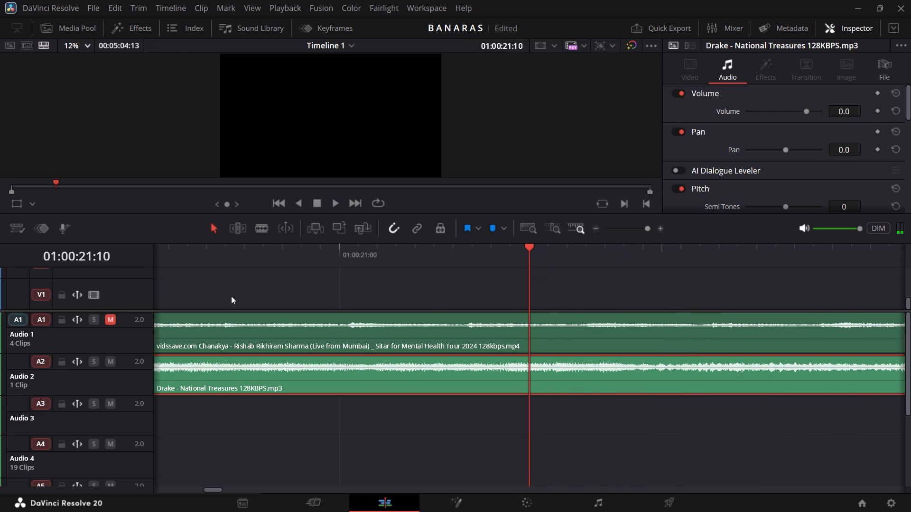
key(space)
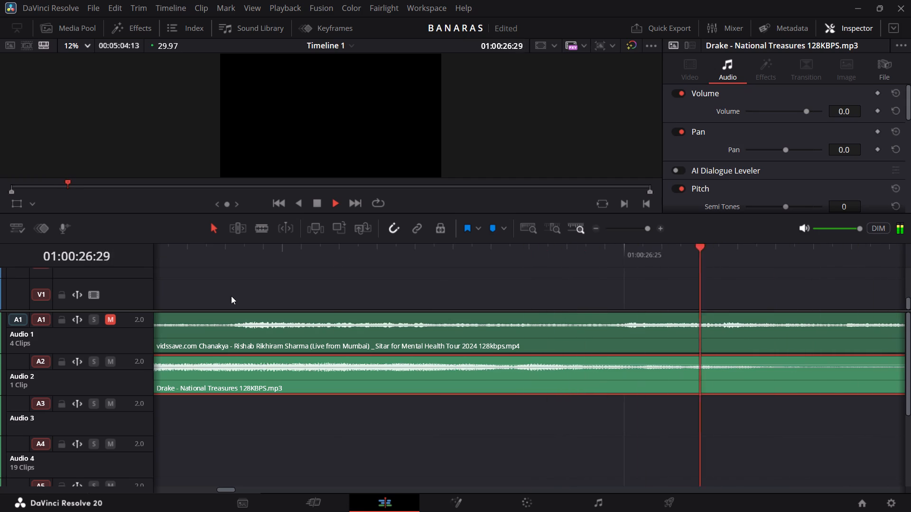
key(space)
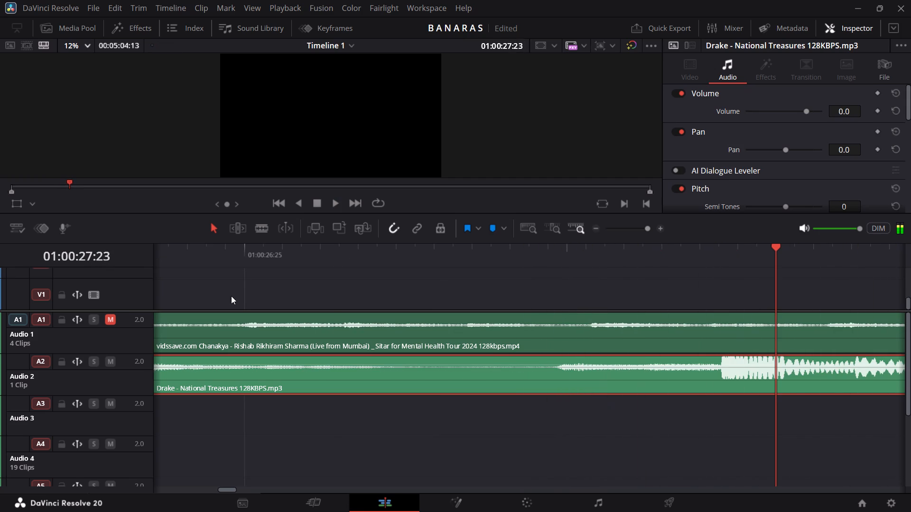
Split the Drake - National Treasures clip on A2 at about 01:00:26:08 and delete the part before the cut.
scroll(253, 373, right, 1)
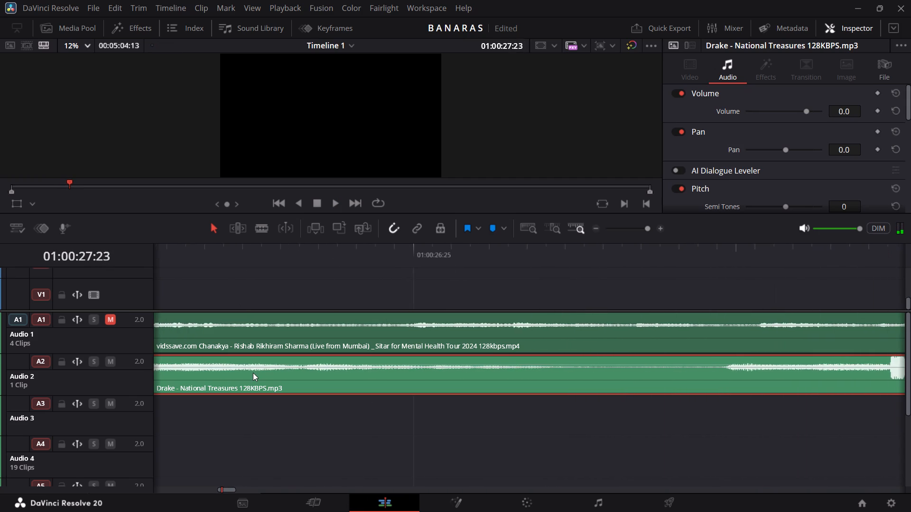
scroll(253, 373, right, 1)
click(253, 373)
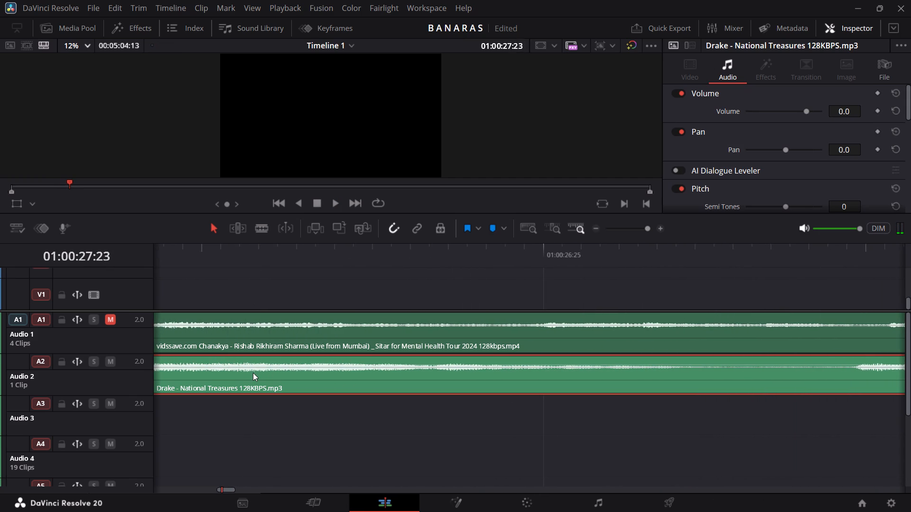
click(253, 373)
click(258, 229)
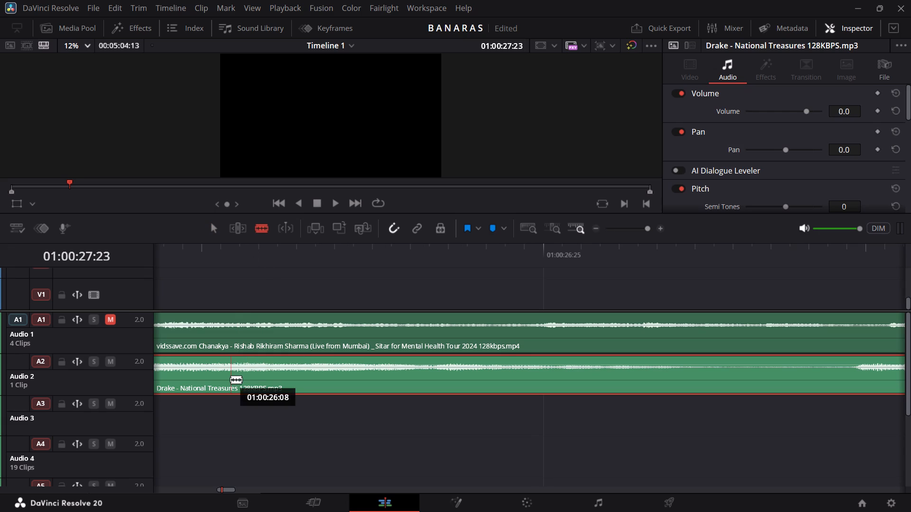
click(235, 379)
click(218, 233)
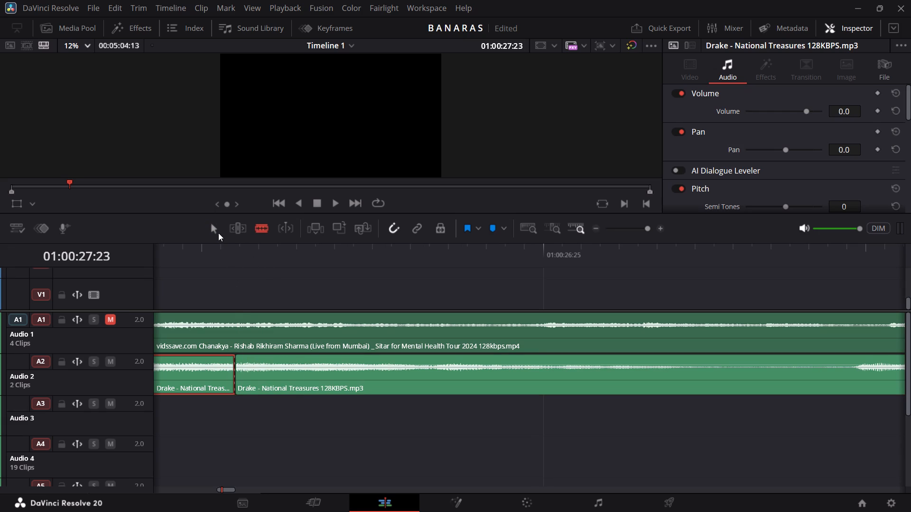
key(BackSpace)
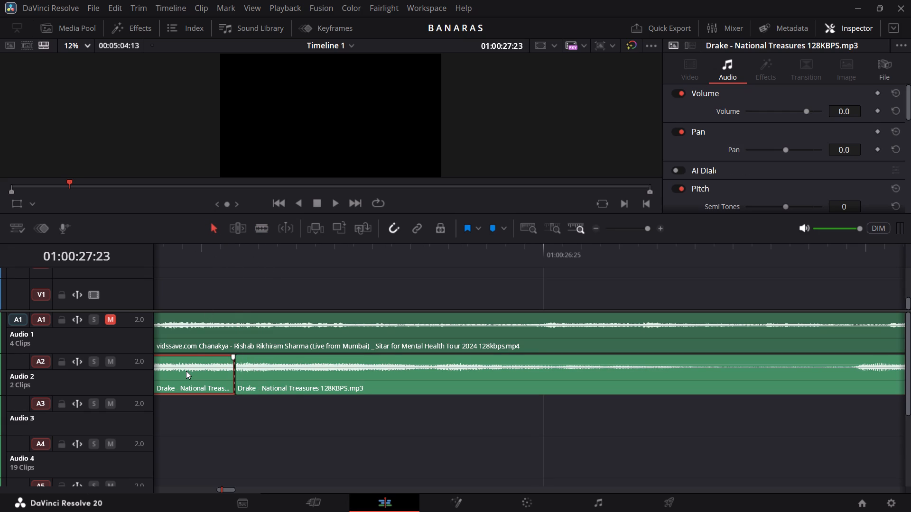
Move the remaining Drake - National Treasures clip on A2 to the start of the timeline at 01:00:00:00.
click(623, 230)
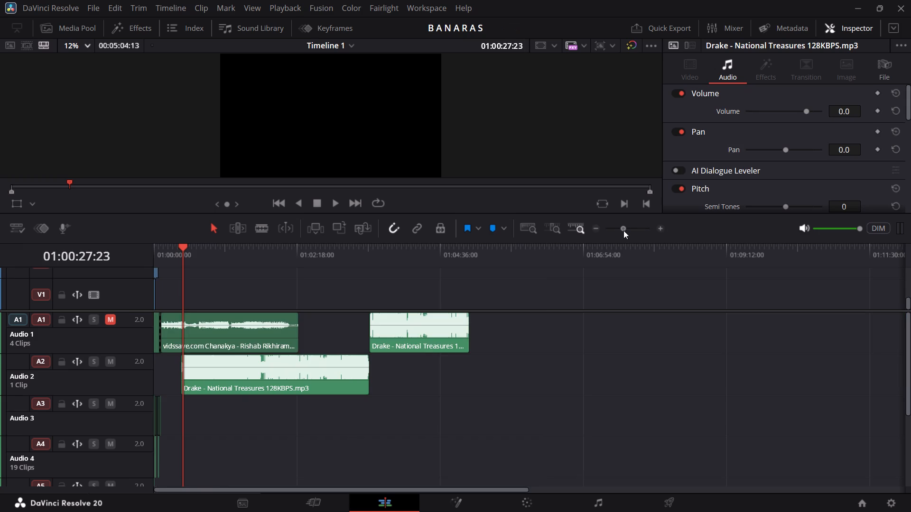
drag(324, 387, 279, 390)
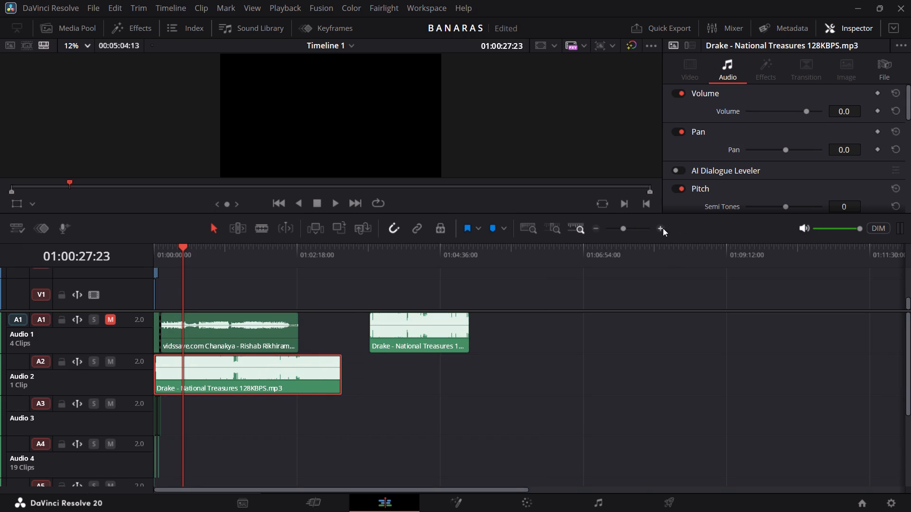
drag(644, 228, 666, 224)
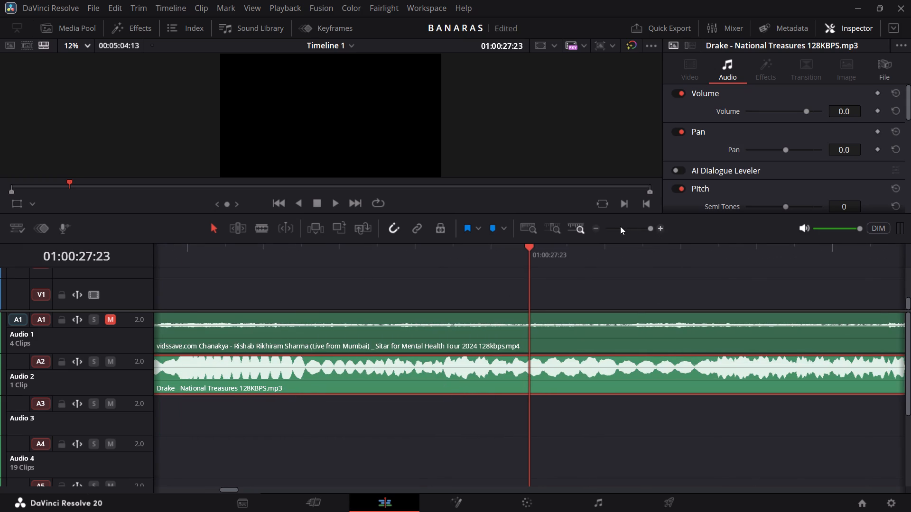
click(597, 226)
scroll(521, 268, right, 13)
scroll(521, 268, right, 19)
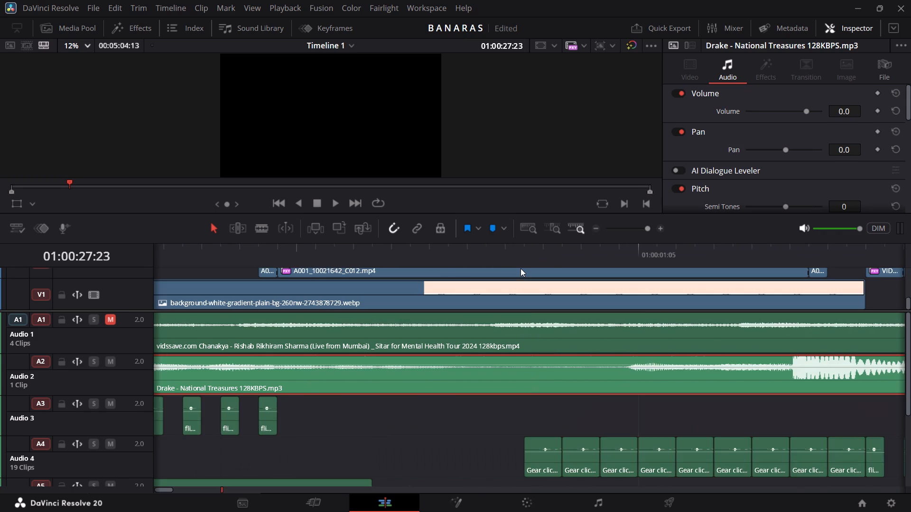
drag(387, 376, 379, 376)
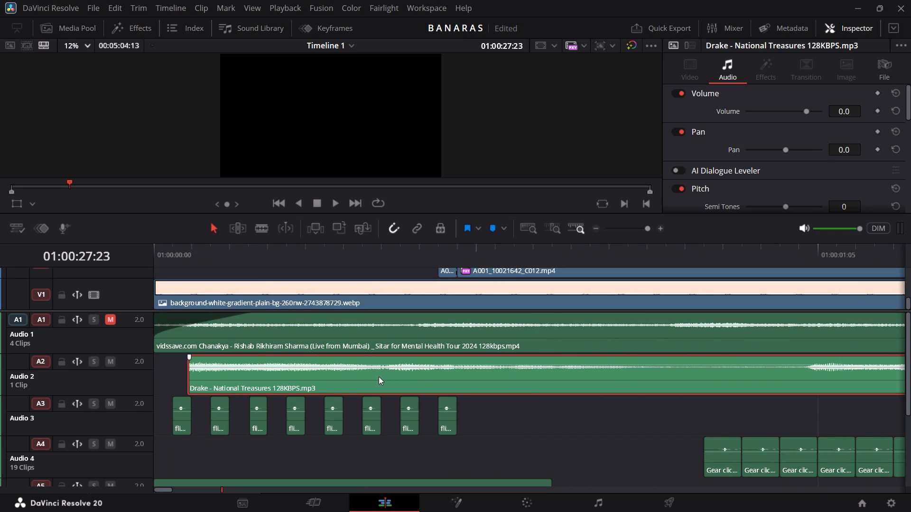
drag(379, 376, 339, 381)
Play the intro and shift the Drake clip on A2 about 24 frames later, lining its beat drop up with the title cut at 01:00:02:06.
drag(176, 256, 86, 250)
key(space)
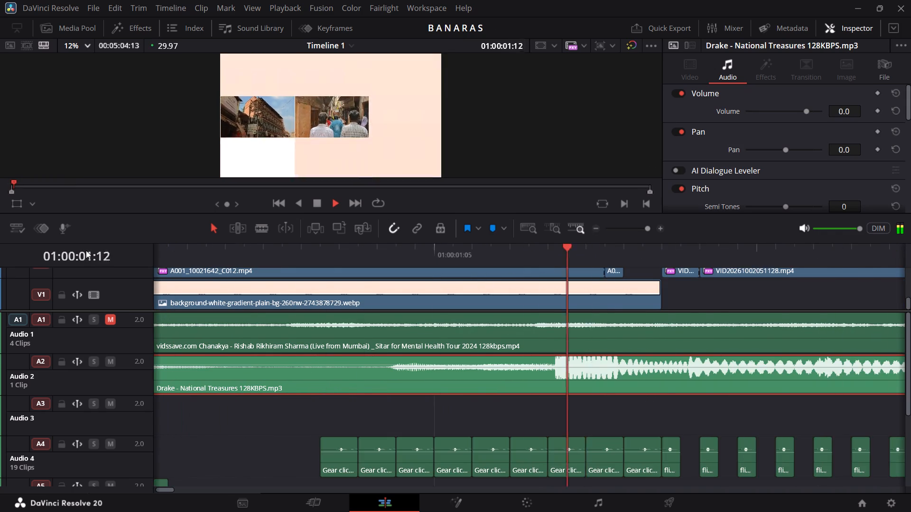
key(space)
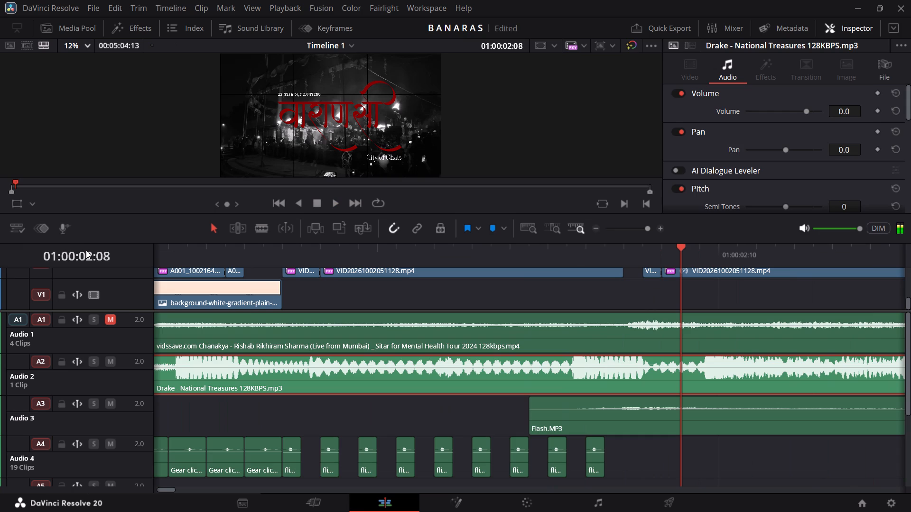
drag(176, 383, 268, 376)
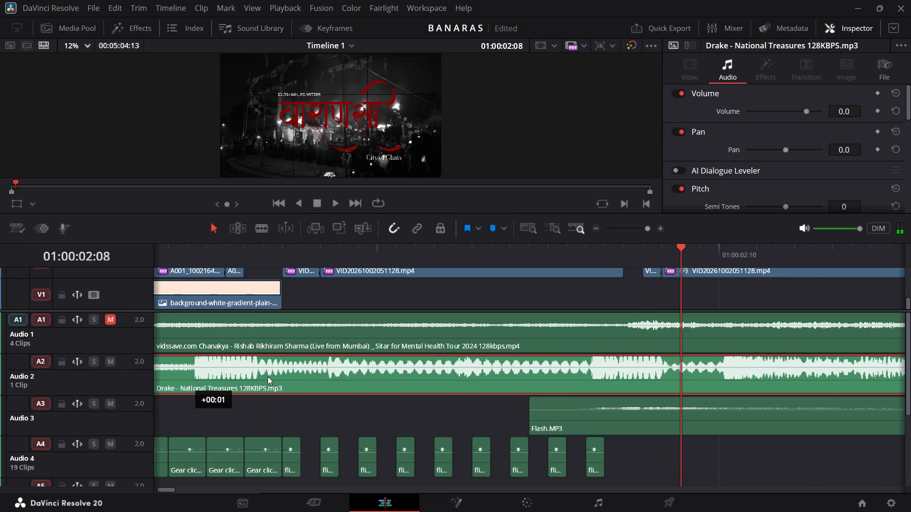
drag(268, 376, 491, 373)
drag(494, 377, 621, 371)
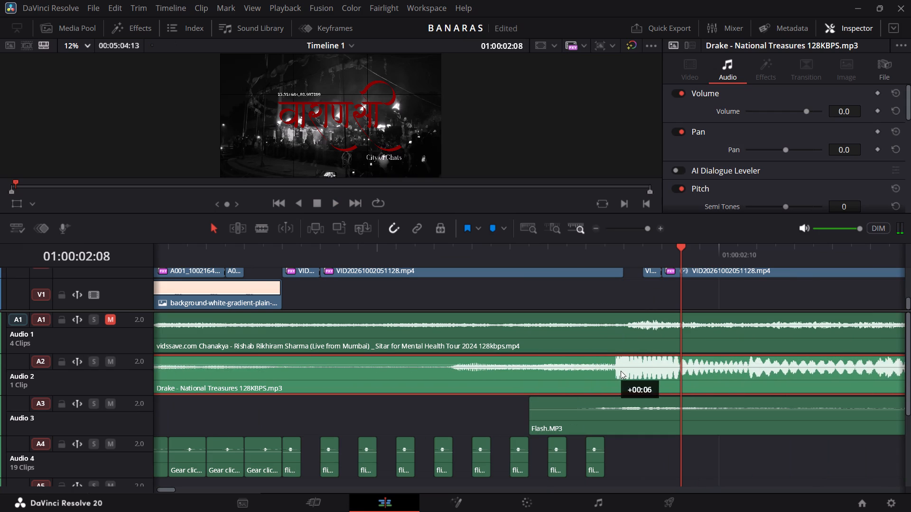
drag(621, 371, 635, 371)
key(Left)
key(Left)
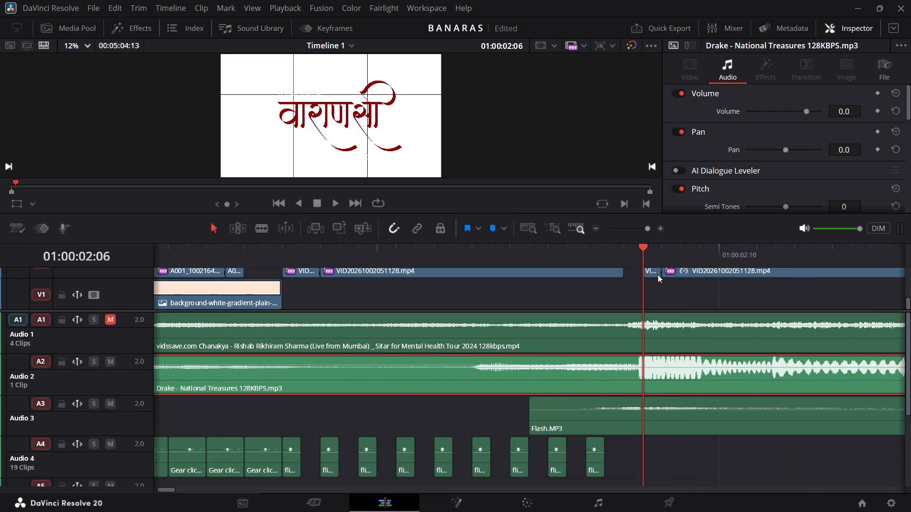
Trim one frame off the start of the Text+ titles on V13, V12 and V11 at 01:00:02:06.
click(658, 274)
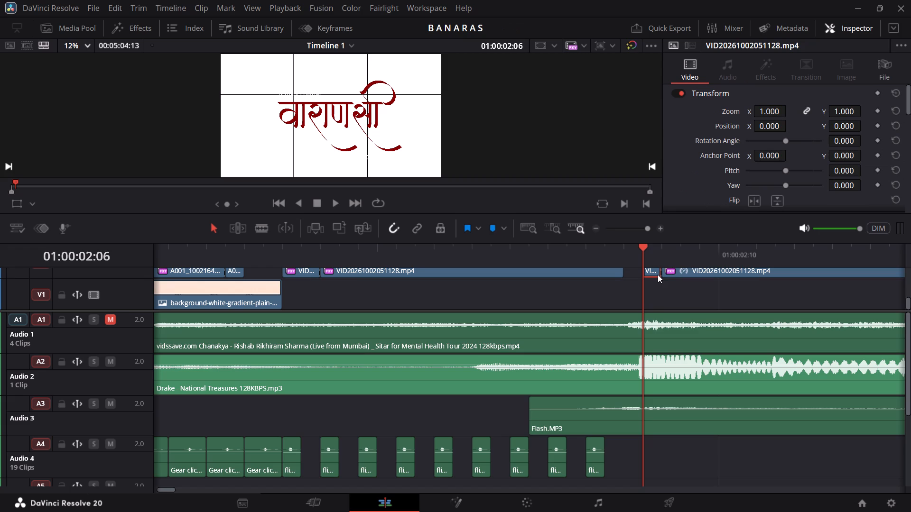
scroll(660, 282, up, 2)
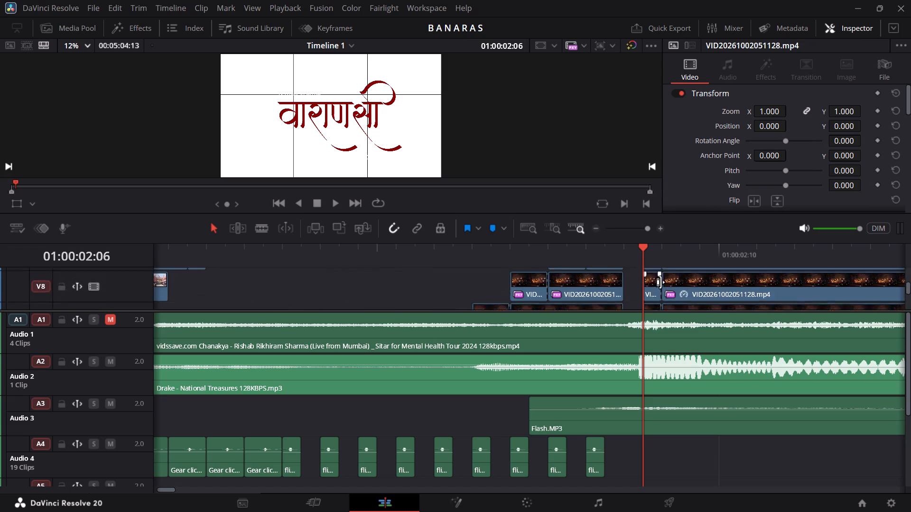
scroll(660, 282, up, 2)
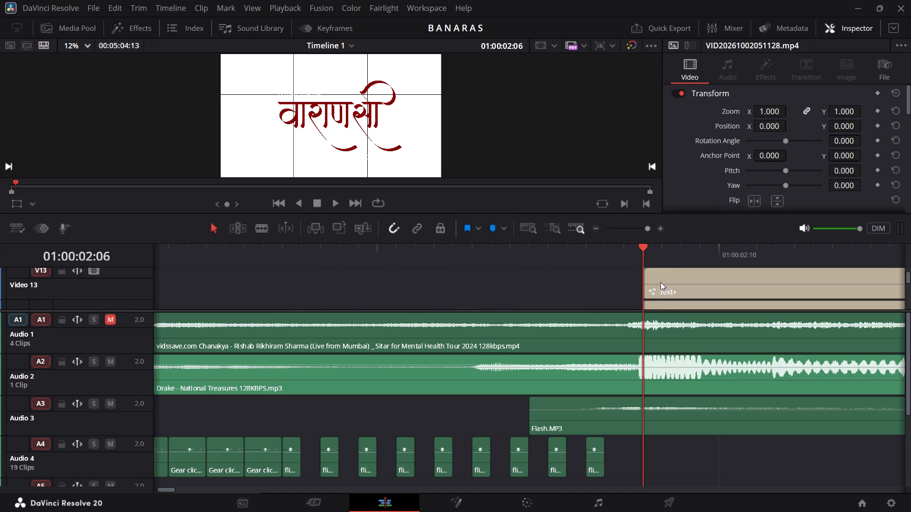
drag(646, 282, 668, 282)
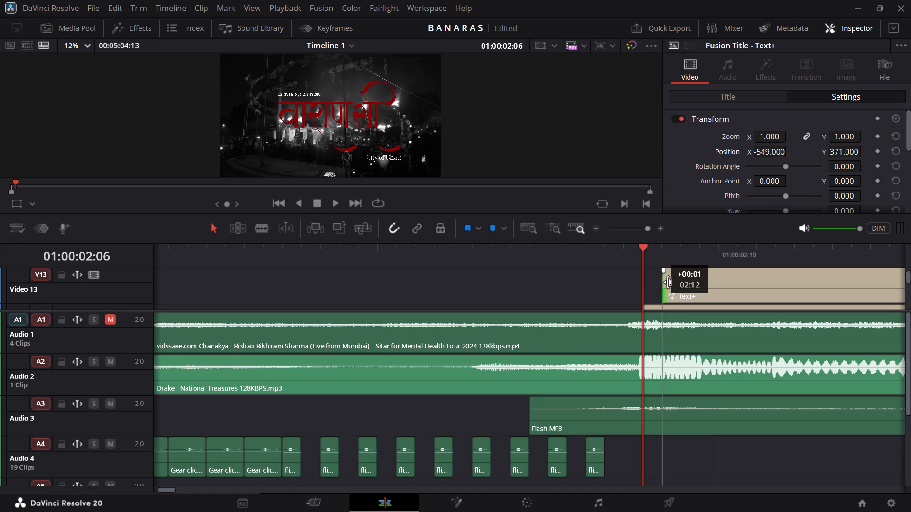
drag(668, 282, 668, 283)
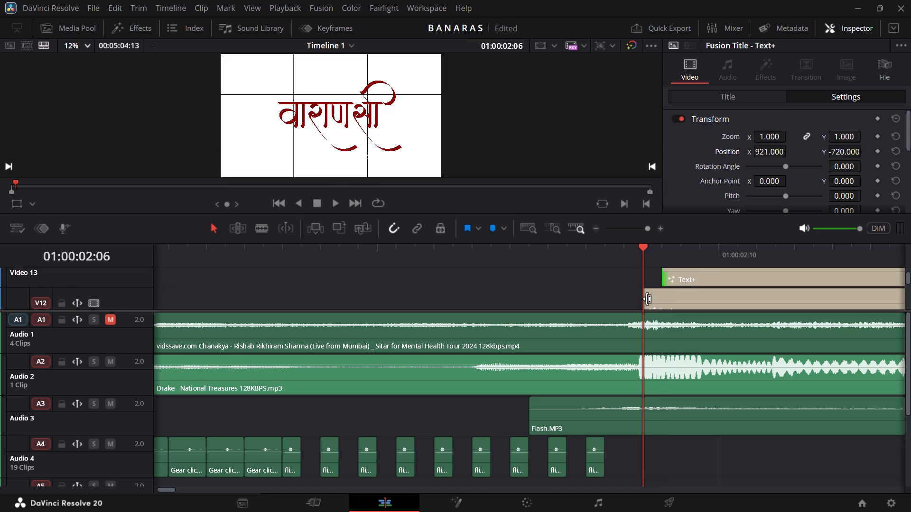
drag(647, 299, 669, 299)
scroll(669, 299, down, 1)
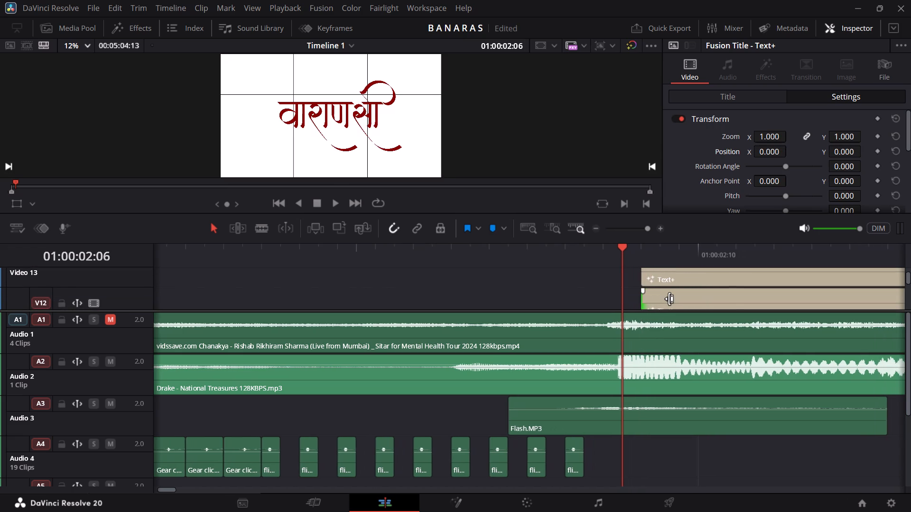
scroll(669, 299, down, 2)
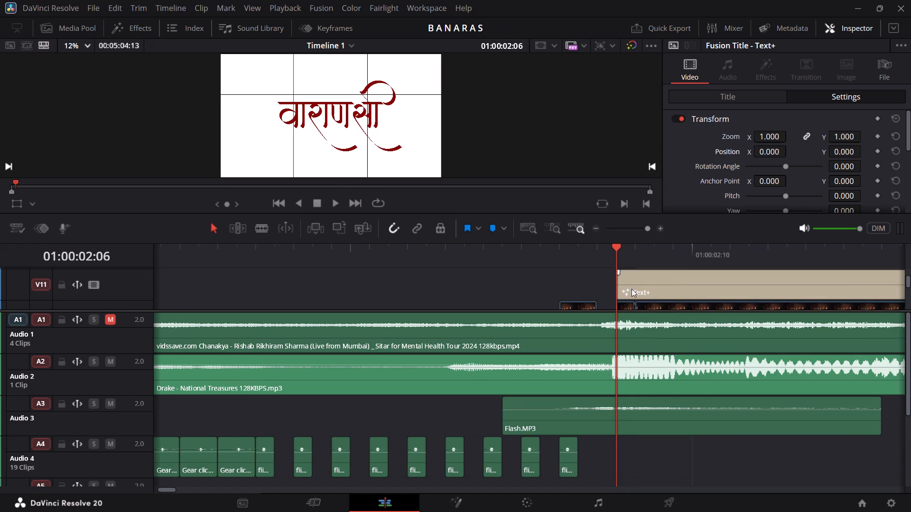
drag(623, 284, 645, 283)
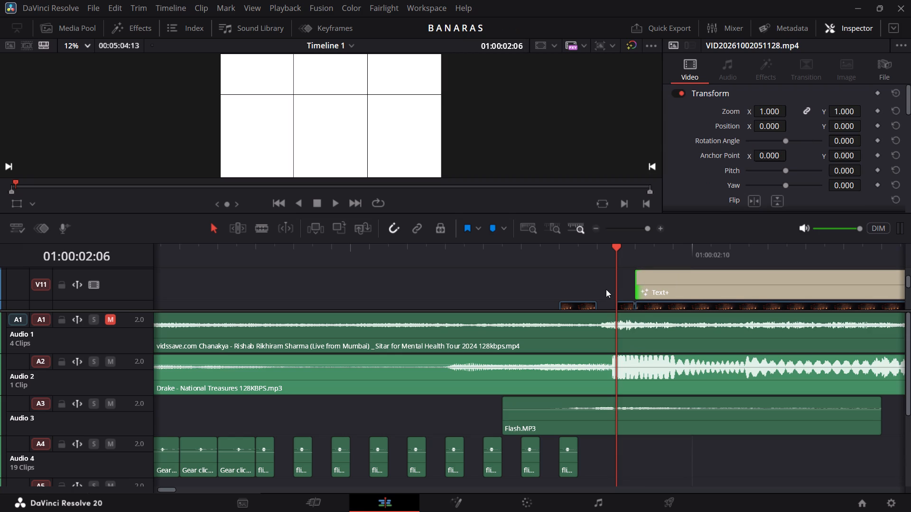
Extend the beginning of the Drake clip on A2 back to the timeline start at 01:00:00:00.
scroll(431, 257, right, 2)
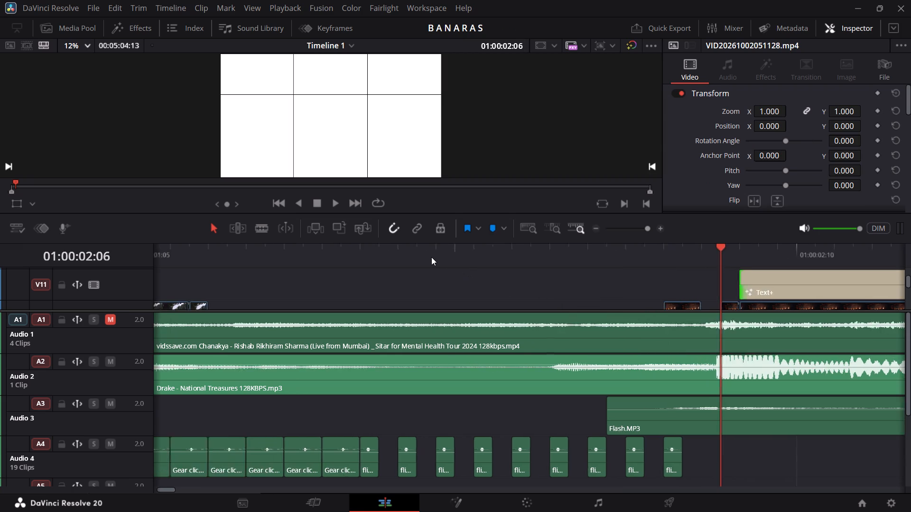
scroll(431, 257, right, 3)
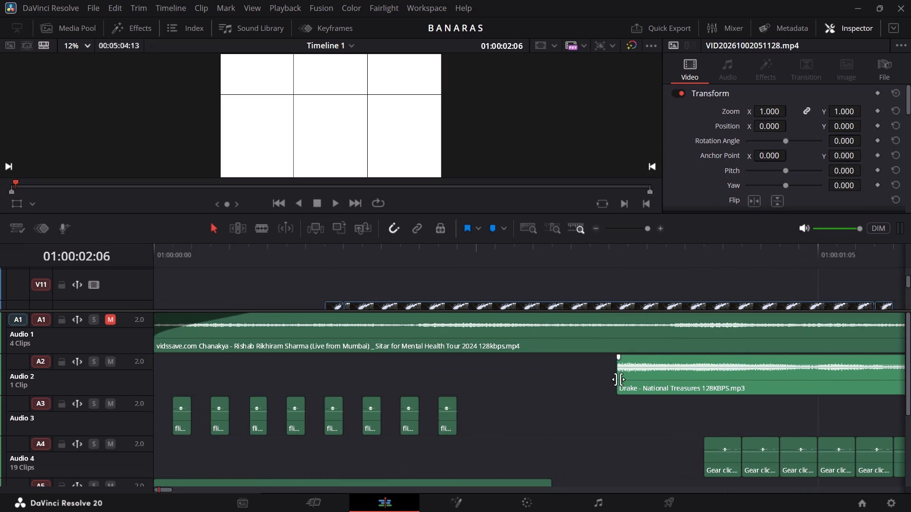
drag(620, 379, 113, 346)
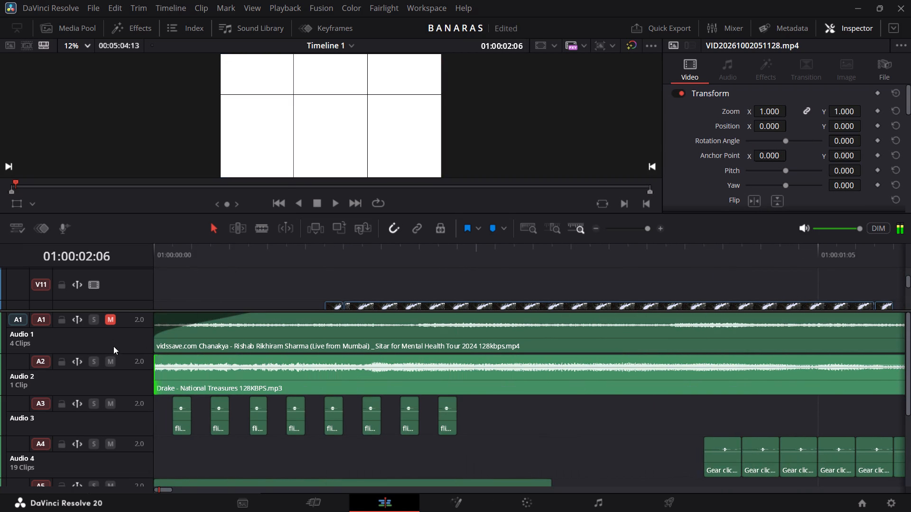
Play the opening from 01:00:00:00 several times to check the Drake beat drop against the title reveal.
drag(167, 262, 100, 261)
key(space)
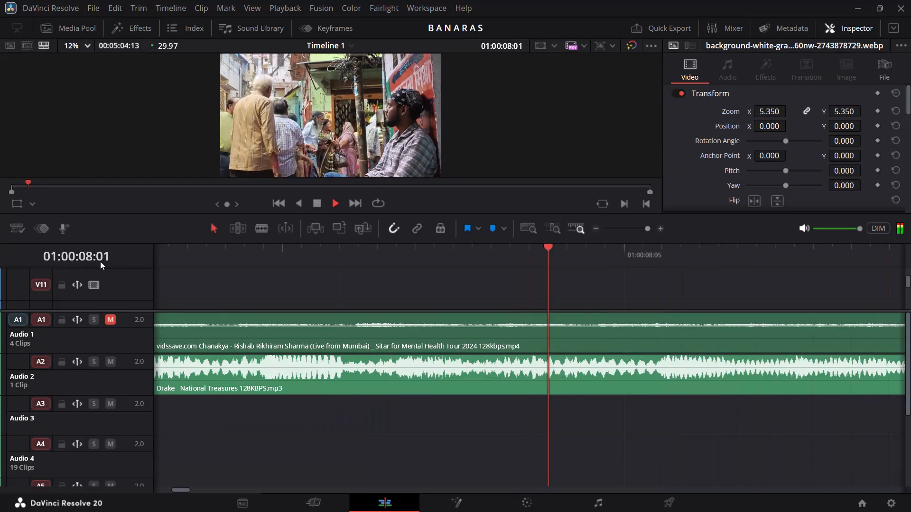
key(space)
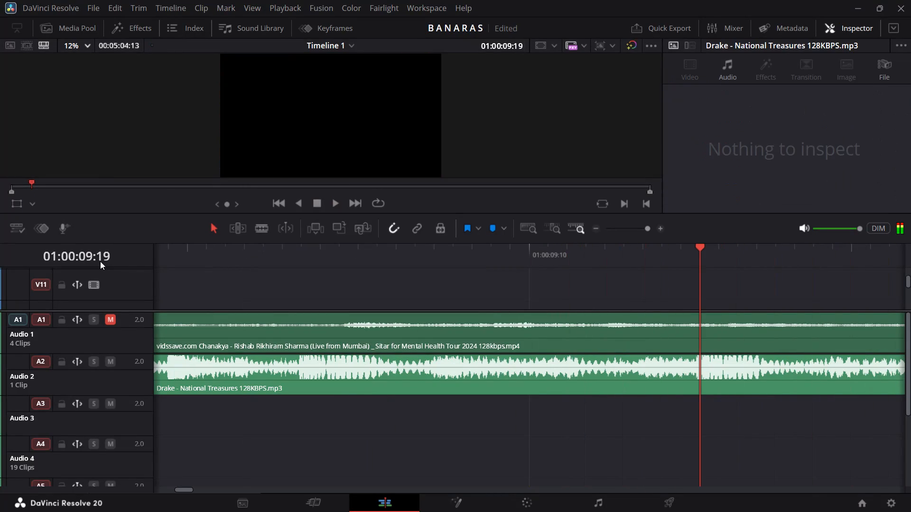
scroll(219, 288, right, 11)
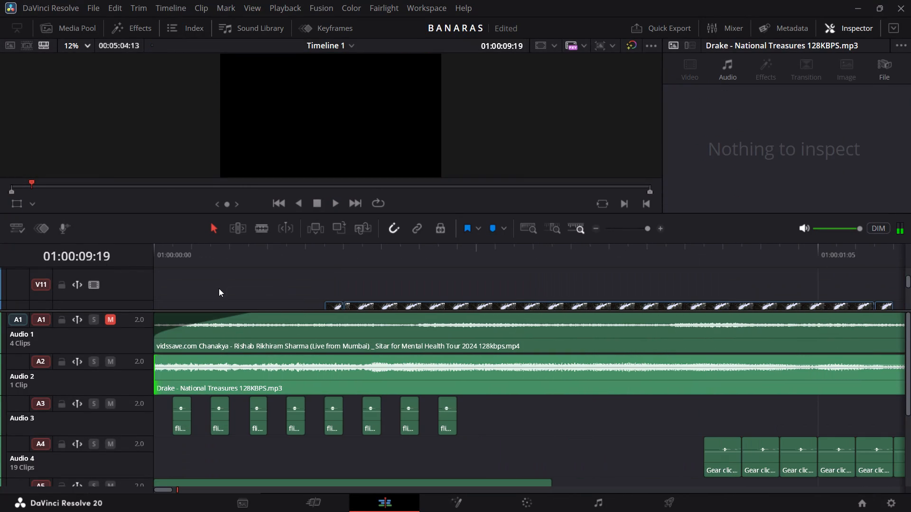
drag(162, 257, 102, 250)
key(space)
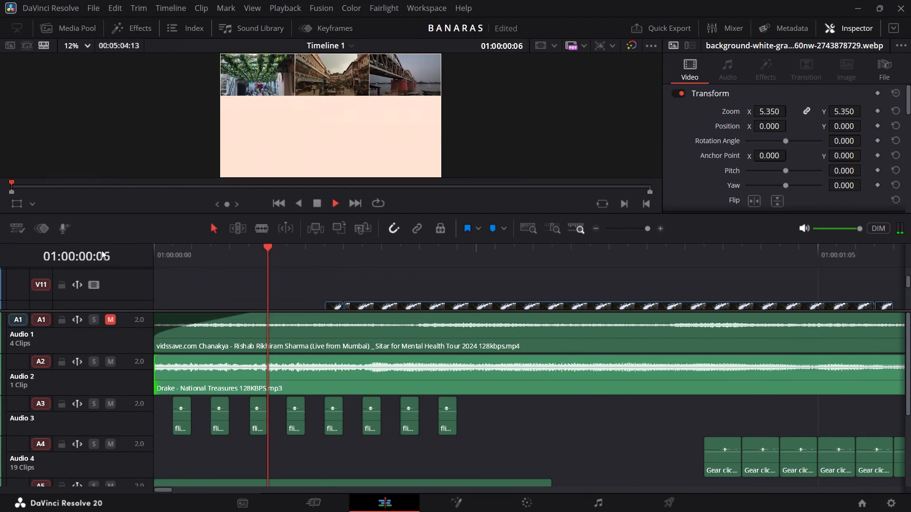
key(space)
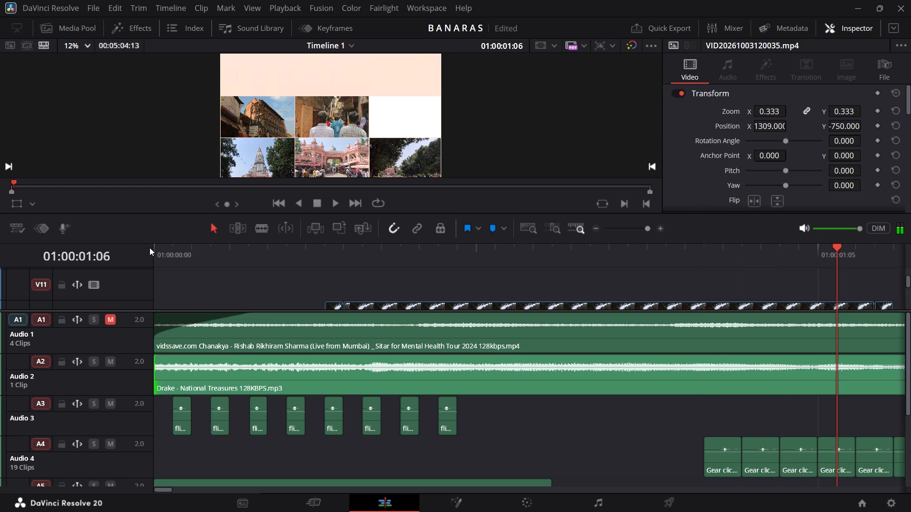
drag(166, 248, 57, 256)
key(space)
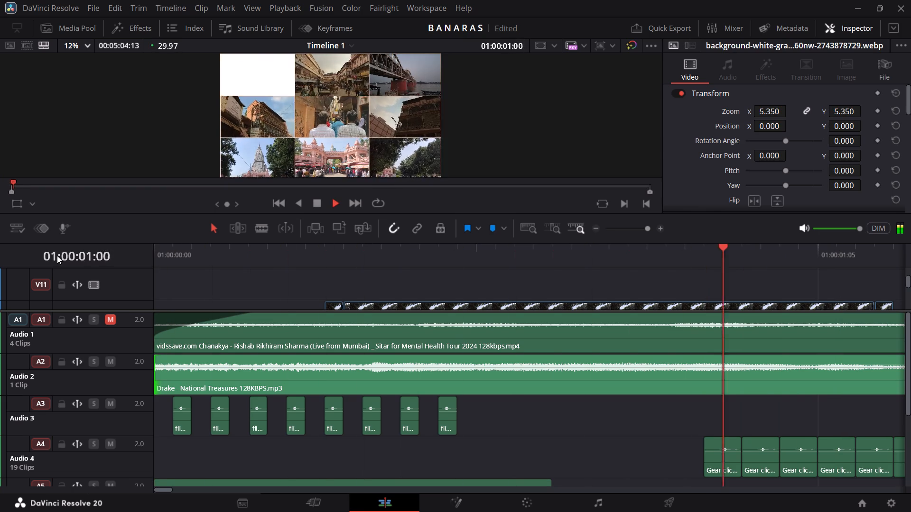
key(space)
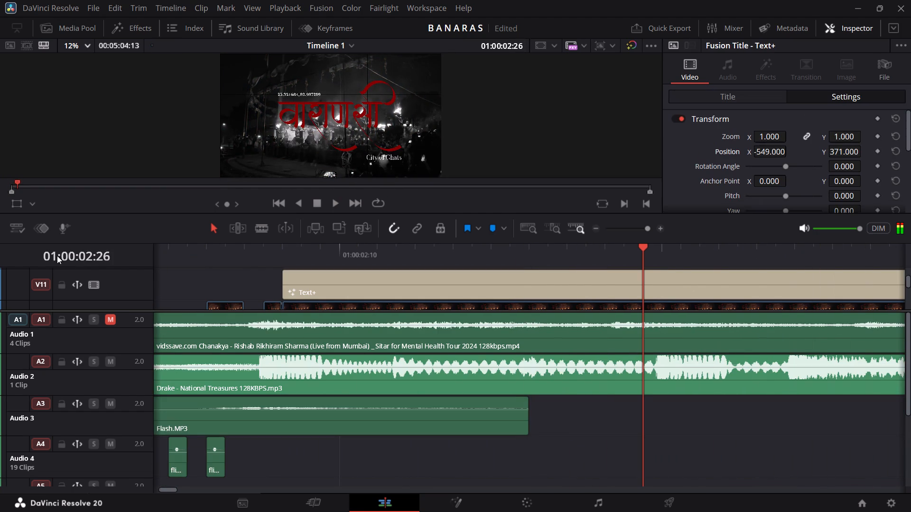
scroll(223, 262, right, 5)
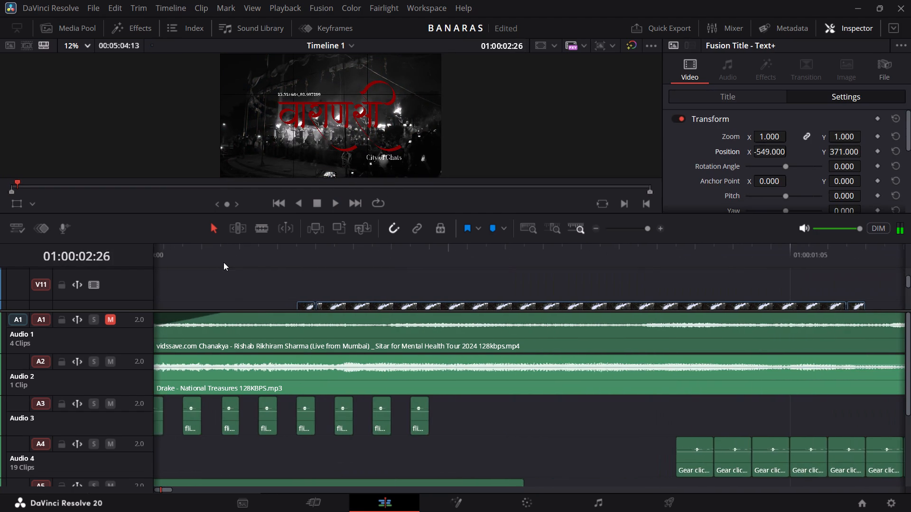
scroll(223, 262, right, 2)
drag(163, 257, 97, 253)
key(space)
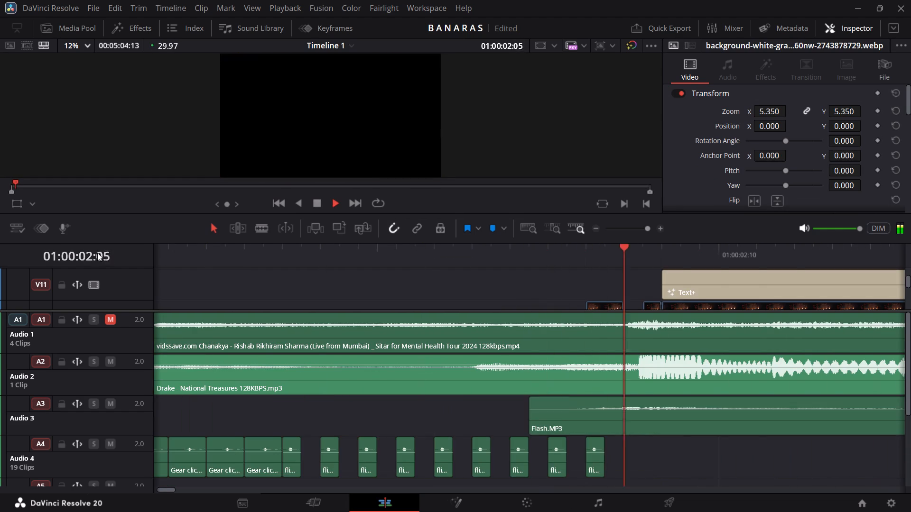
key(space)
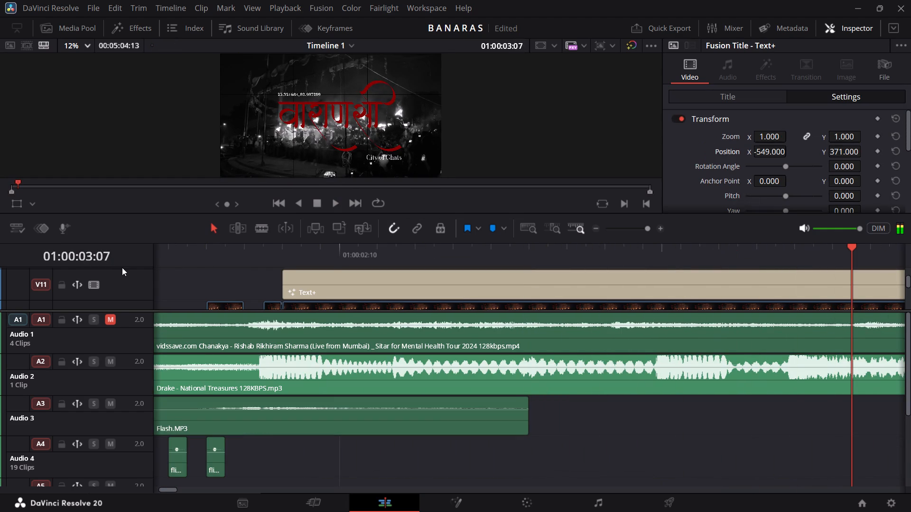
Inspect the frames just before the title at 01:00:02:02 and 01:00:02:03, and replay the intro from the timeline start.
right_click(192, 265)
scroll(192, 265, right, 1)
click(178, 257)
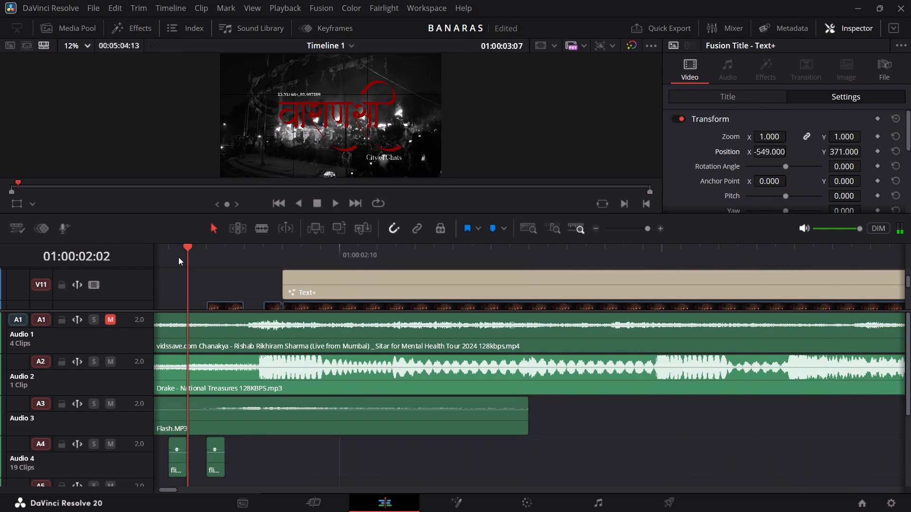
right_click(178, 257)
click(178, 257)
scroll(178, 257, right, 6)
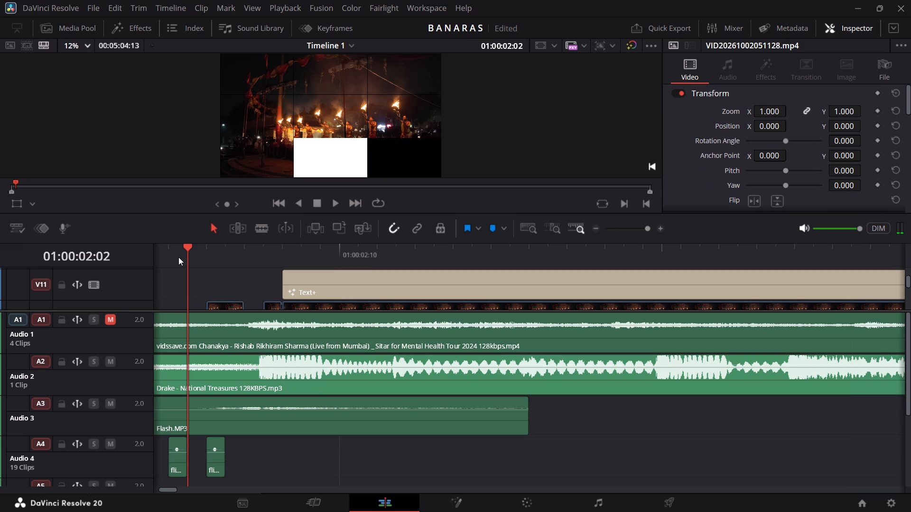
scroll(203, 289, right, 6)
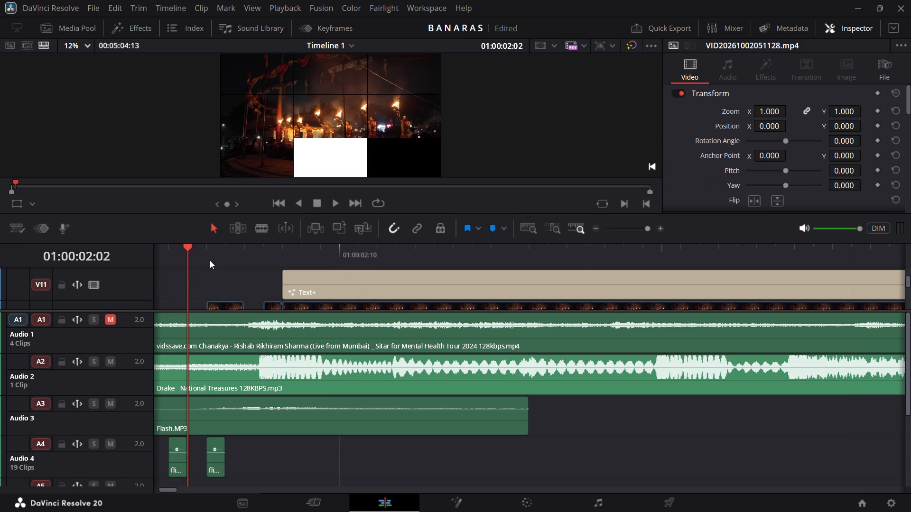
click(210, 260)
scroll(210, 260, right, 7)
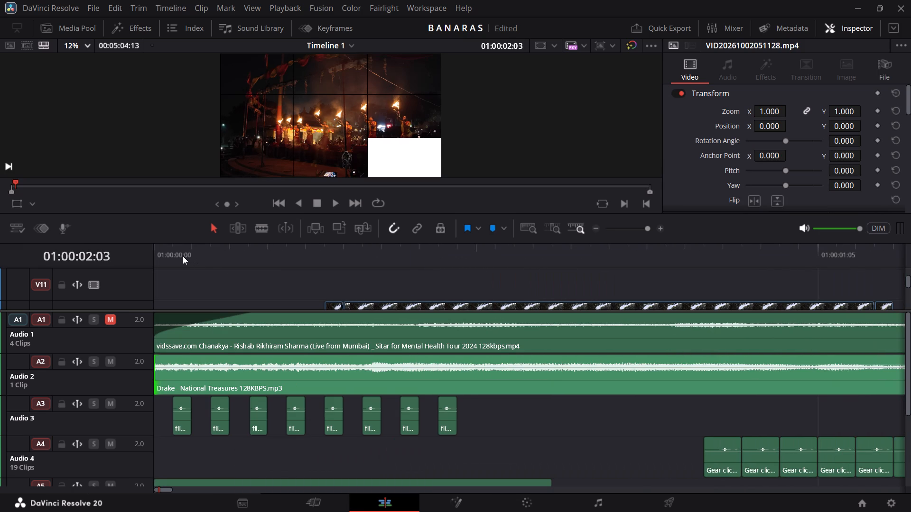
drag(164, 252, 115, 261)
key(space)
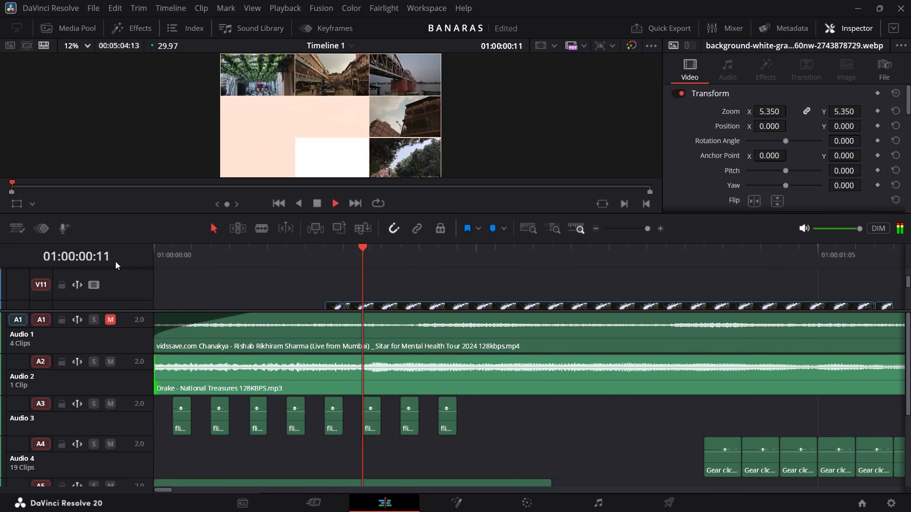
key(space)
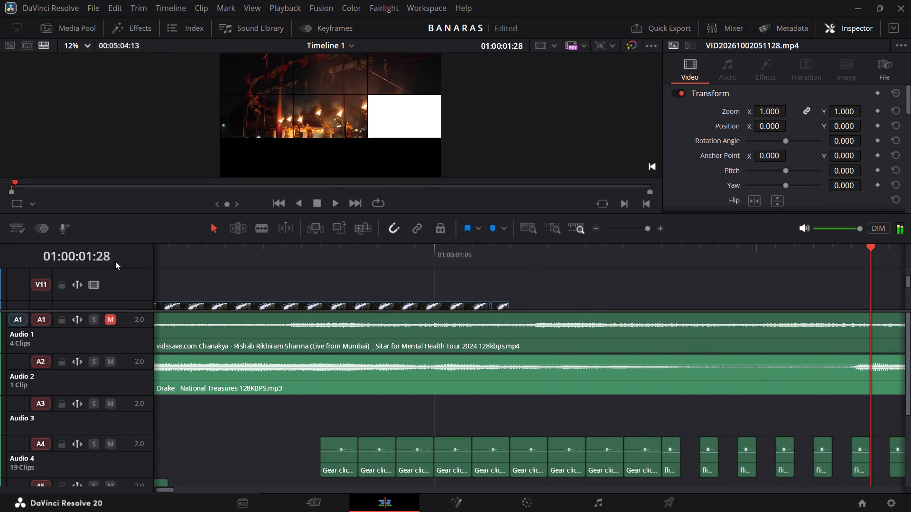
key(space)
key(space)
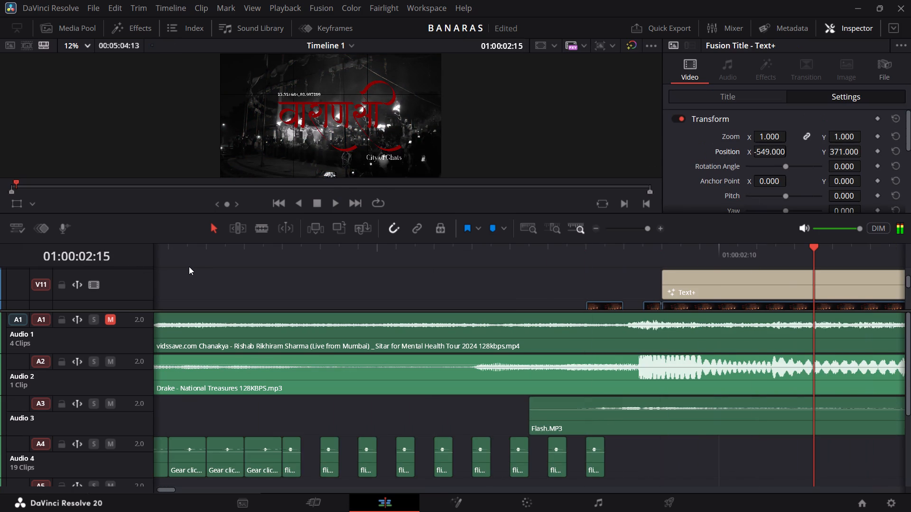
Replay the intro and the passage leading into the title to judge where the Drake music should come in.
scroll(289, 331, right, 6)
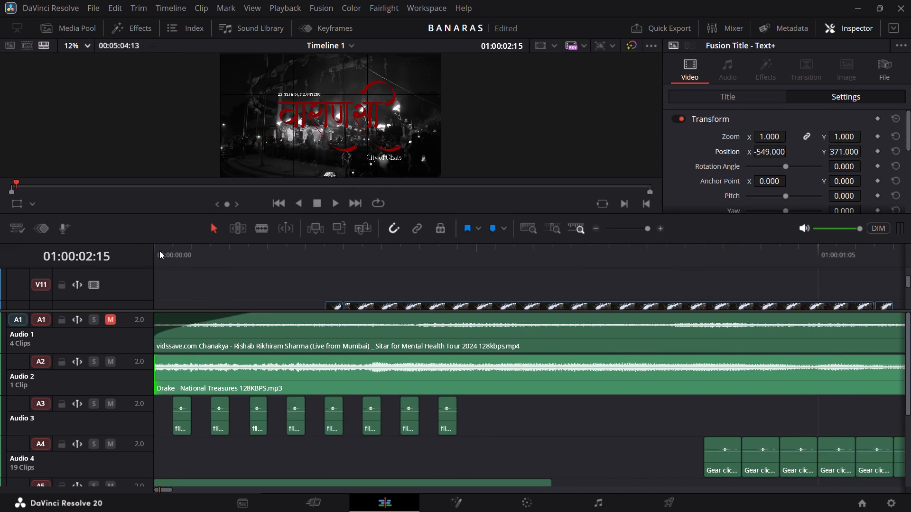
drag(159, 251, 140, 253)
key(space)
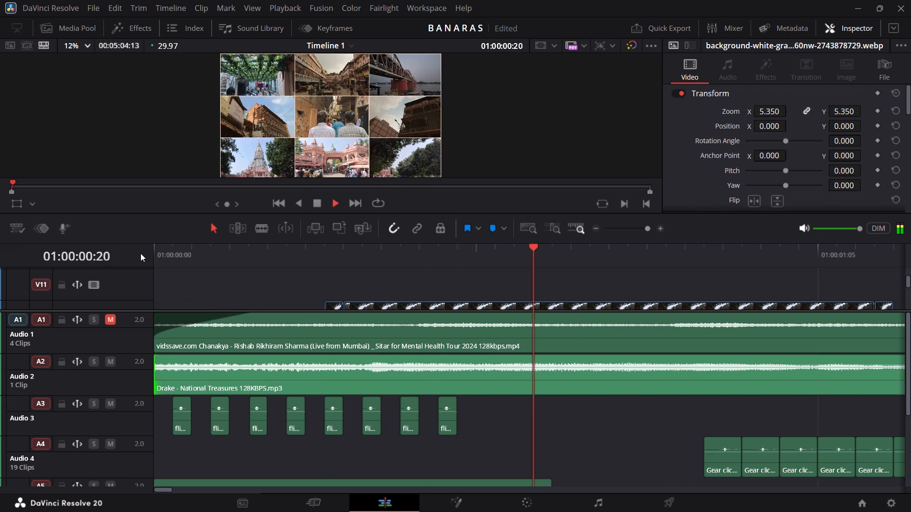
key(space)
key(space)
key(space)
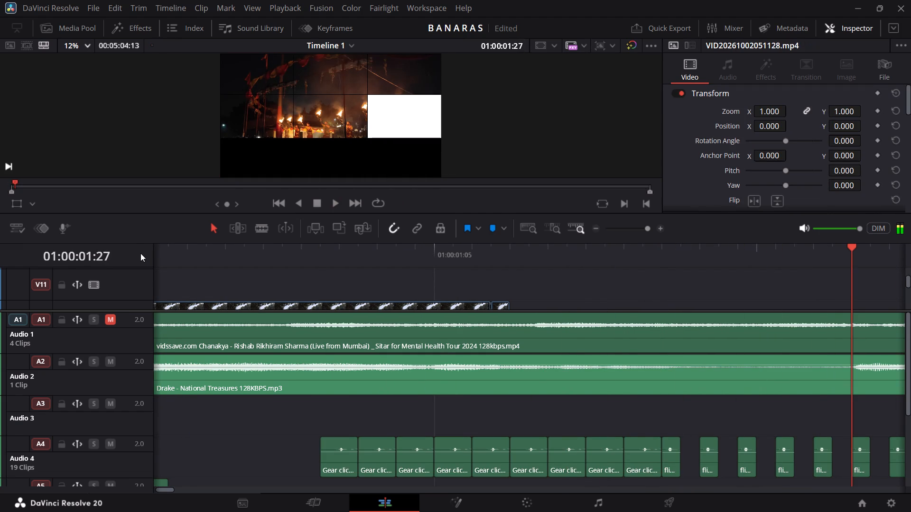
key(space)
key(space)
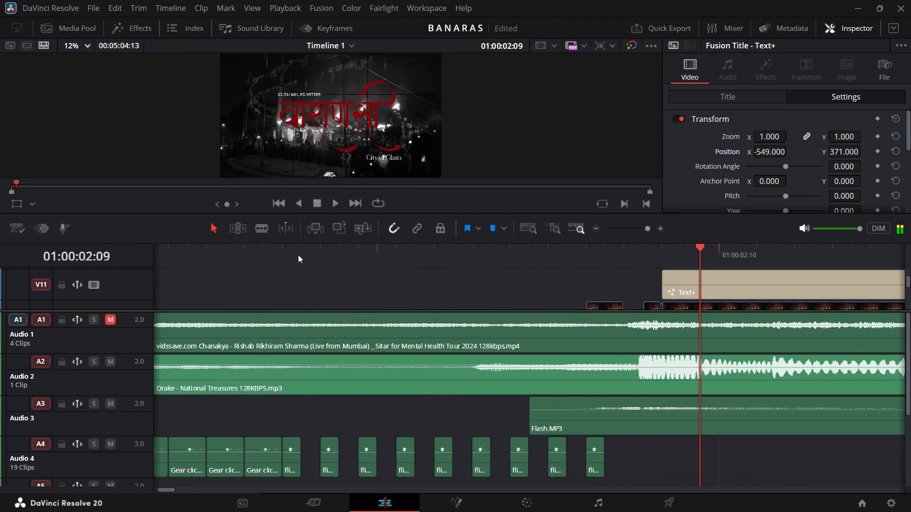
click(298, 255)
key(space)
key(space)
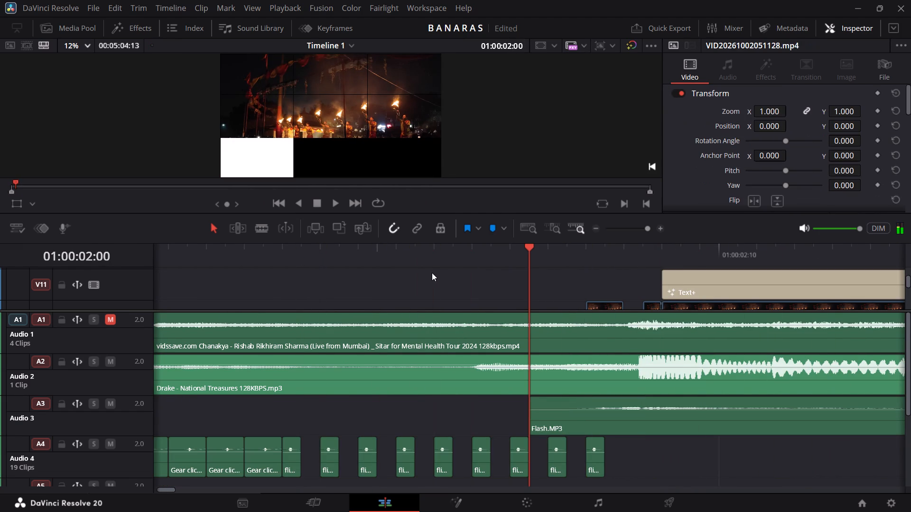
Split the Drake - National Treasures clip on A2 at 01:00:01:25 and delete the part before the cut.
click(436, 253)
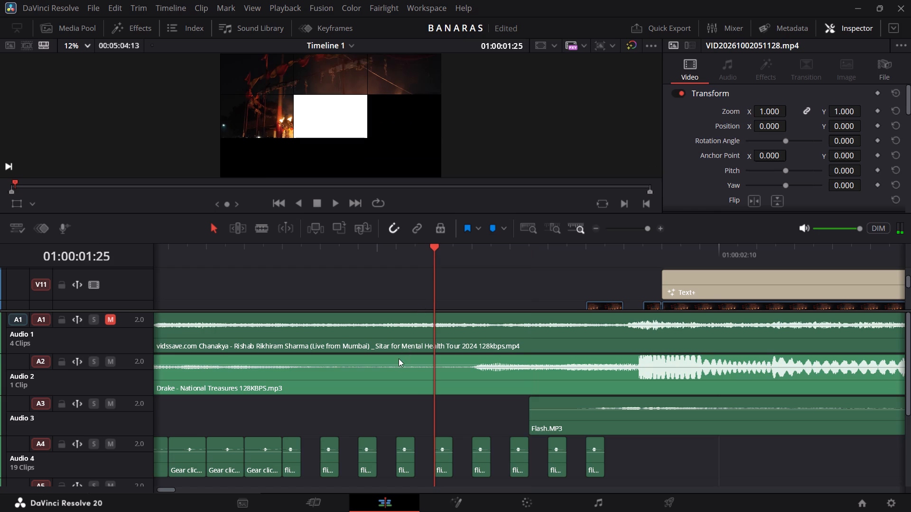
click(396, 364)
click(396, 374)
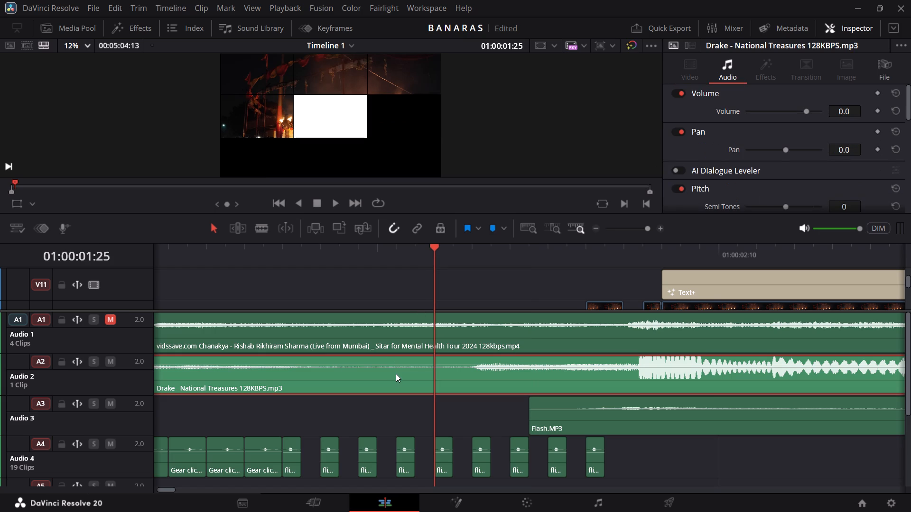
key(ctrl+b)
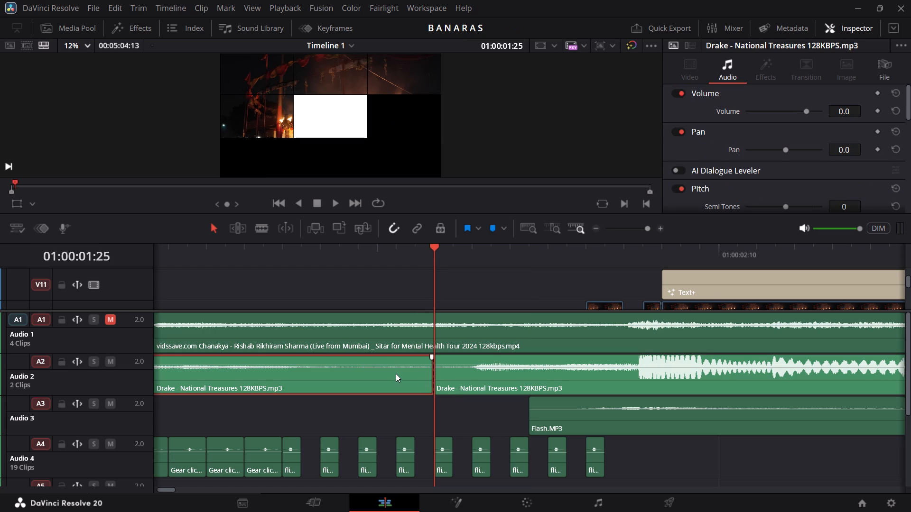
key(BackSpace)
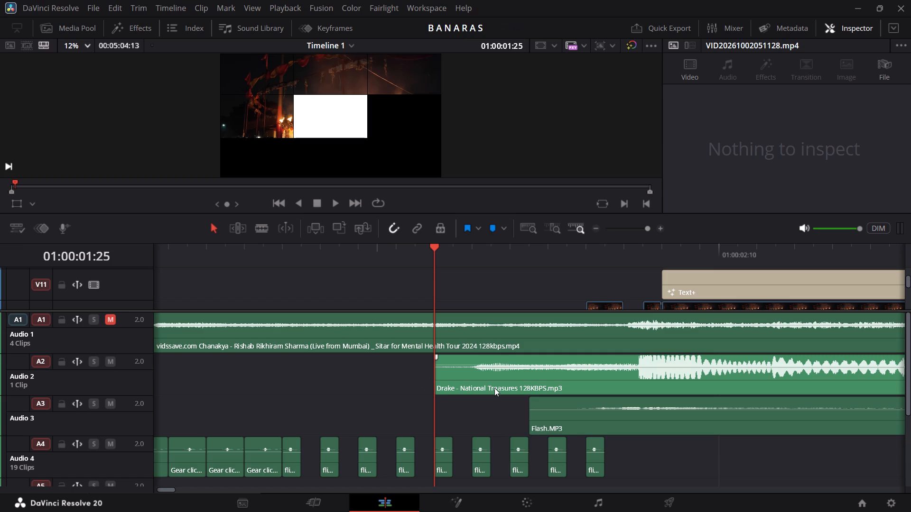
Examine the Drake clip's waveform on A2 along the timeline through to the end of the clip.
scroll(494, 388, left, 4)
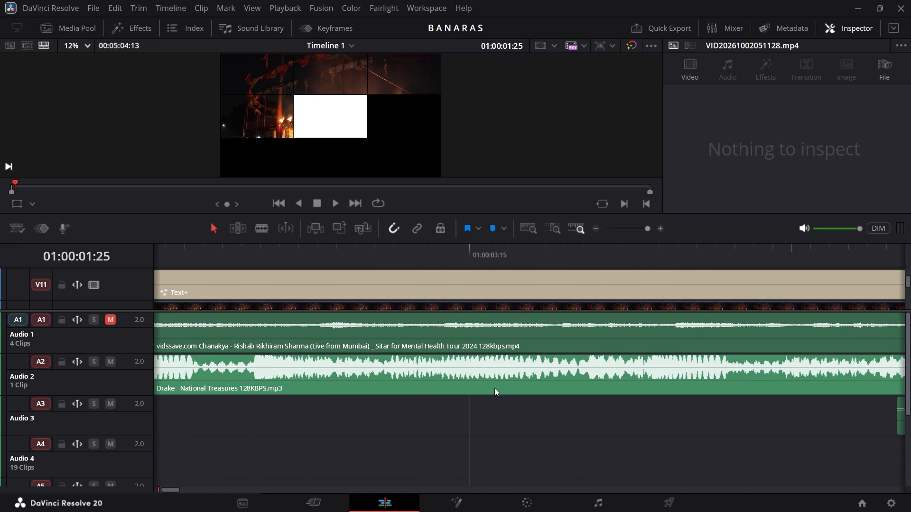
scroll(494, 388, left, 15)
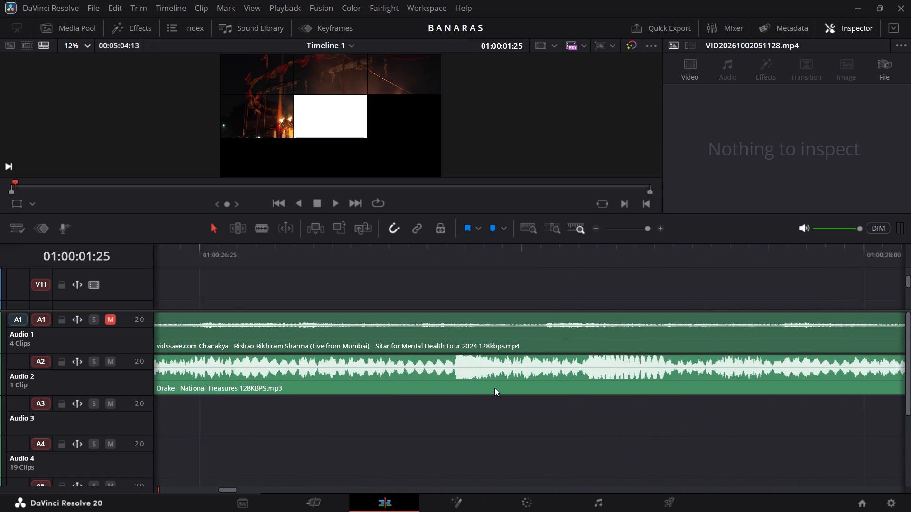
scroll(494, 388, left, 8)
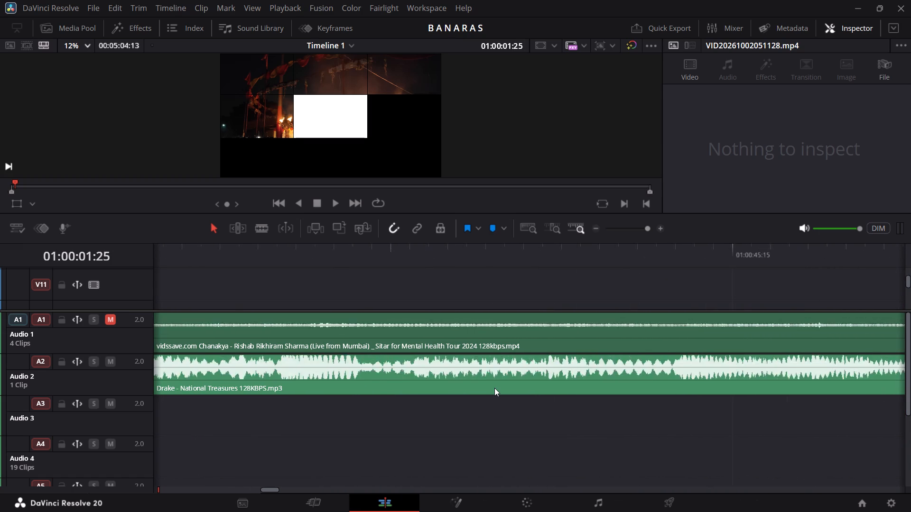
scroll(494, 388, left, 18)
scroll(494, 388, left, 18)
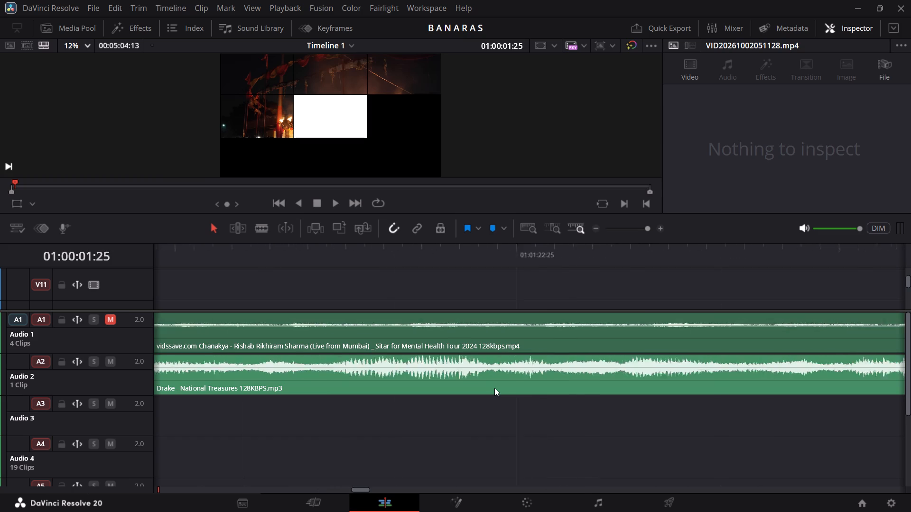
scroll(494, 388, left, 20)
scroll(494, 388, left, 14)
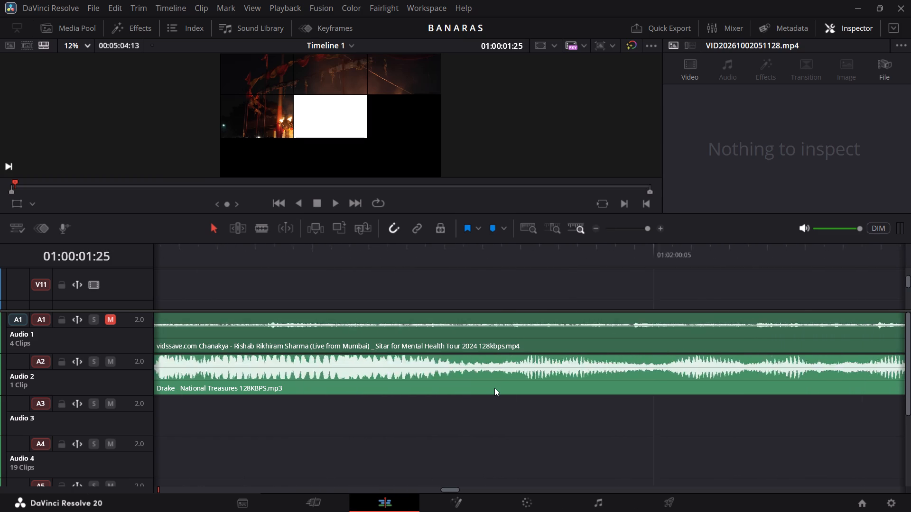
scroll(494, 388, left, 19)
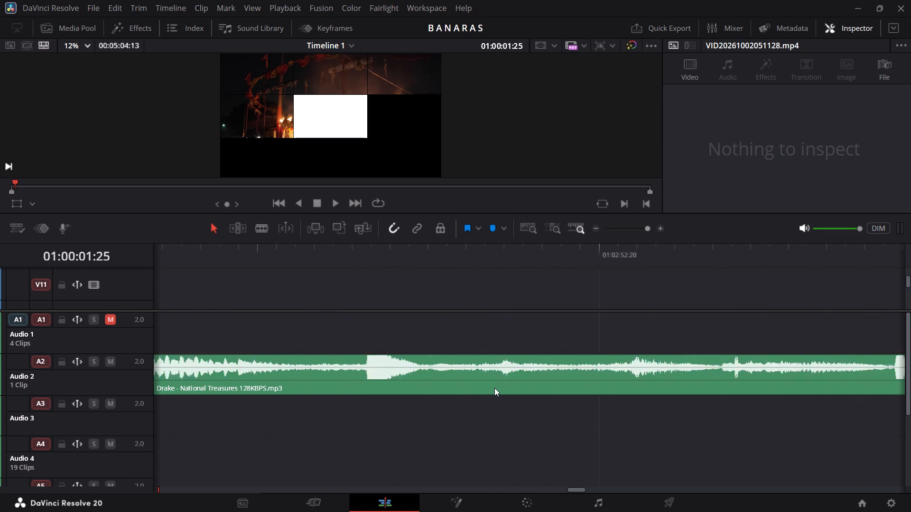
scroll(494, 388, left, 11)
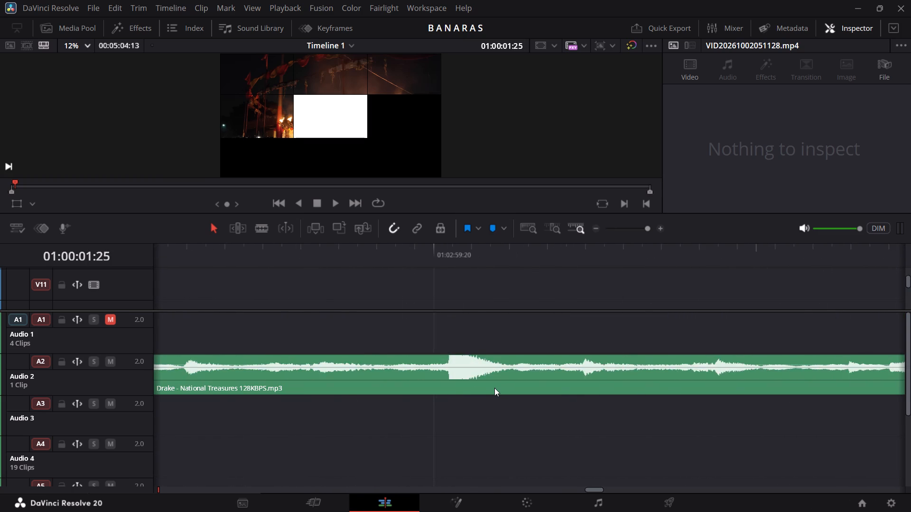
scroll(494, 388, left, 4)
scroll(494, 388, right, 2)
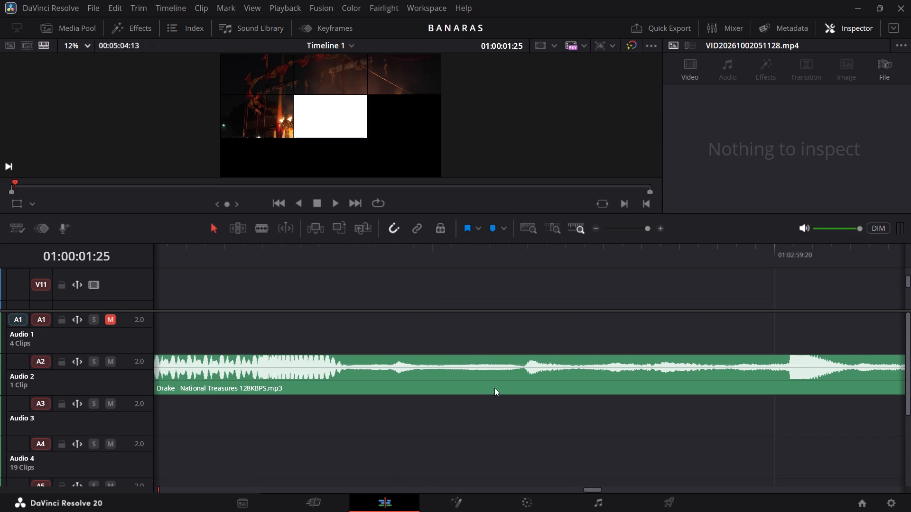
scroll(494, 388, left, 9)
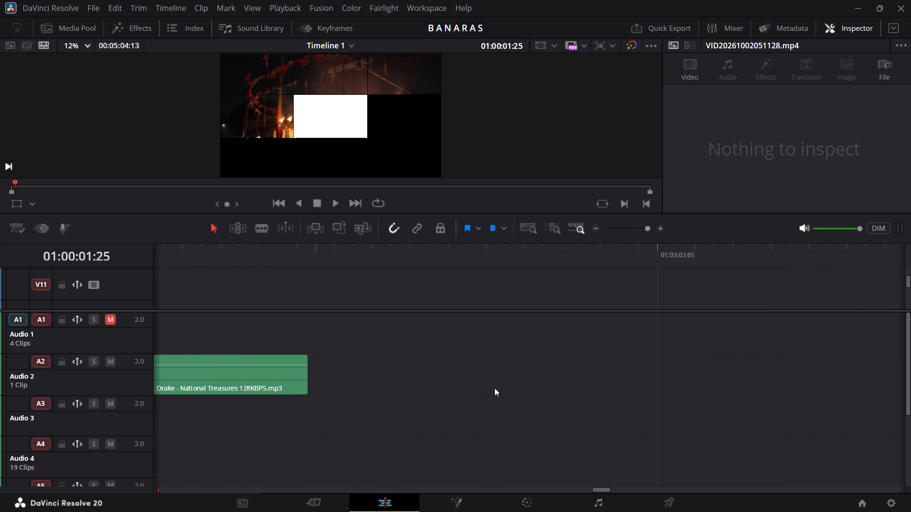
Add a second copy of Drake - National Treasures 128KBPS.mp3 from Bin 2 to A1 at about 01:03:02, near the existing Drake clip's end.
click(57, 31)
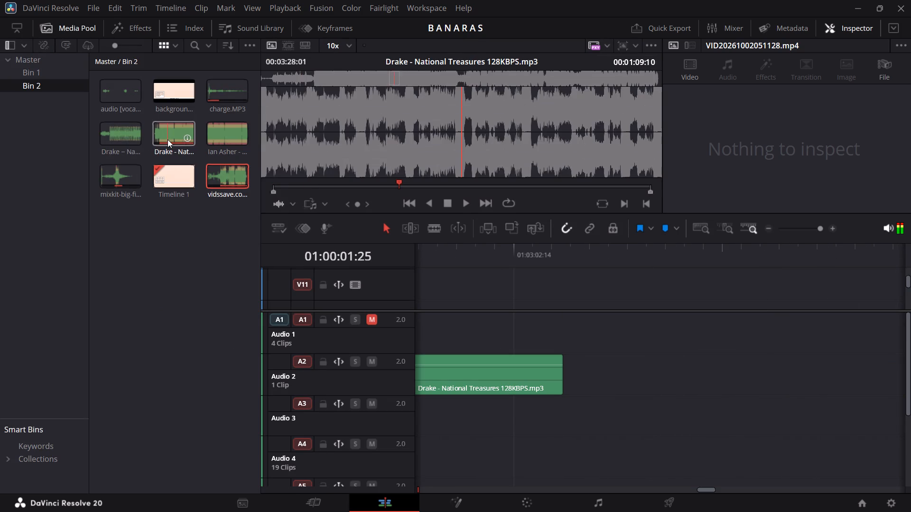
drag(187, 137, 355, 224)
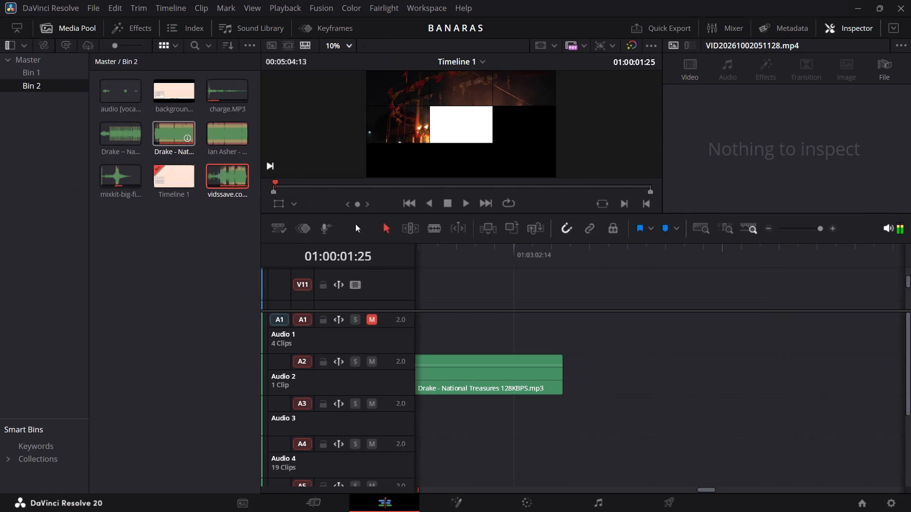
drag(355, 224, 484, 324)
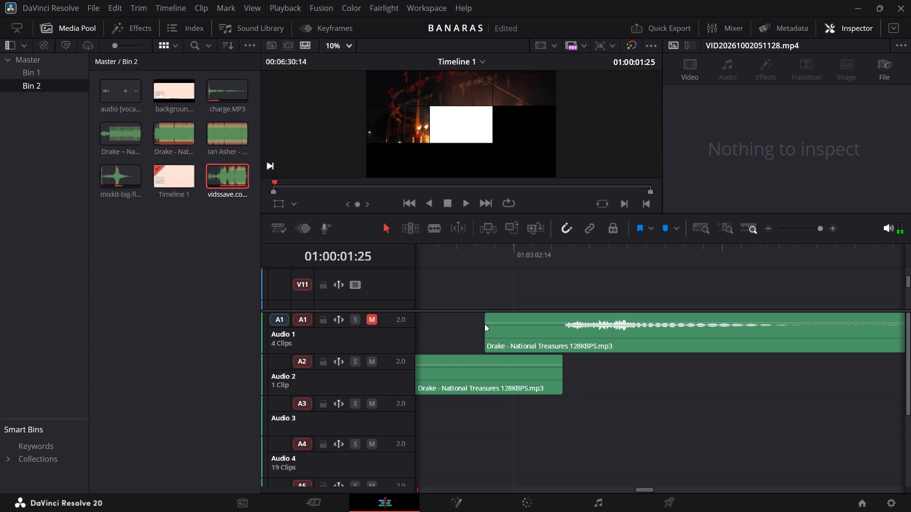
Play the start of the new Drake copy and move the clip from the muted A1 track down to A2.
click(489, 248)
key(space)
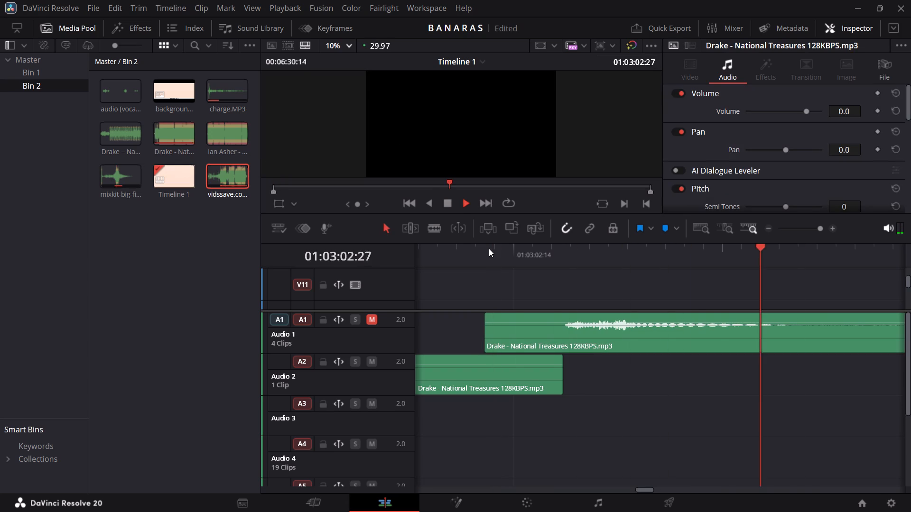
click(72, 31)
click(246, 269)
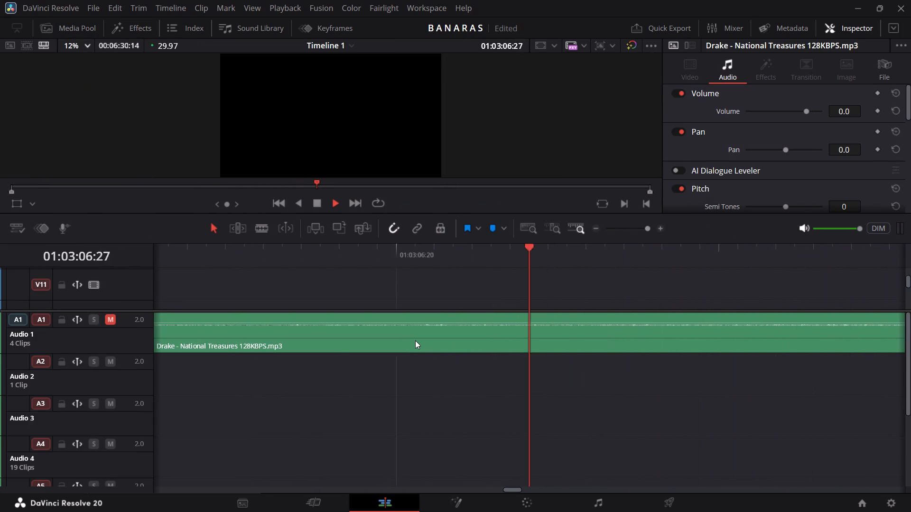
scroll(415, 340, left, 6)
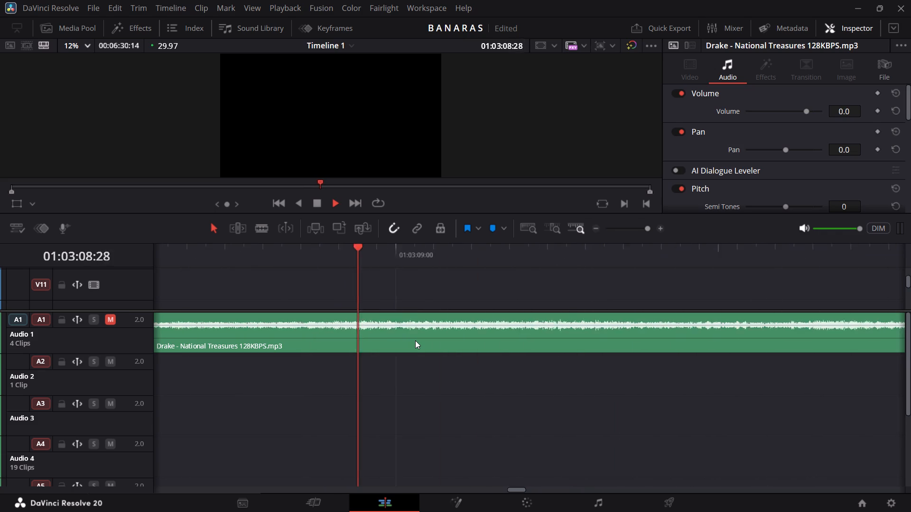
scroll(415, 340, left, 1)
scroll(415, 340, right, 1)
key(space)
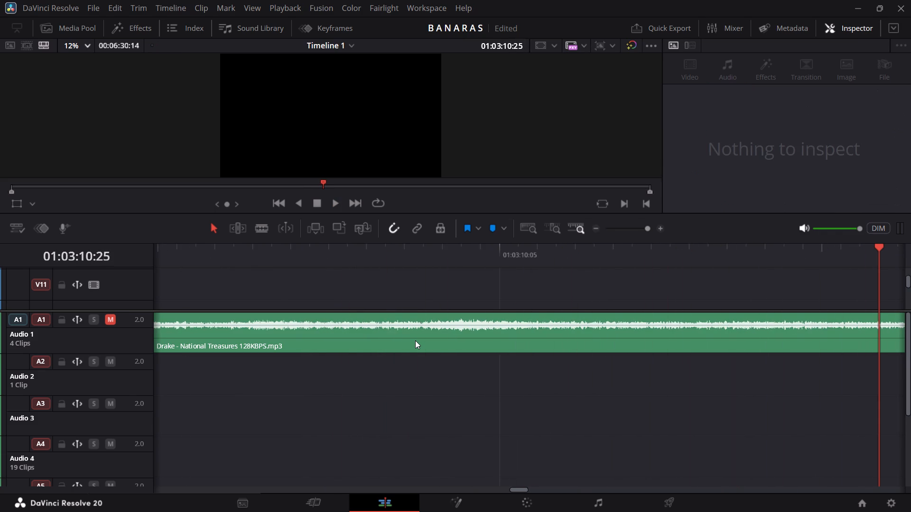
drag(173, 343, 174, 357)
Listen to the new Drake clip on A2 from about 01:03:08 through the beat drop to about 01:03:32.
scroll(174, 357, right, 4)
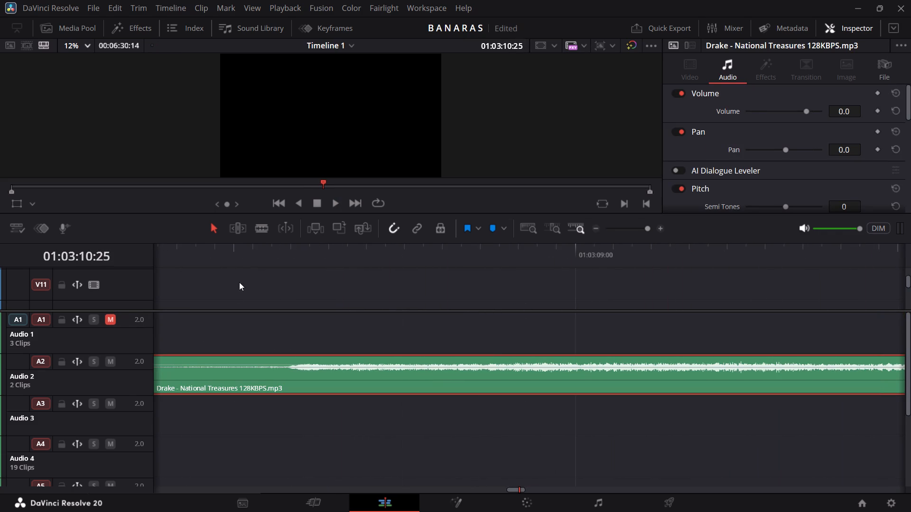
click(216, 274)
click(215, 258)
key(space)
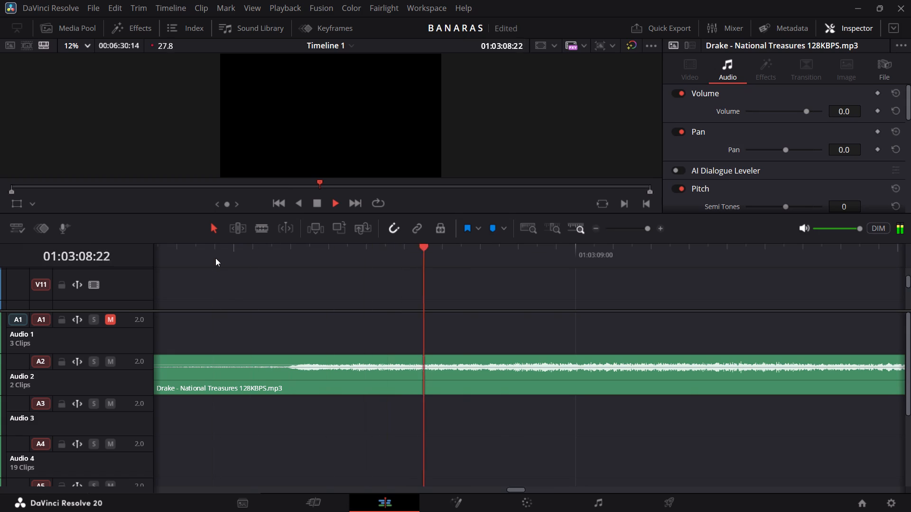
key(space)
scroll(215, 258, right, 1)
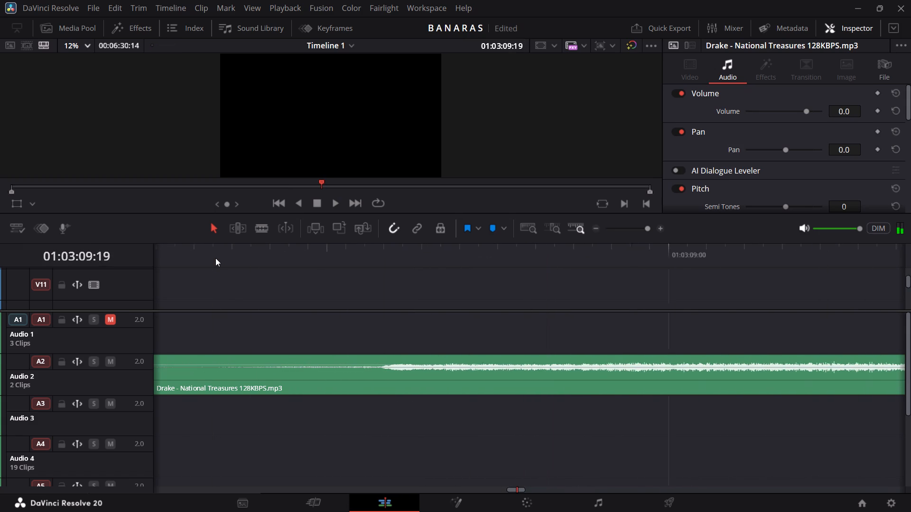
scroll(215, 258, right, 1)
click(289, 251)
key(space)
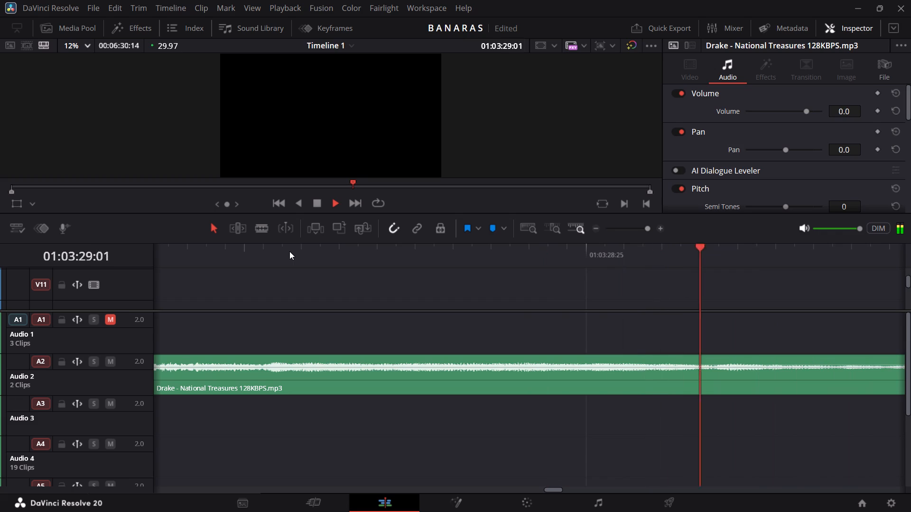
key(space)
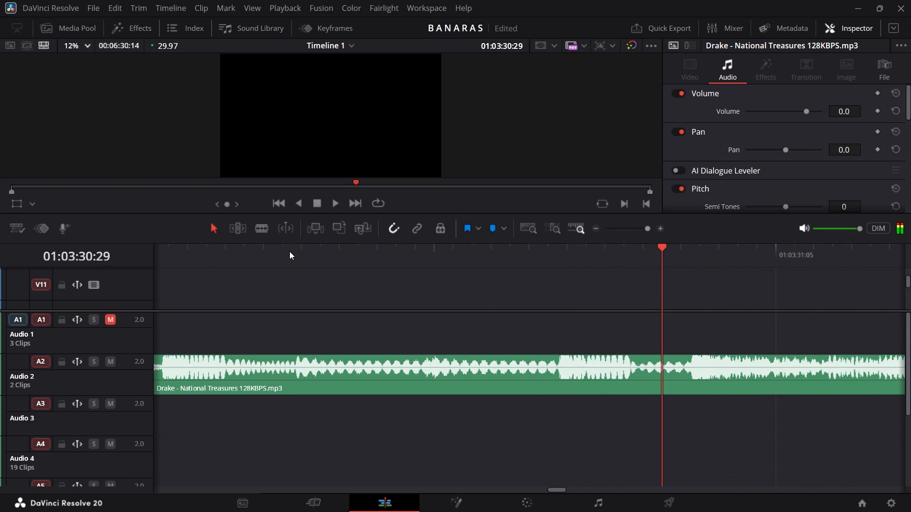
key(space)
key(space)
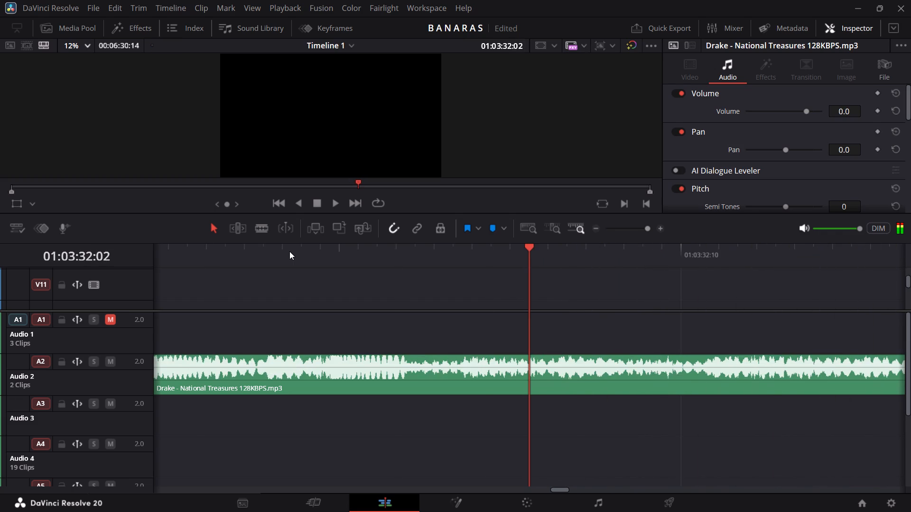
Replay the Drake clip's build-up between about 01:03:24 and 01:03:26 to look for a starting point before the beat drop.
scroll(289, 251, right, 9)
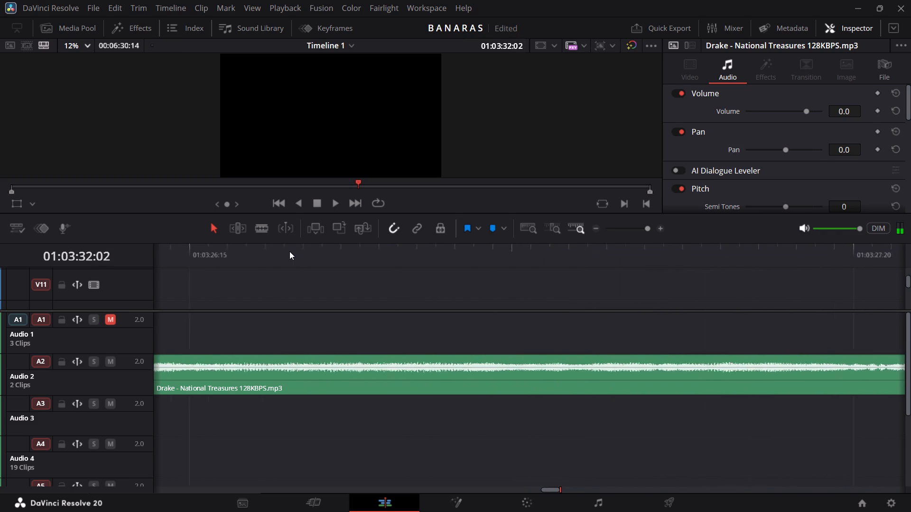
scroll(289, 251, right, 4)
click(289, 251)
key(space)
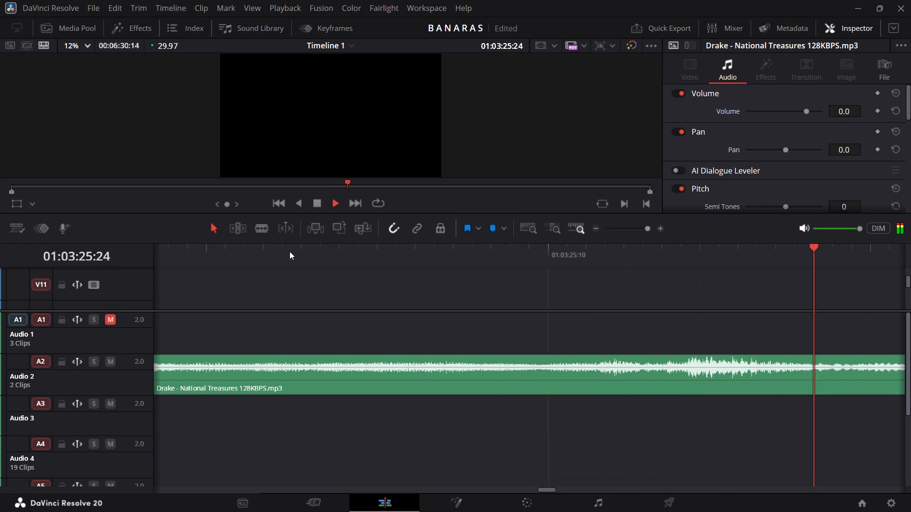
key(space)
scroll(289, 251, right, 4)
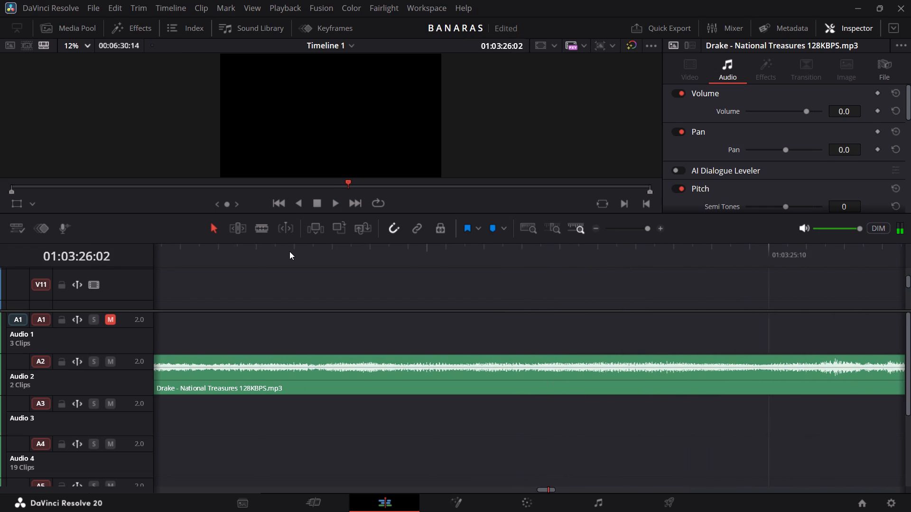
click(300, 246)
key(space)
key(space)
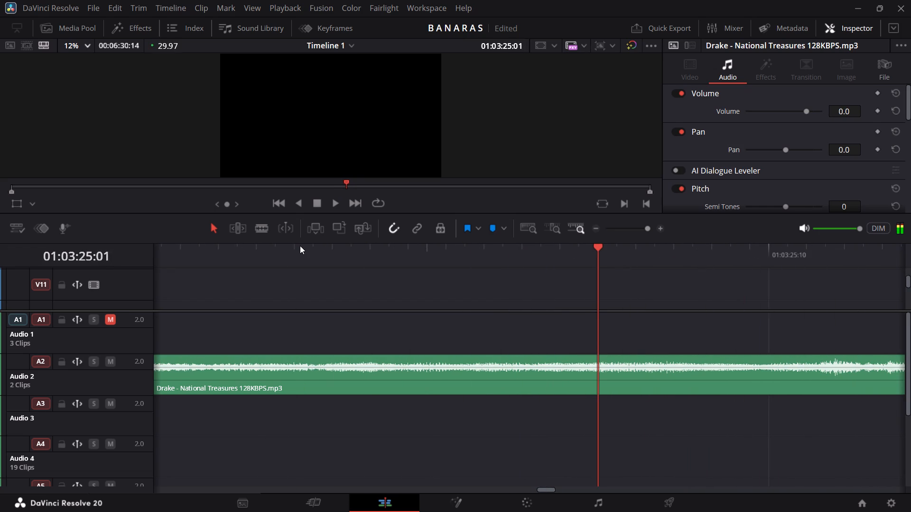
key(space)
key(space)
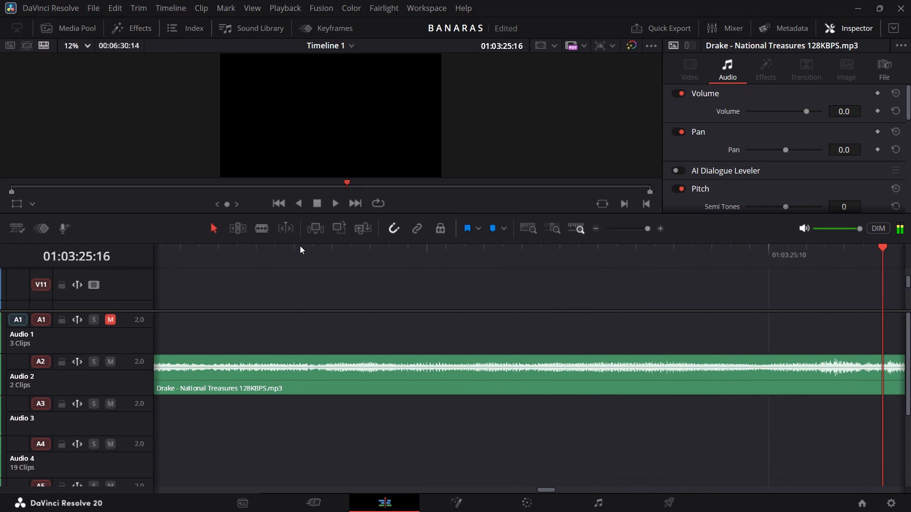
Listen in short bursts to the Drake clip from about 01:03:24 to 01:03:27 to judge possible cut points.
scroll(300, 246, right, 2)
click(300, 246)
key(space)
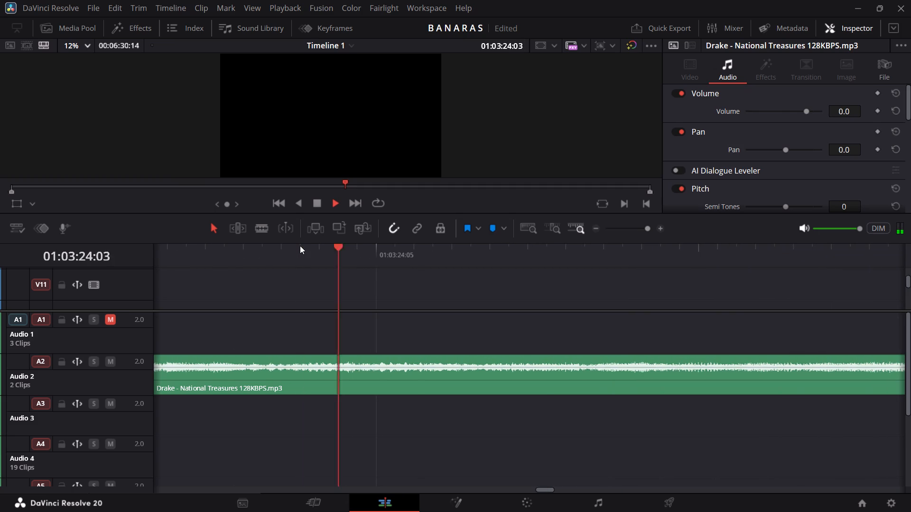
key(space)
click(281, 247)
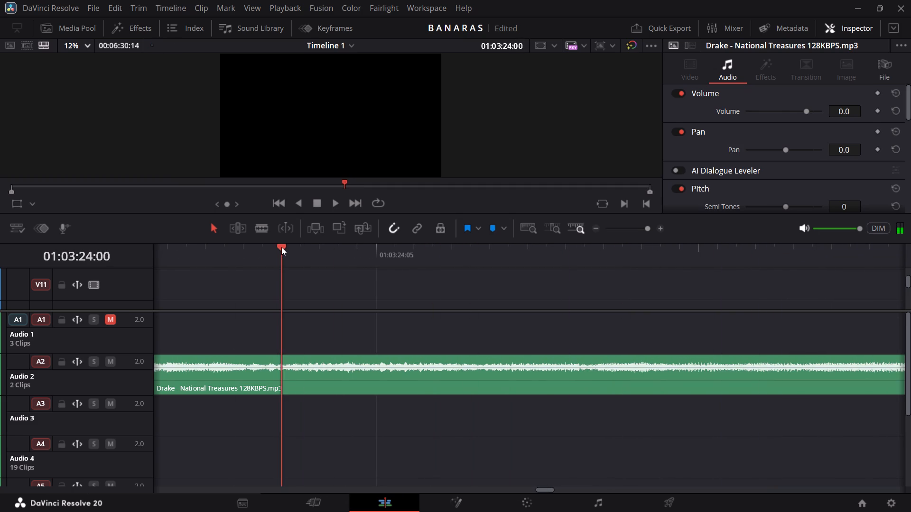
key(space)
key(space)
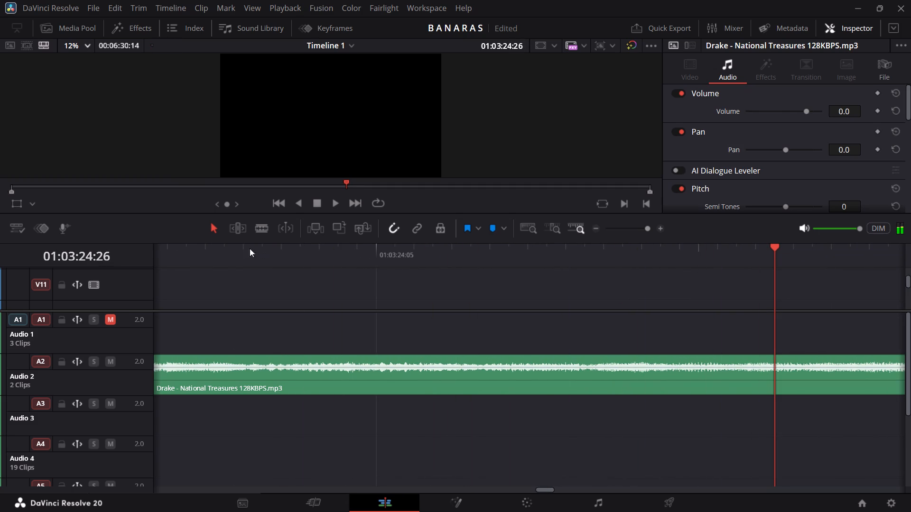
click(244, 248)
key(space)
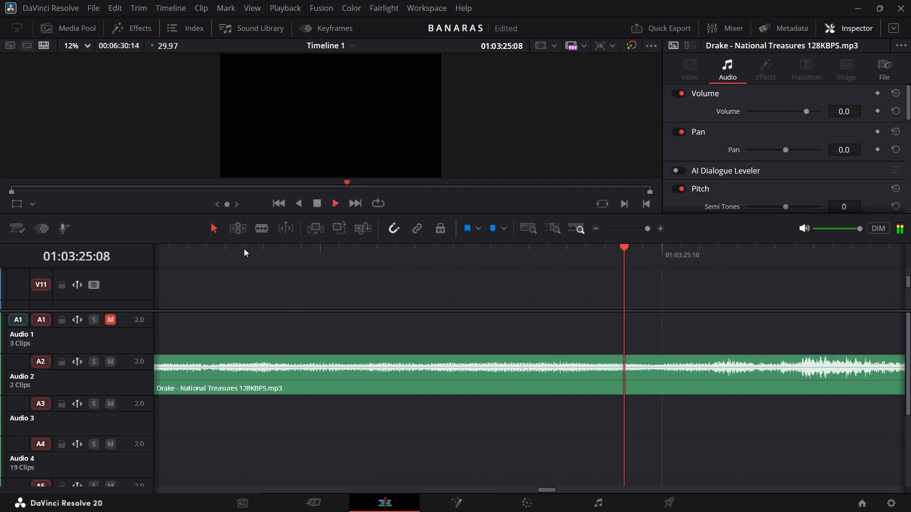
key(space)
key(space)
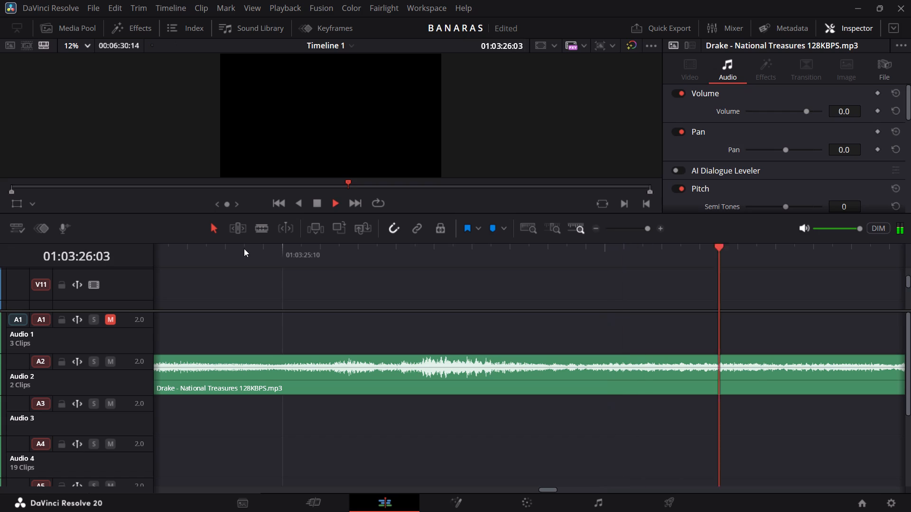
key(space)
key(space)
key(space)
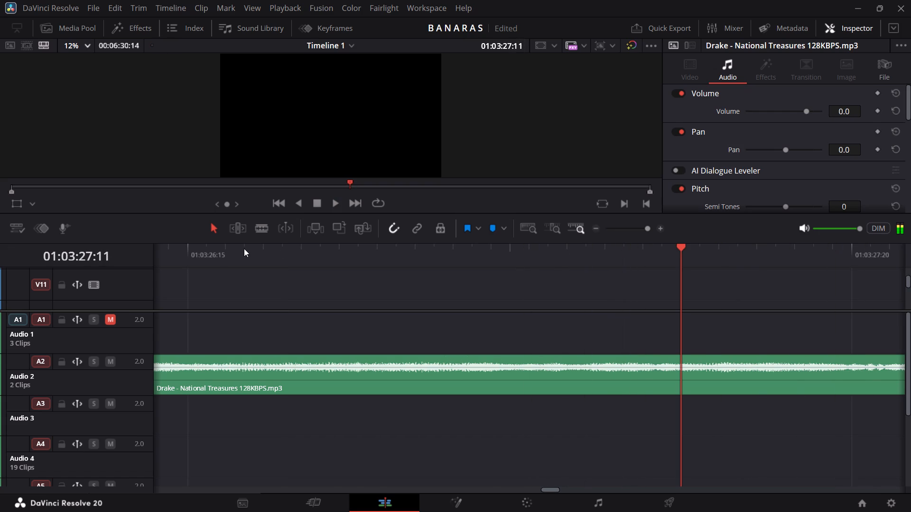
Replay the Drake clip from about 01:03:23:14 in short bursts to locate an earlier cut point.
scroll(244, 248, right, 6)
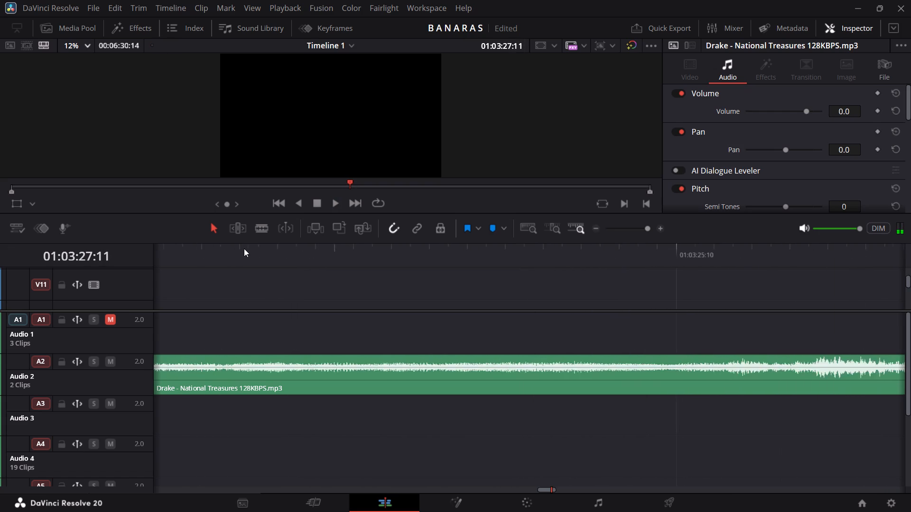
scroll(244, 248, right, 1)
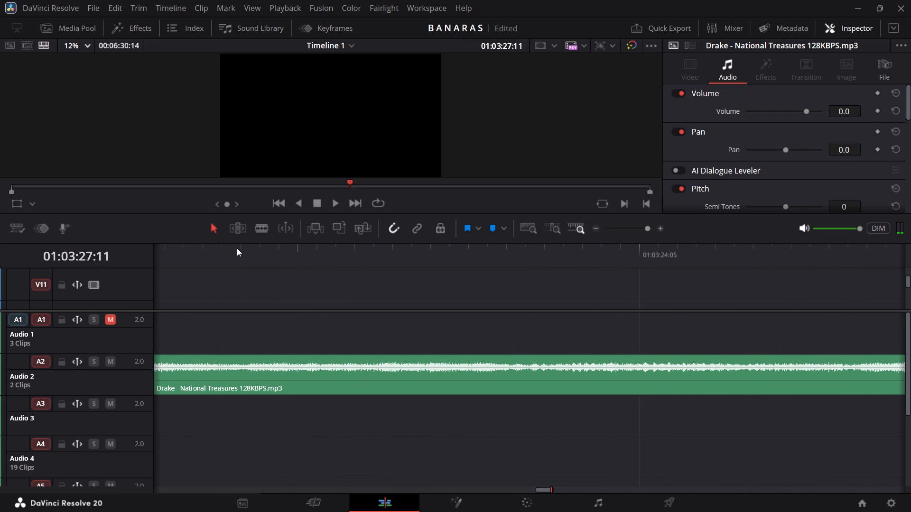
click(234, 248)
key(space)
key(space)
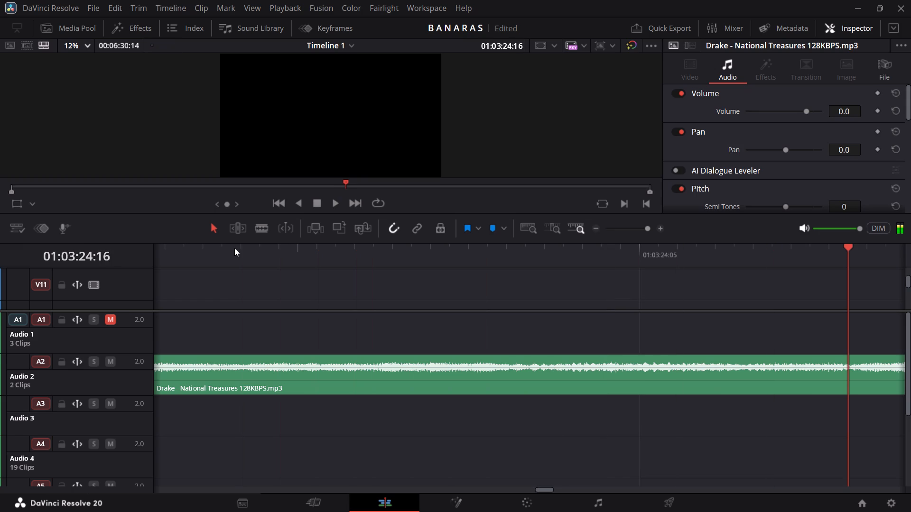
click(242, 249)
key(space)
key(space)
key(space)
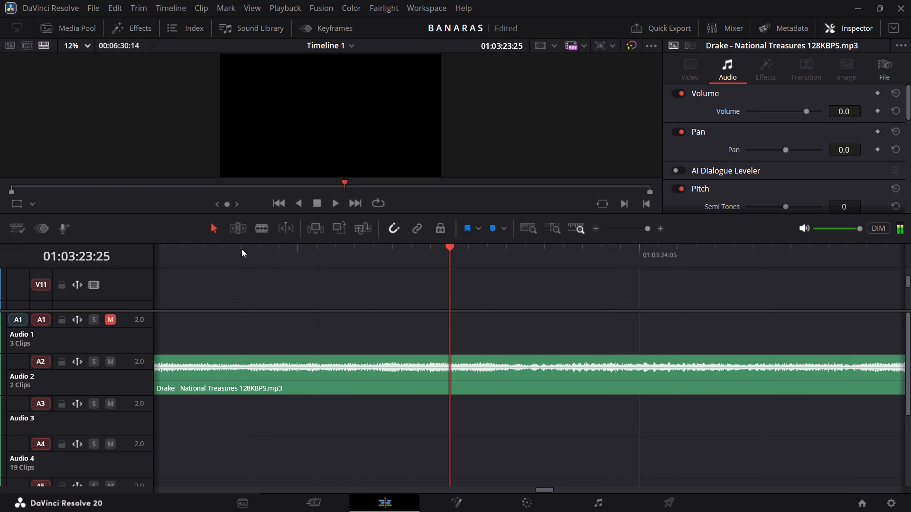
key(space)
key(space)
key(space)
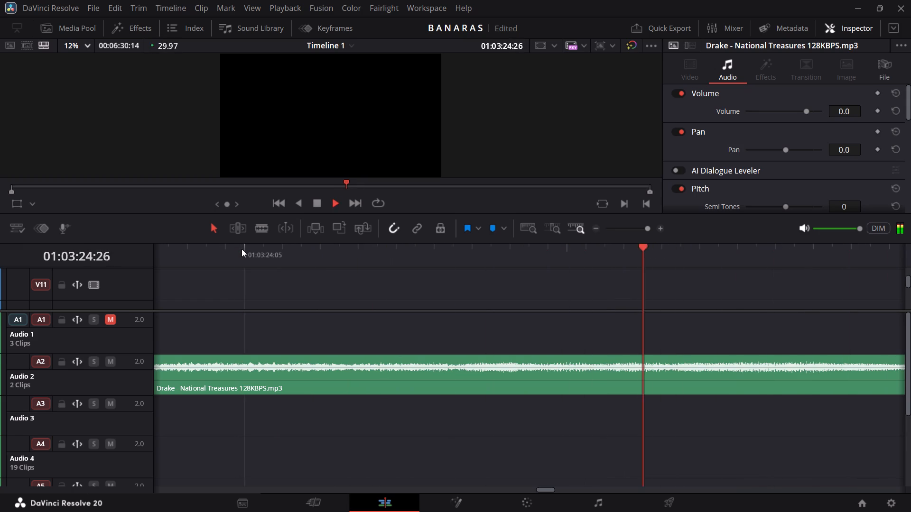
key(space)
Replay the Drake clip on A2 in short bursts between about 01:03:23 and 01:03:25 to compare possible starting points.
scroll(242, 249, right, 3)
click(242, 249)
key(space)
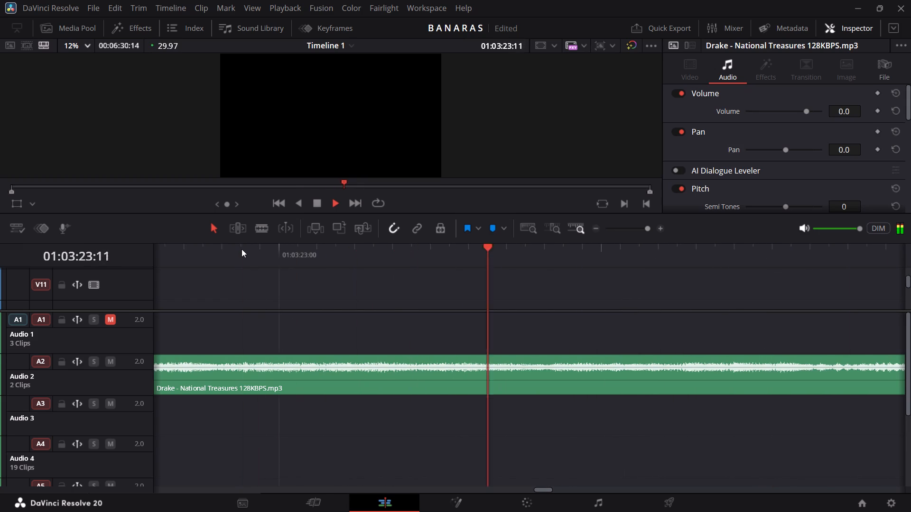
key(space)
key(space)
key(space)
key(space)
key(space)
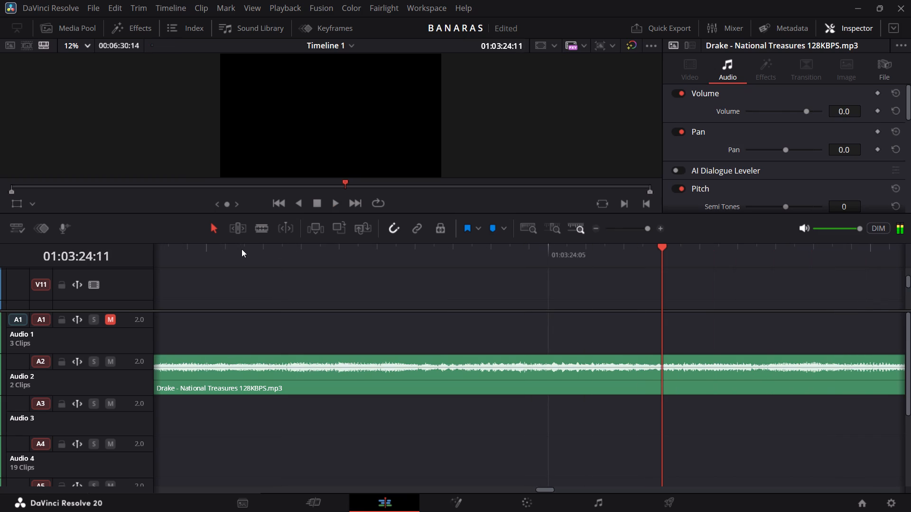
click(258, 256)
key(space)
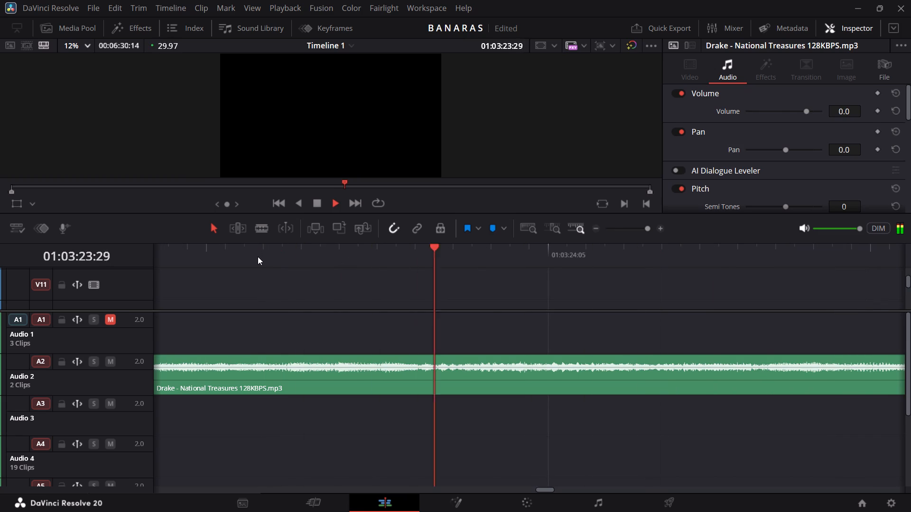
key(space)
click(315, 257)
key(space)
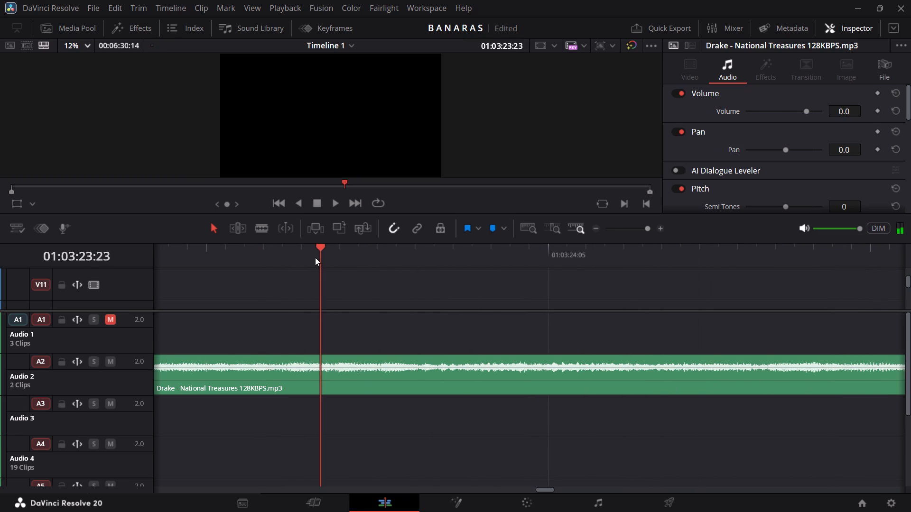
key(space)
key(space)
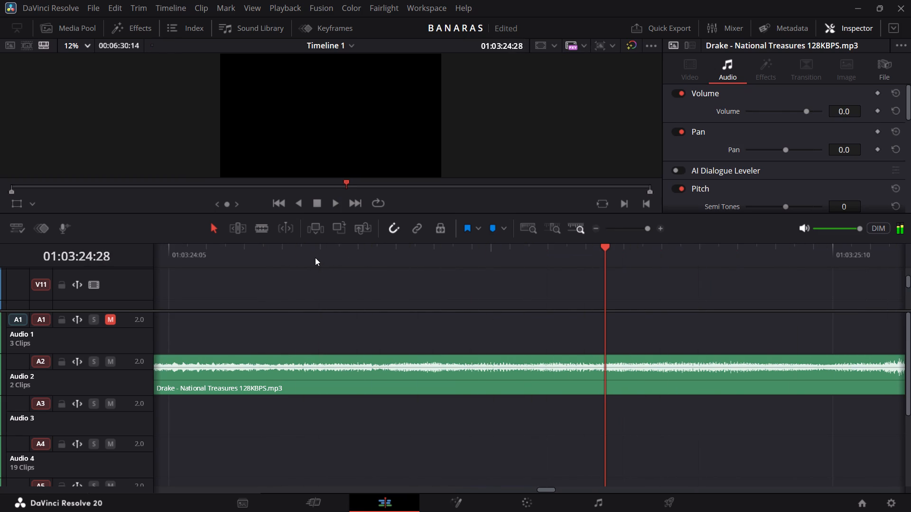
click(280, 251)
key(space)
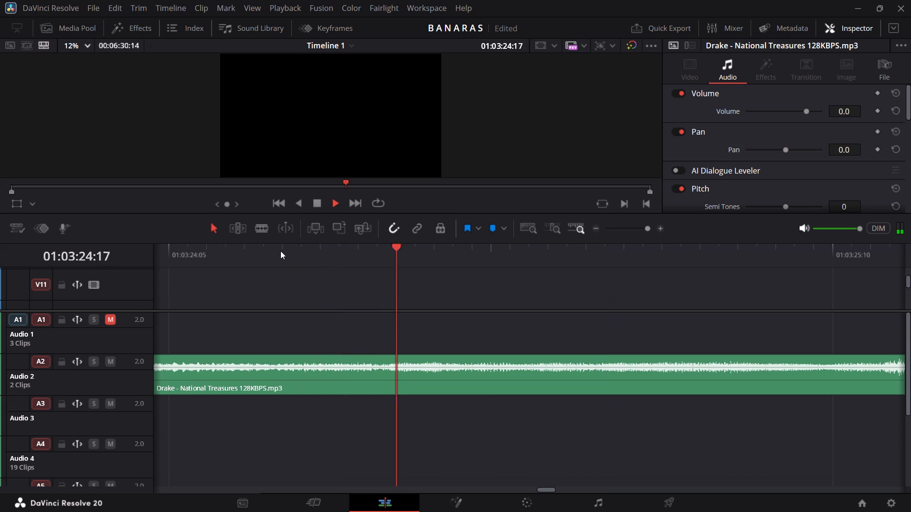
key(space)
Listen again to the Drake clip around 01:03:24 from successively earlier positions to settle on a cut point.
scroll(280, 251, right, 1)
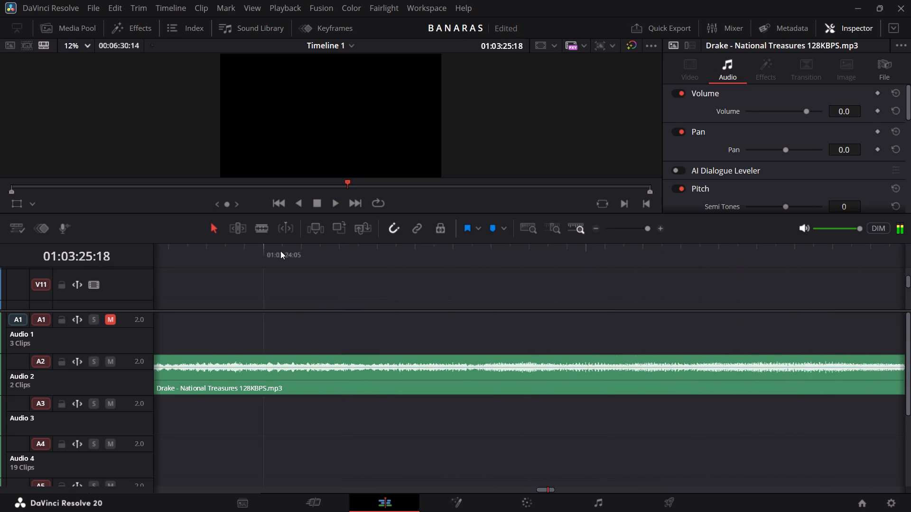
scroll(280, 251, right, 1)
click(280, 251)
key(space)
key(space)
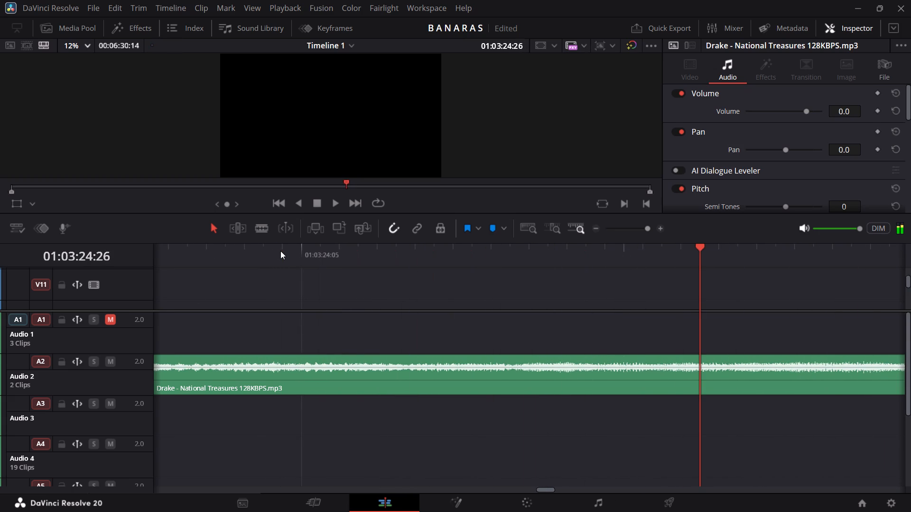
click(220, 250)
key(space)
key(space)
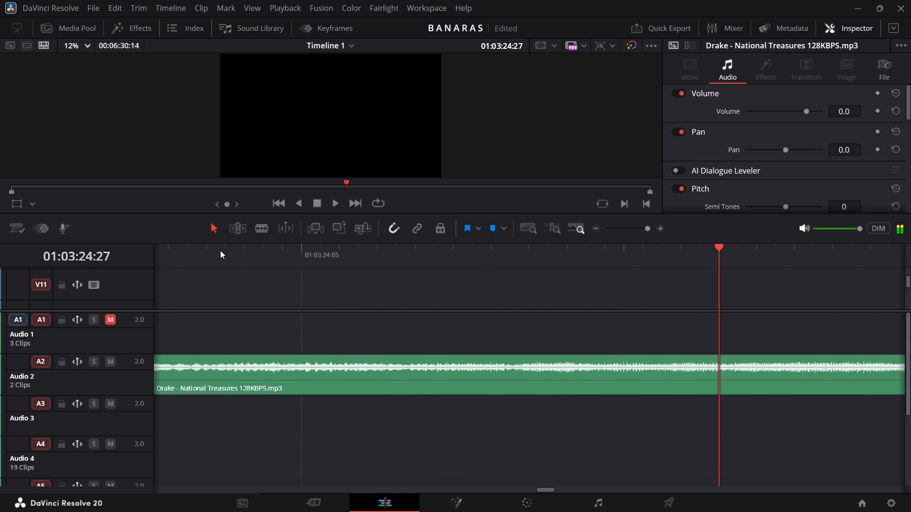
scroll(220, 250, right, 1)
click(220, 250)
key(space)
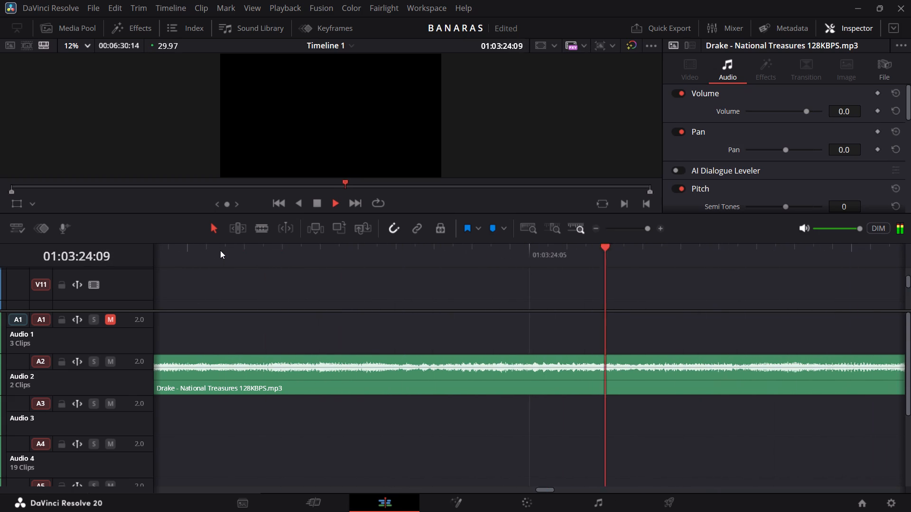
key(space)
Split the Drake clip on A2 at 01:03:23:19 and delete the portion before the cut.
click(220, 250)
key(space)
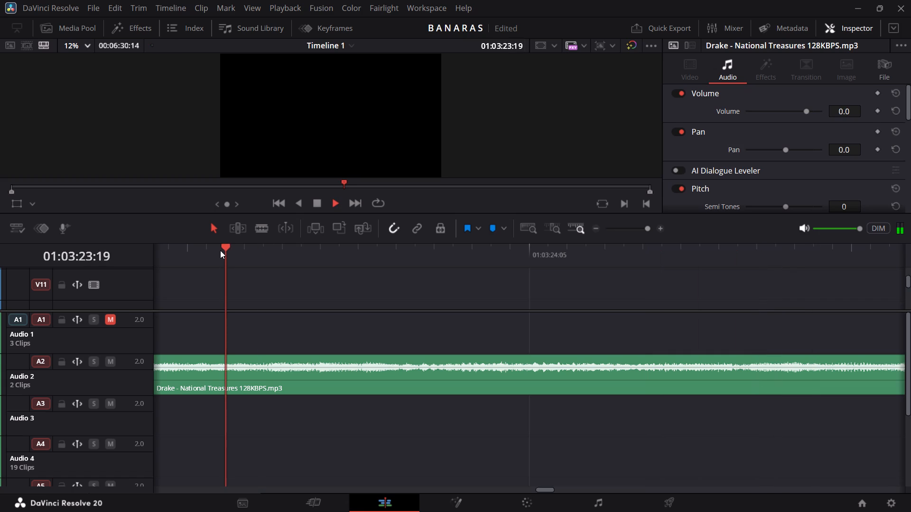
key(space)
click(220, 250)
click(258, 229)
click(232, 374)
click(215, 230)
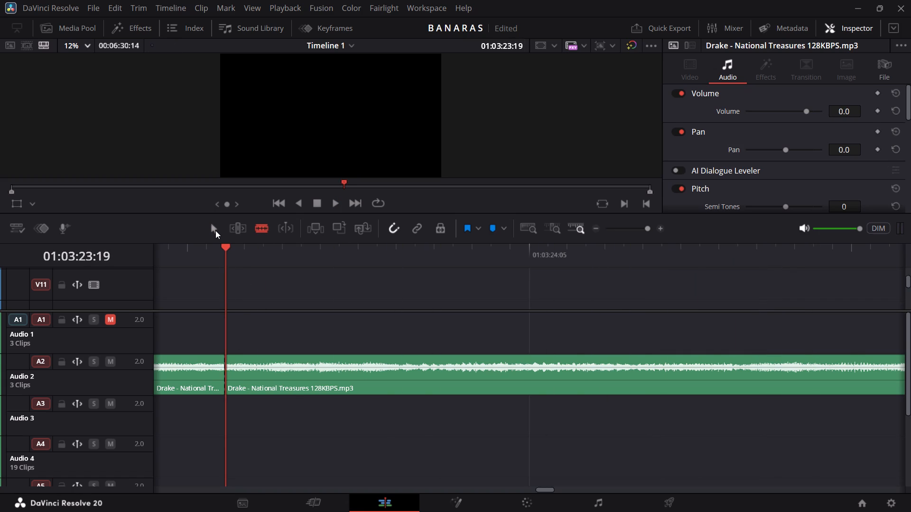
click(186, 380)
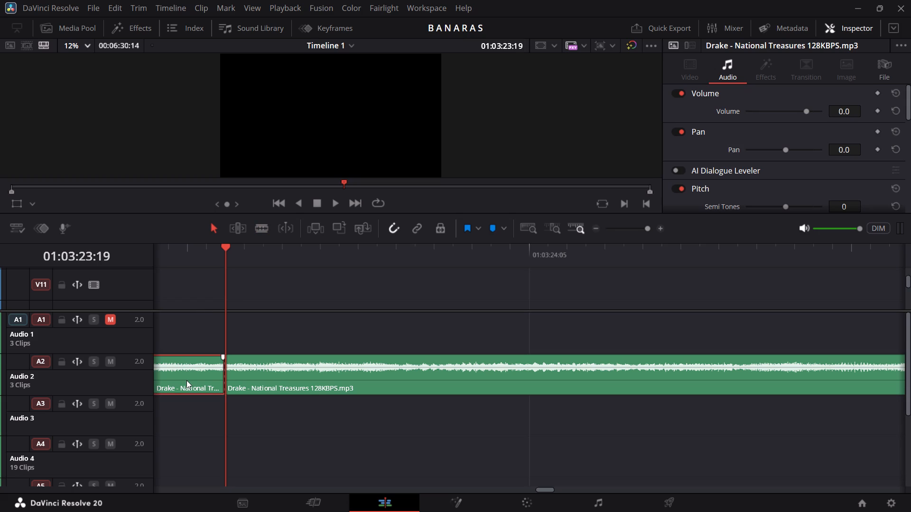
key(BackSpace)
Audition the trimmed Drake clip for an end point, split it at 01:03:26:16 and delete everything after the cut.
key(space)
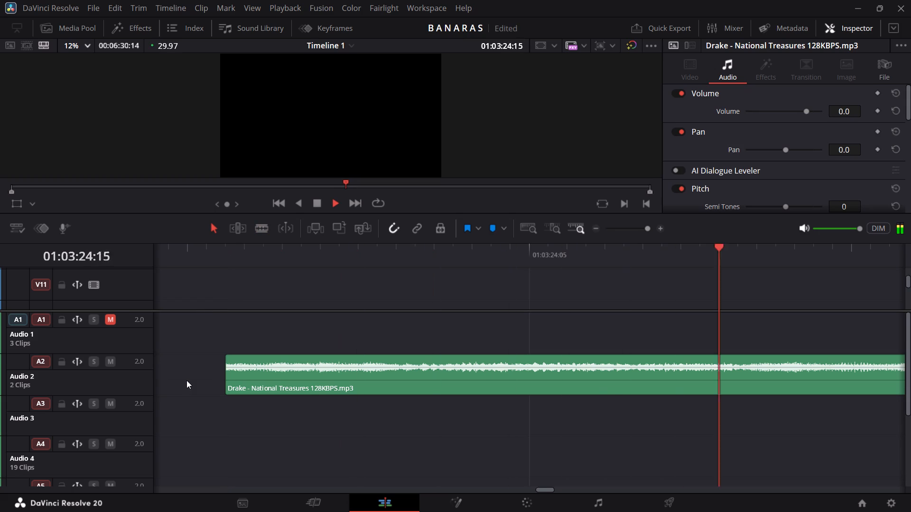
key(space)
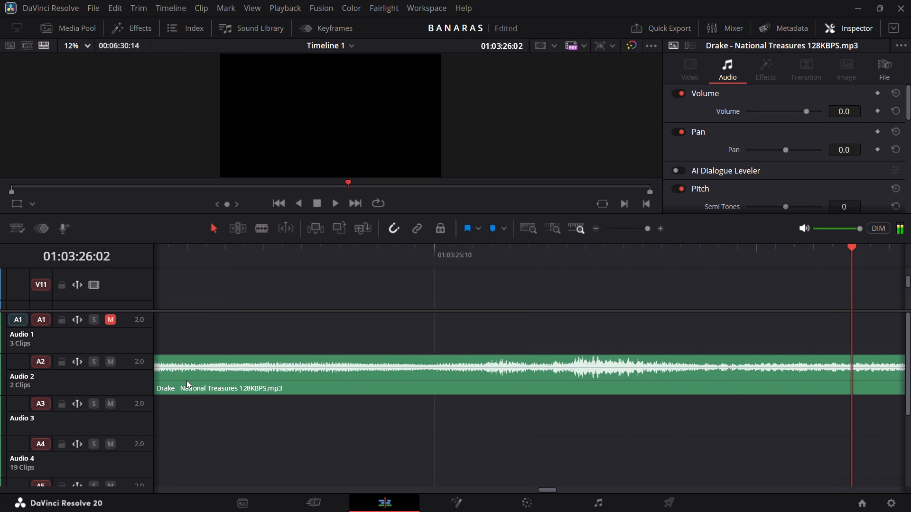
click(663, 253)
key(space)
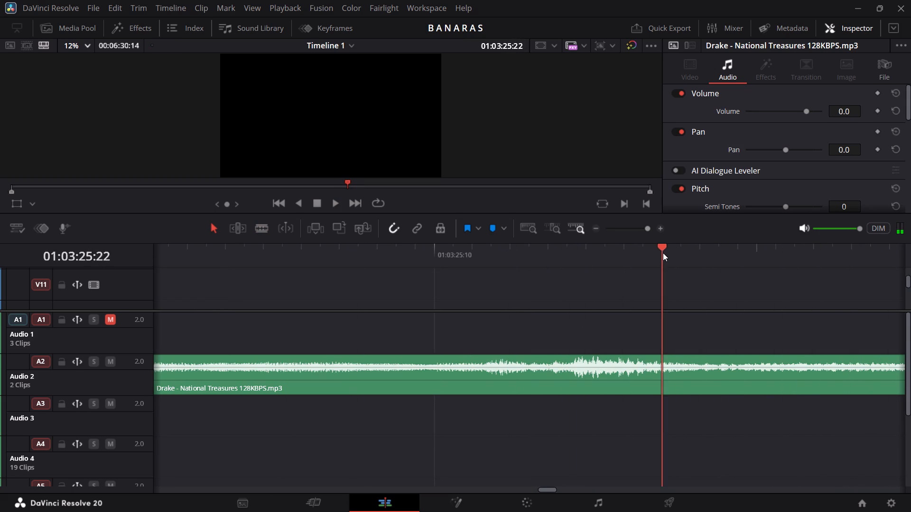
key(space)
key(space)
key(space)
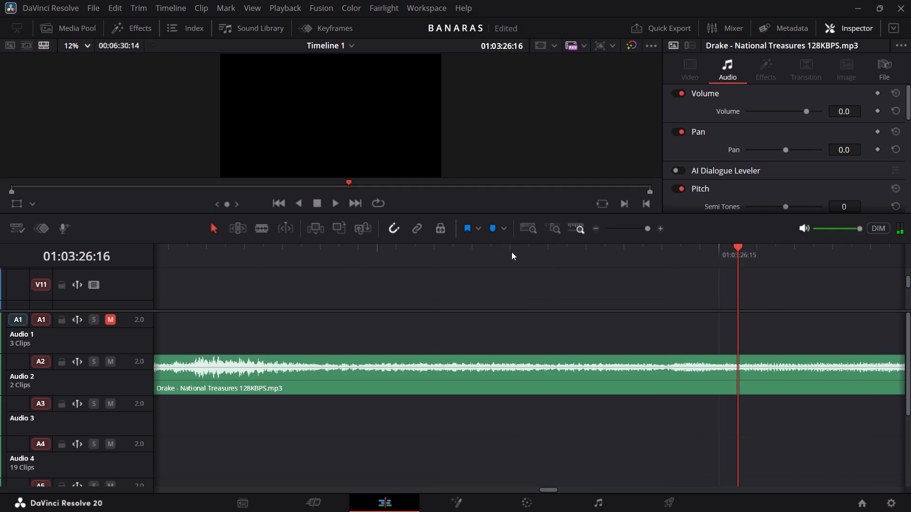
click(261, 230)
click(738, 384)
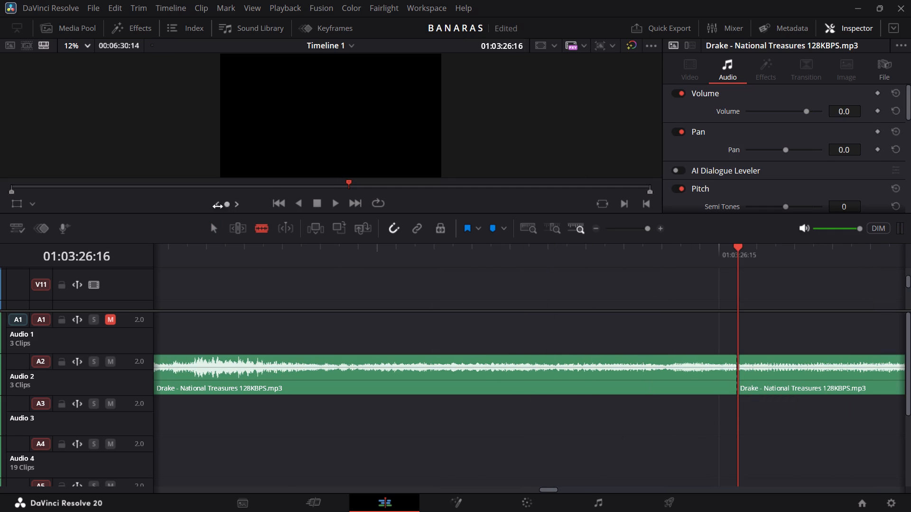
click(207, 225)
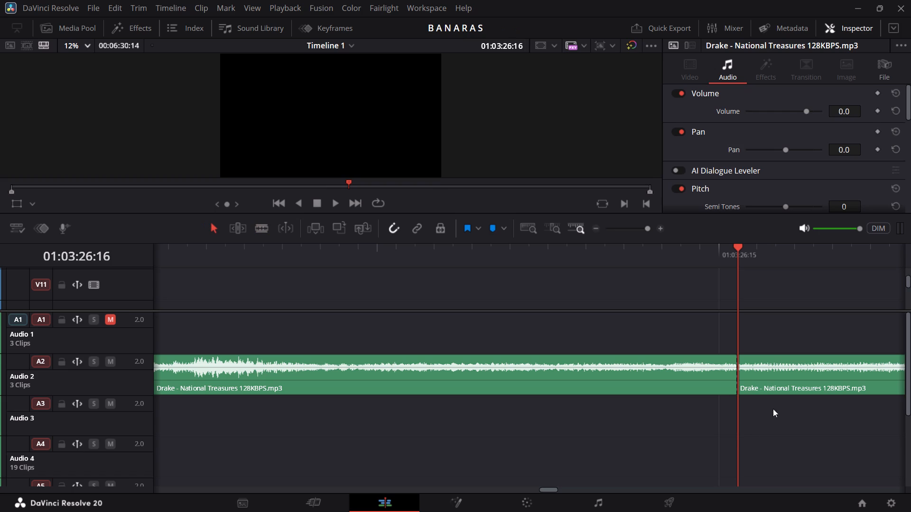
click(810, 387)
key(BackSpace)
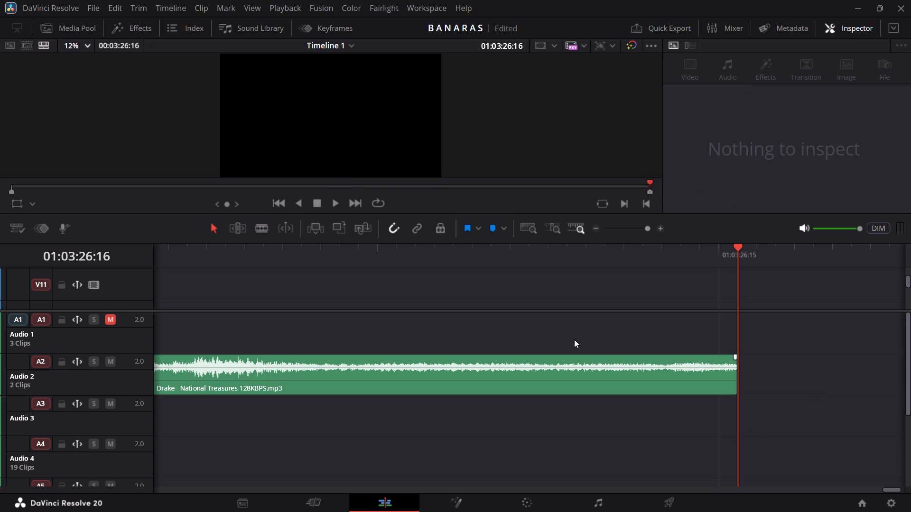
Return to the timeline's opening and place the playhead at the existing Drake clip's start on A2, 01:00:01:25.
scroll(574, 339, right, 7)
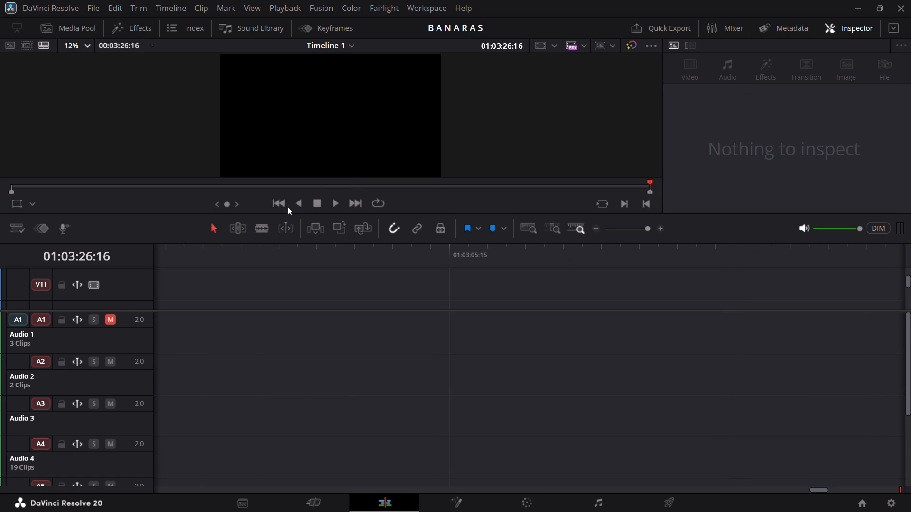
click(279, 206)
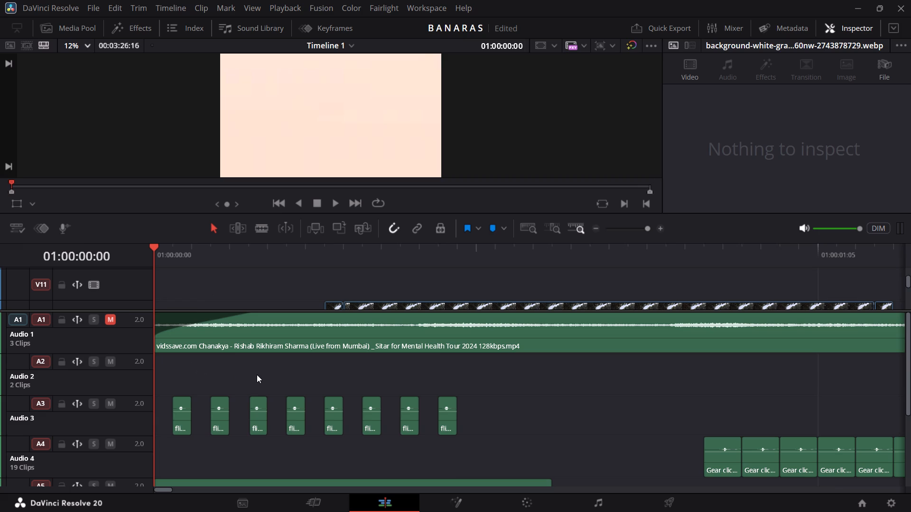
scroll(257, 375, left, 5)
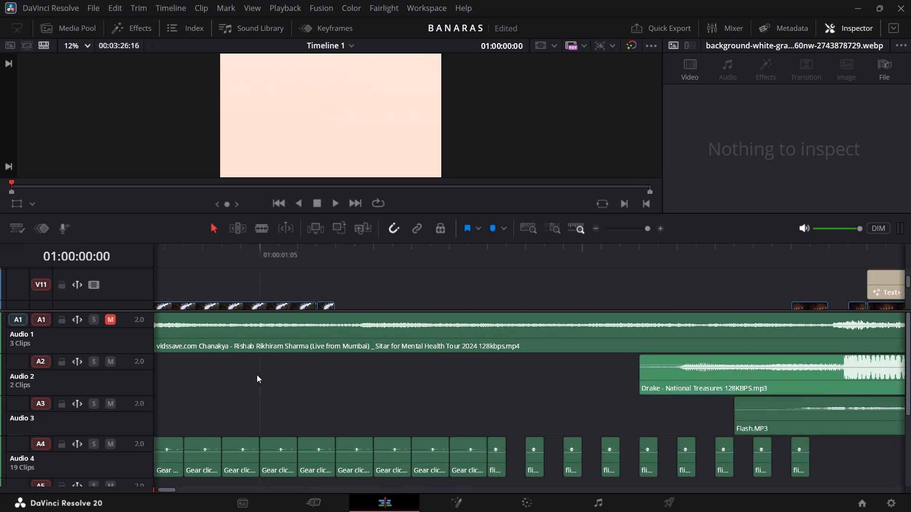
click(613, 250)
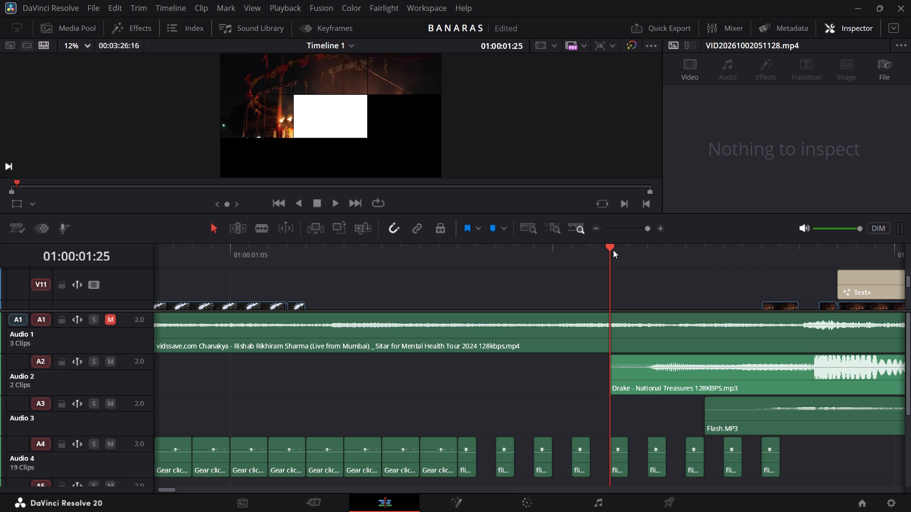
Go back to the trimmed Drake segment and check playhead positions before its start, ending at 01:03:23:13.
click(642, 187)
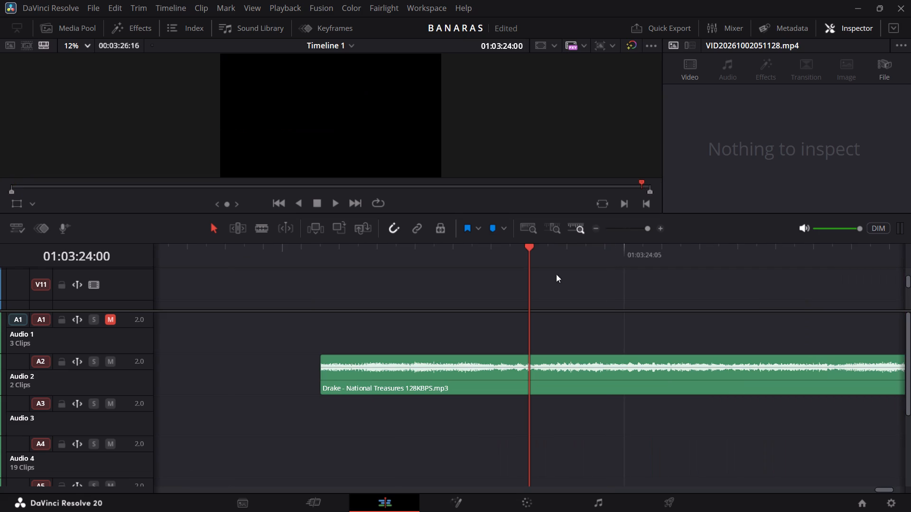
click(316, 251)
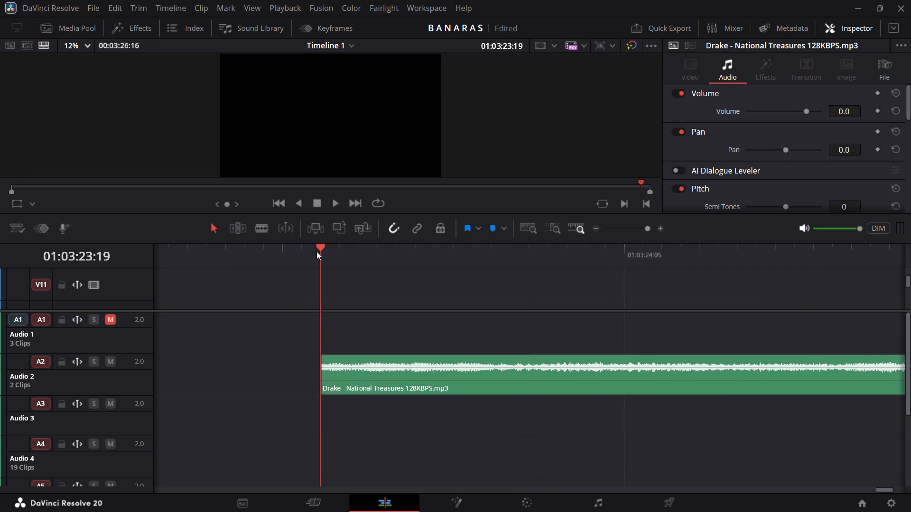
scroll(344, 389, right, 1)
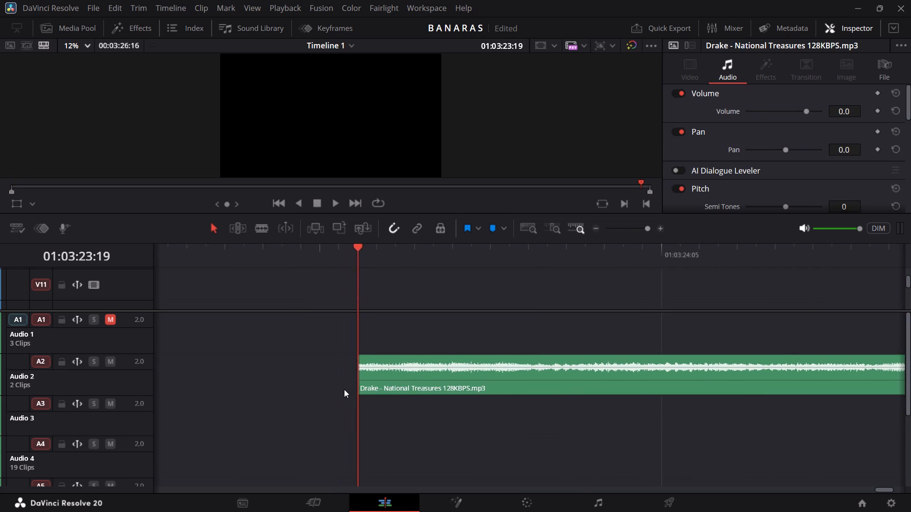
scroll(344, 389, right, 1)
click(347, 265)
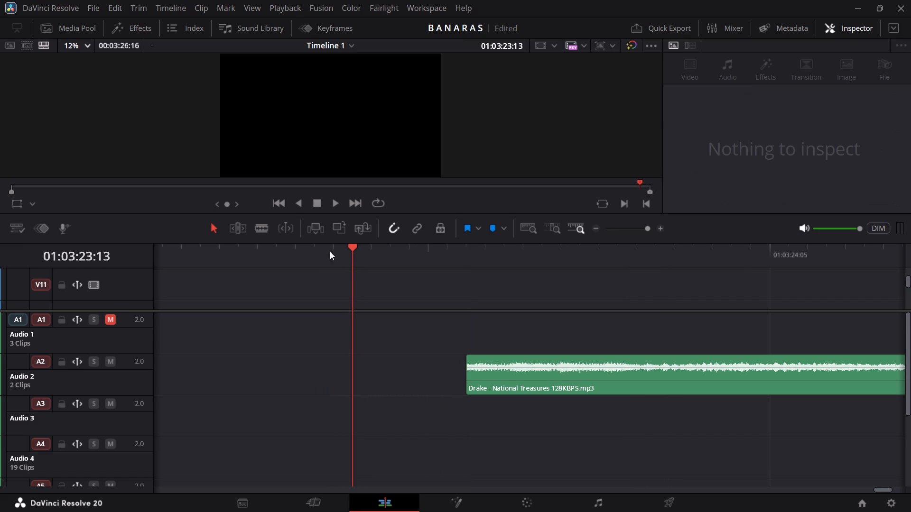
click(308, 249)
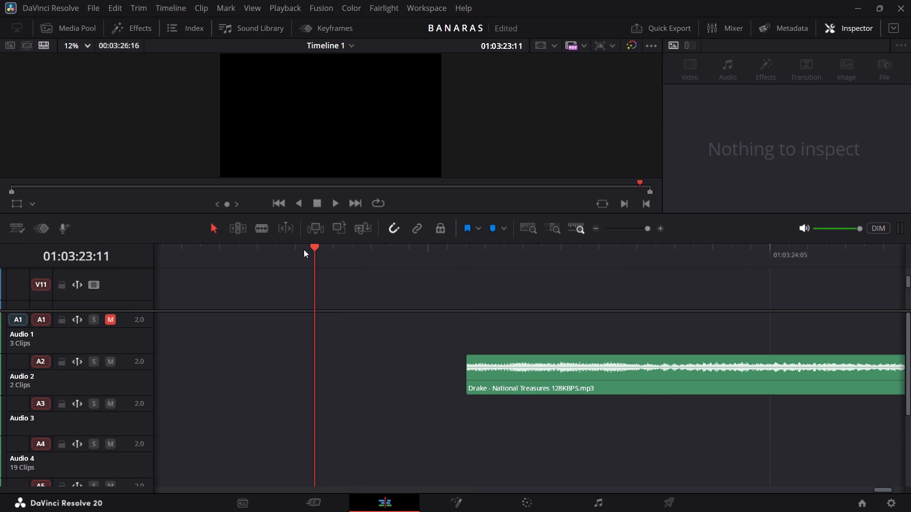
click(299, 249)
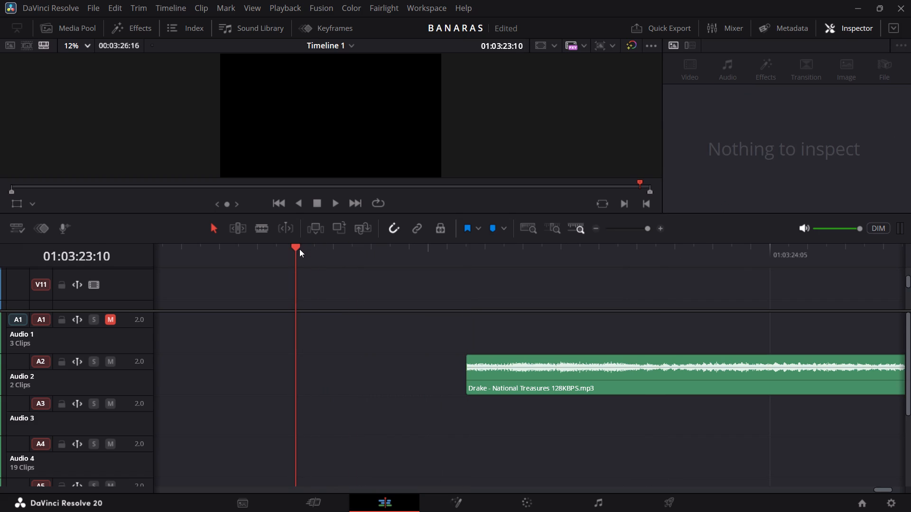
click(348, 251)
Shift the trimmed Drake segment on A2 forward in time so it starts at 01:03:24:00.
scroll(463, 350, left, 1)
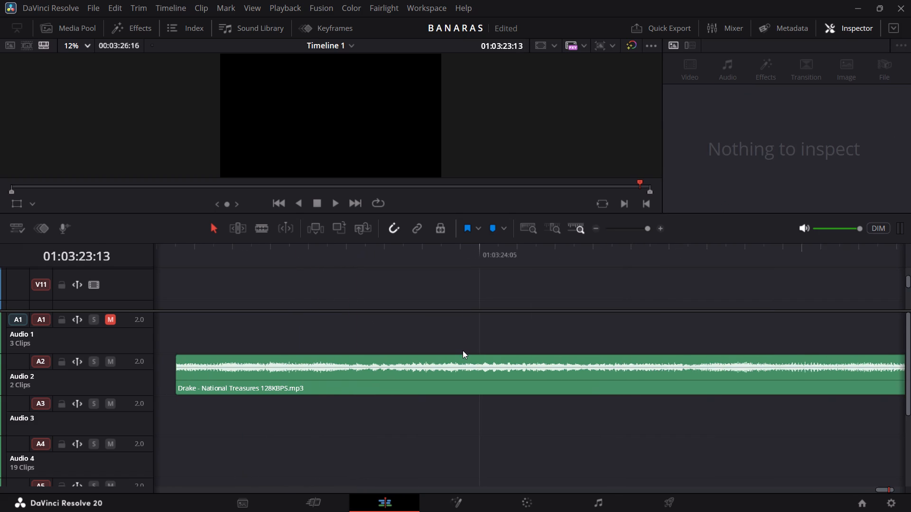
drag(436, 387, 652, 383)
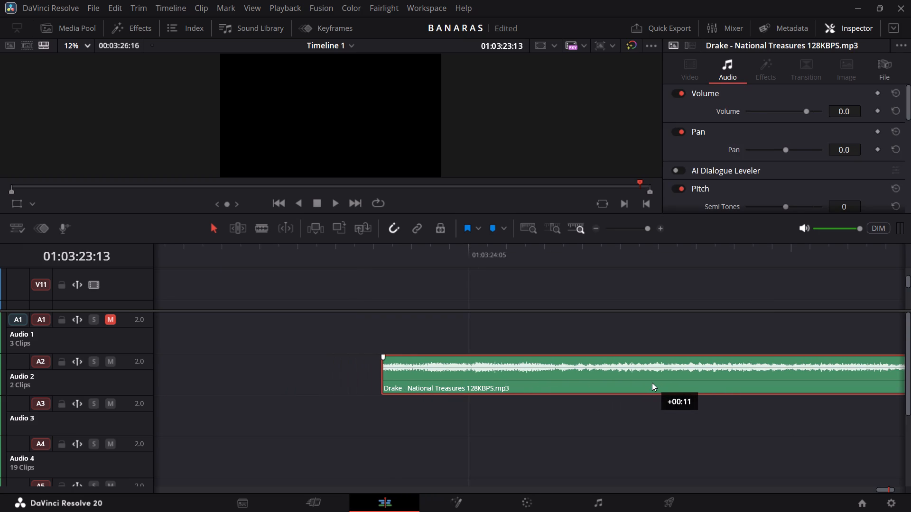
click(380, 249)
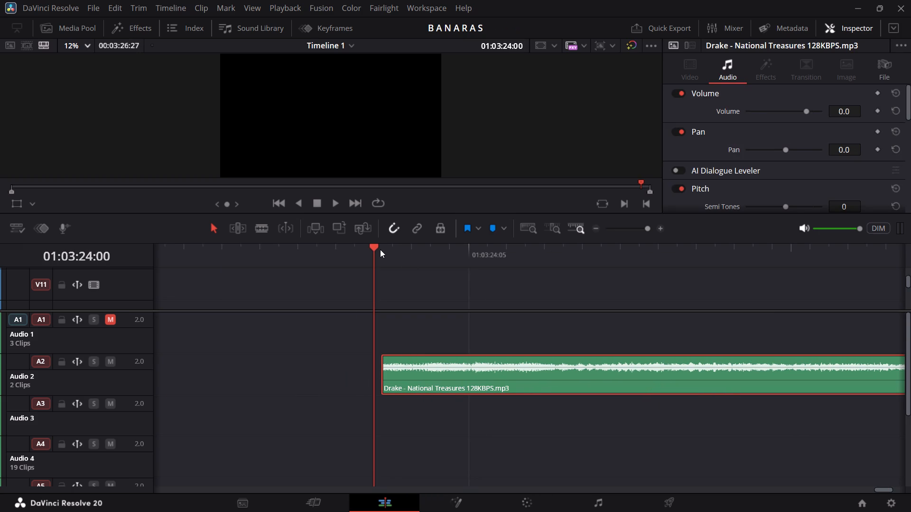
key(Right)
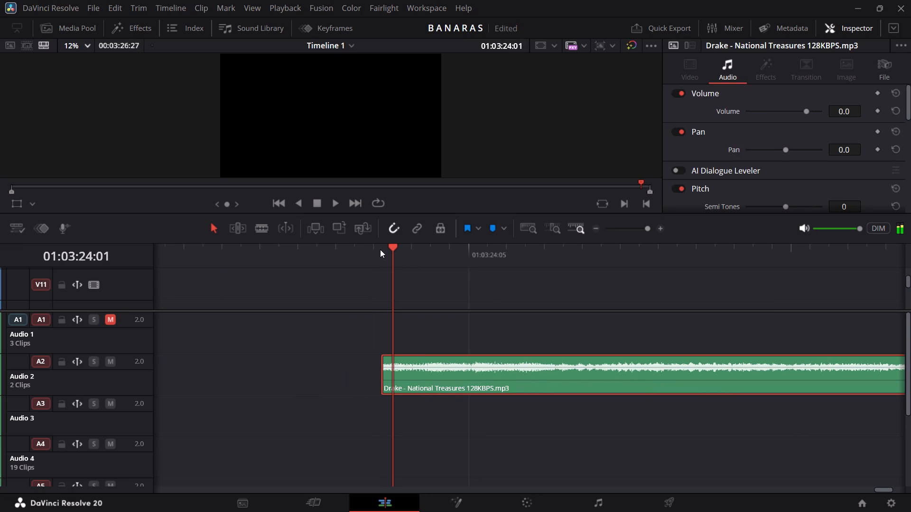
key(Left)
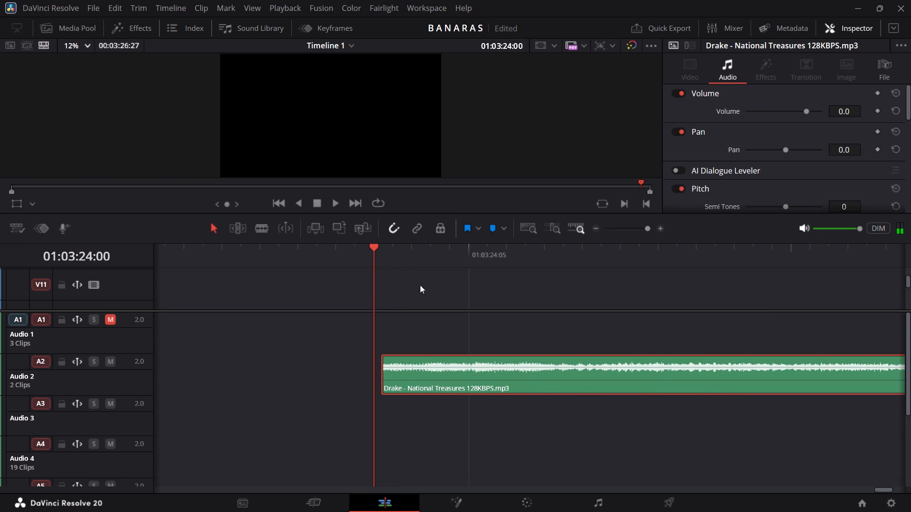
drag(396, 377, 381, 375)
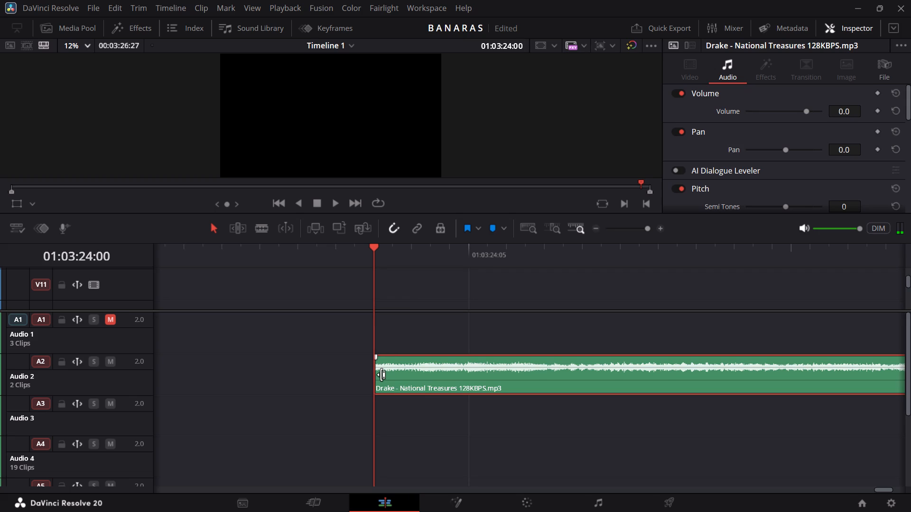
Audition the Drake segment frame by frame for a tighter end point, split it at 01:03:26:10 and delete everything after the cut.
click(381, 375)
key(Right)
key(Right)
key(Right)
key(Right)
key(Right)
key(Right)
key(Right)
key(Right)
key(Right)
key(Right)
key(Right)
key(Right)
key(Right)
key(Right)
key(Right)
key(Right)
key(Right)
key(Right)
key(Right)
key(Right)
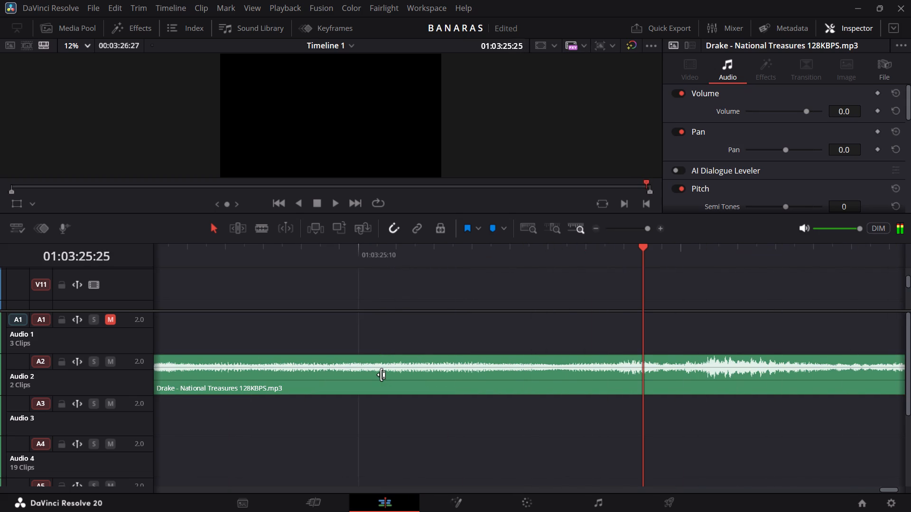
key(Right)
key(Right)
key(Right)
key(Right)
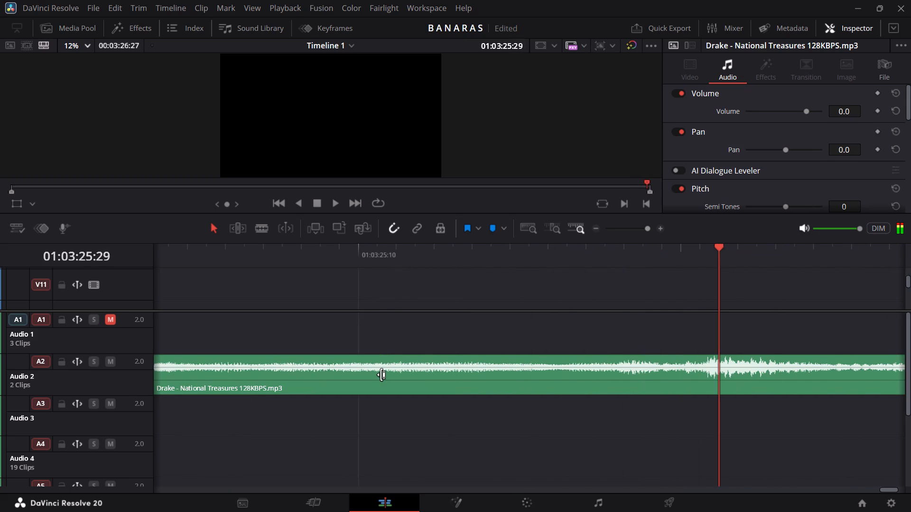
key(Right)
key(Right)
key(Right)
key(Right)
key(Right)
key(Right)
key(Right)
key(Right)
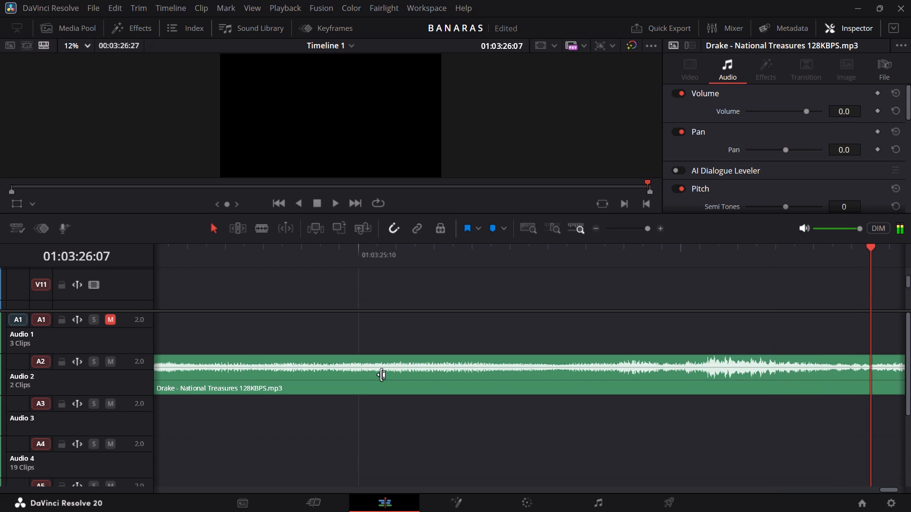
key(Right)
key(Right)
key(Right)
key(Right)
key(Right)
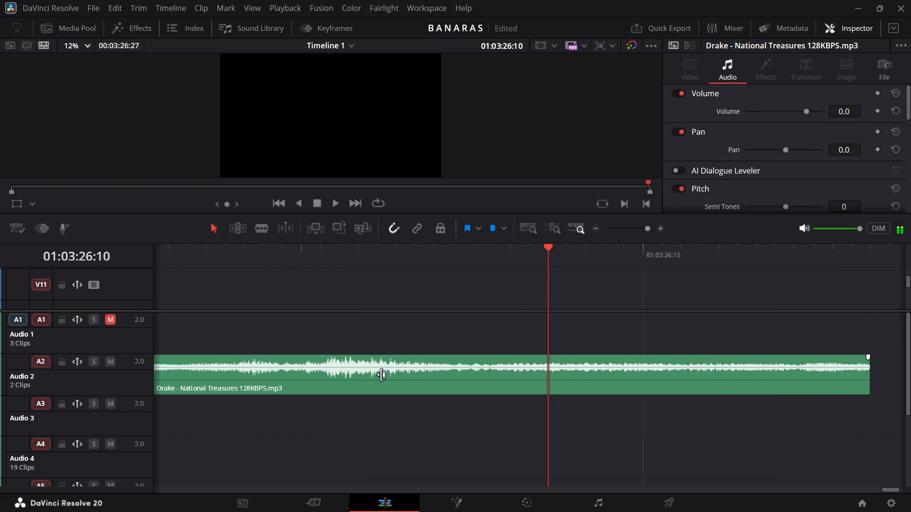
key(Left)
key(Left)
click(262, 231)
click(549, 368)
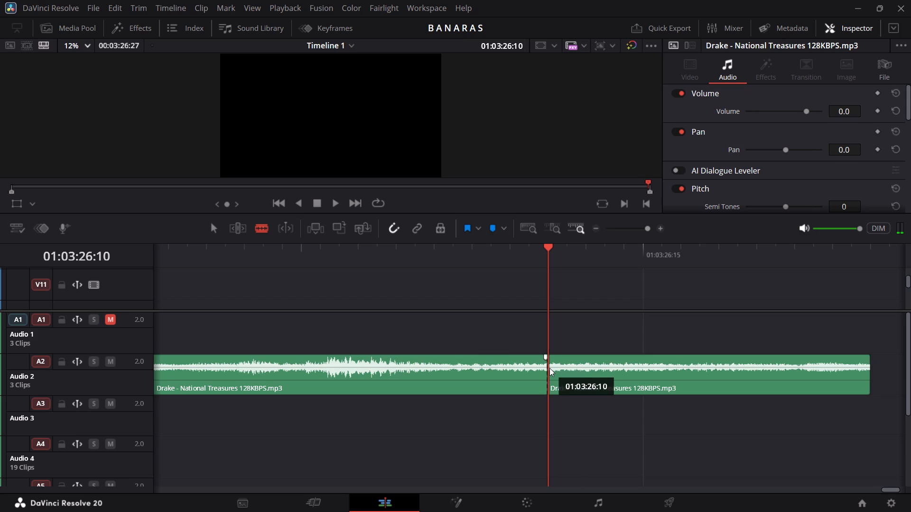
click(213, 232)
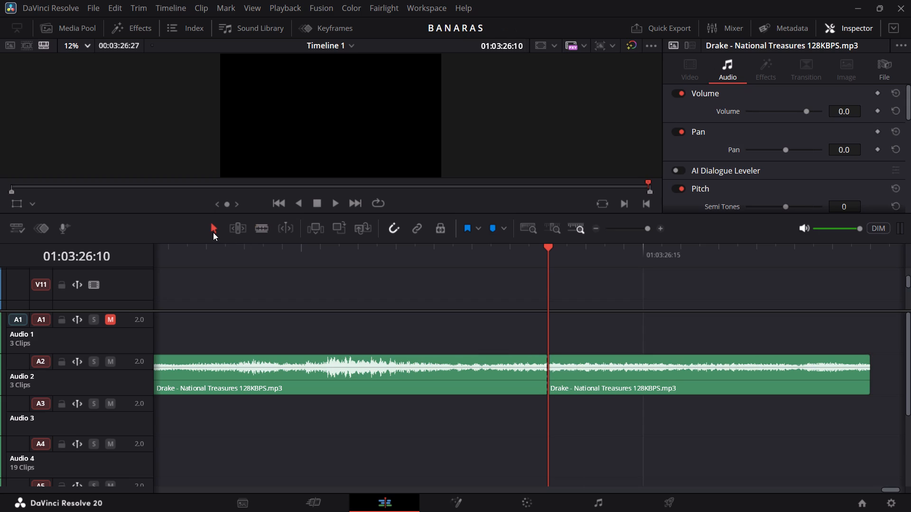
click(626, 379)
key(BackSpace)
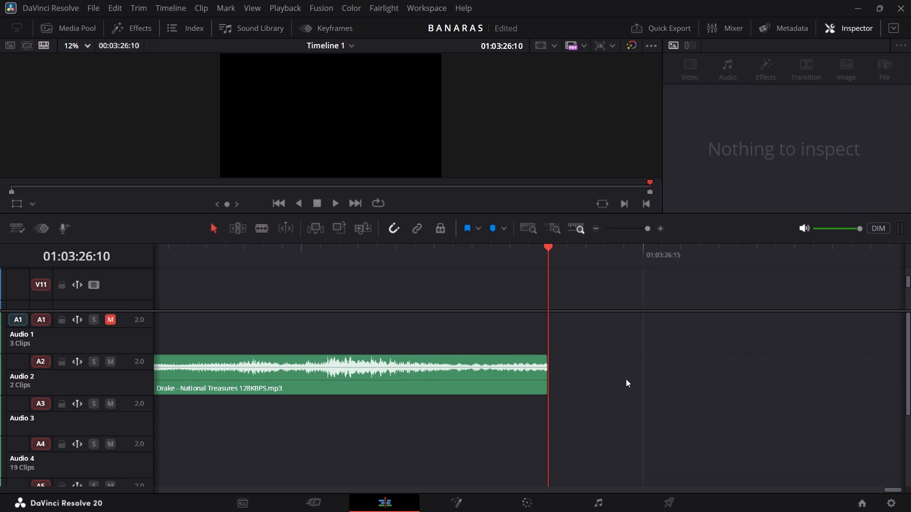
Move the trimmed Drake segment from A2 onto A3, back to about 01:00:16.
click(627, 229)
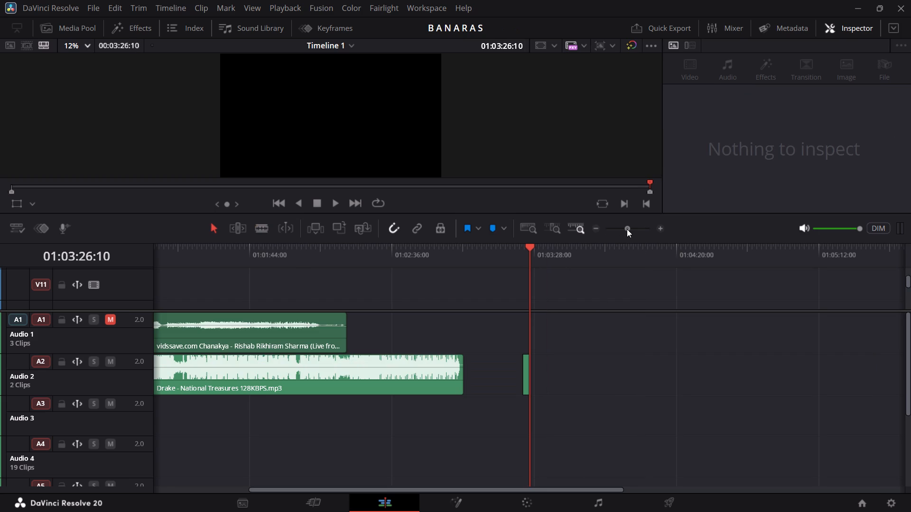
scroll(478, 354, right, 1)
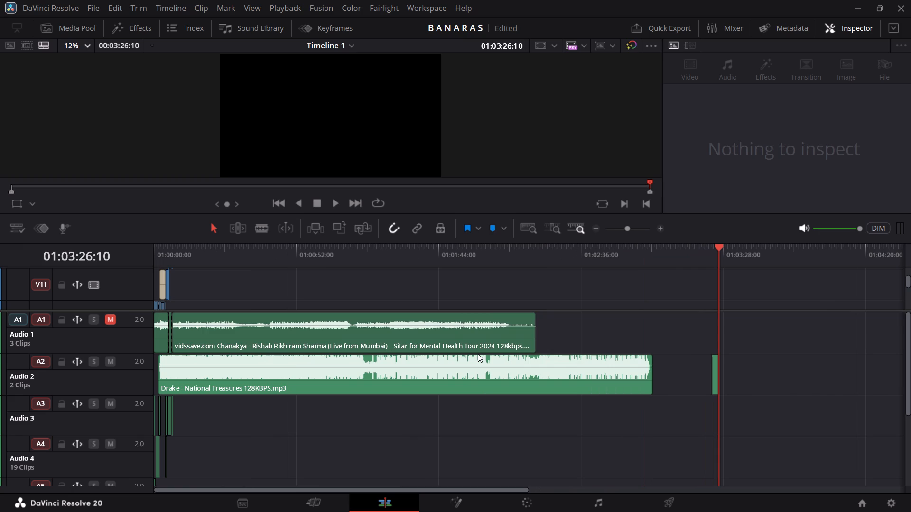
scroll(478, 354, right, 1)
drag(714, 379, 316, 461)
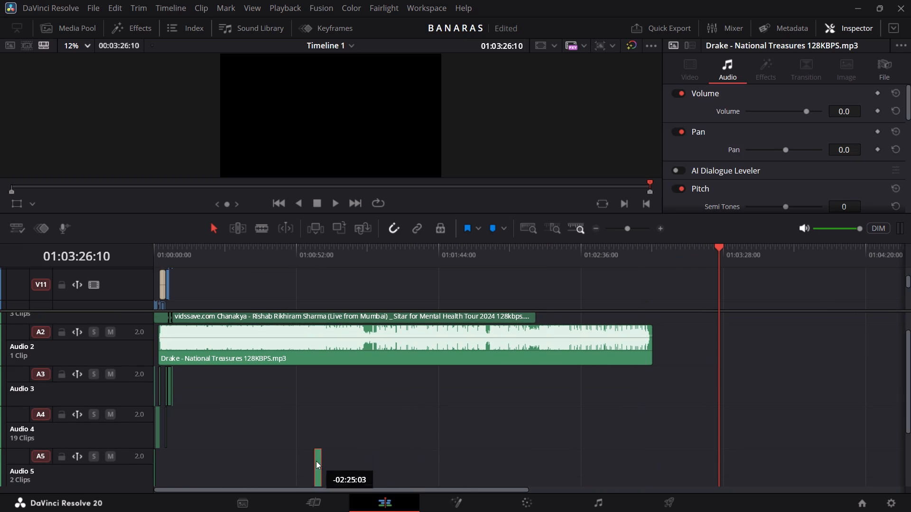
drag(316, 461, 200, 387)
scroll(200, 387, right, 1)
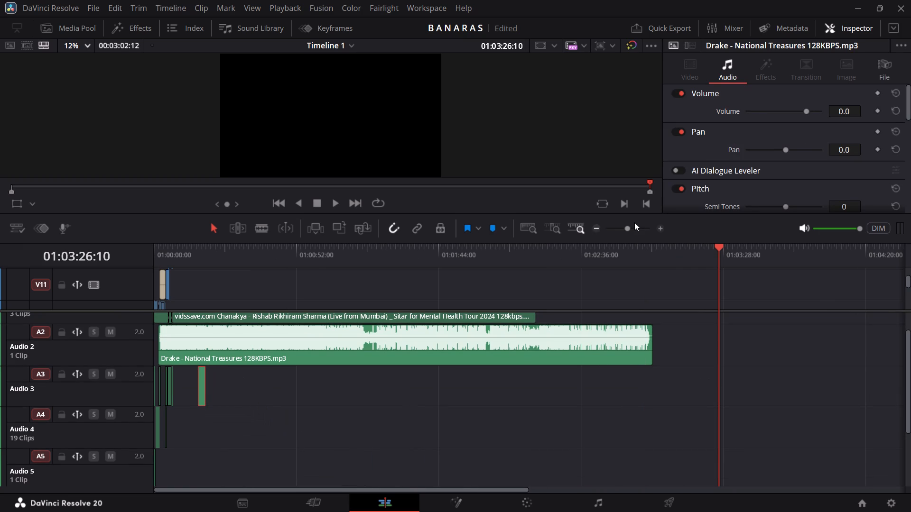
Bring the trimmed Drake segment on A3 closer to the opening in stages, starting it at about 01:00:08.
click(641, 229)
scroll(334, 410, right, 2)
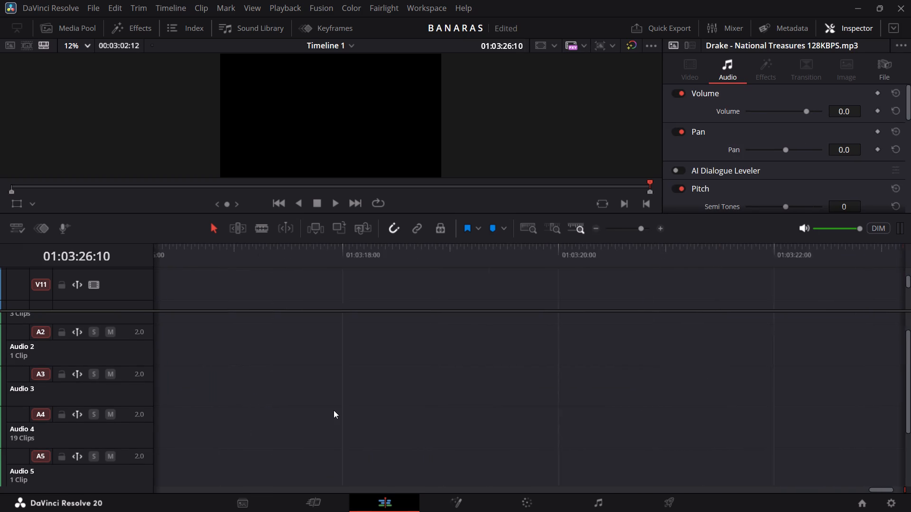
scroll(334, 410, right, 12)
scroll(334, 410, right, 20)
scroll(334, 410, right, 4)
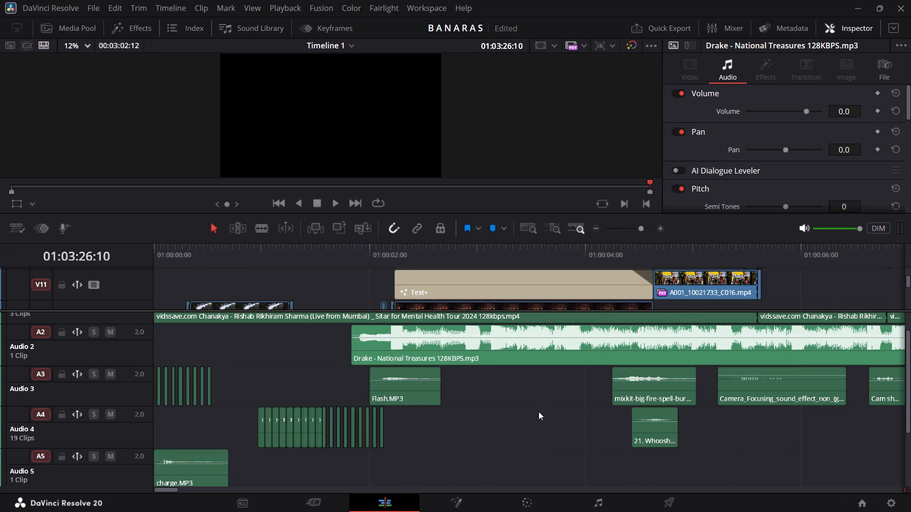
scroll(539, 411, down, 1)
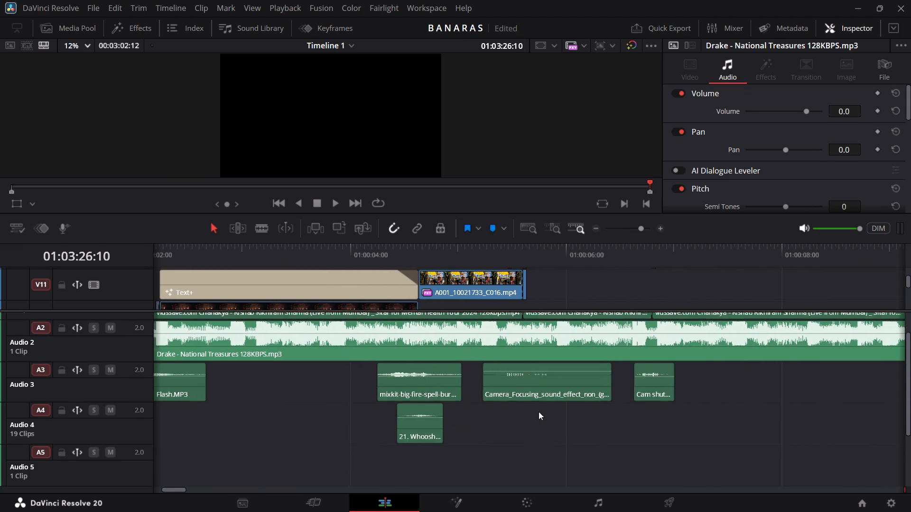
scroll(539, 411, left, 5)
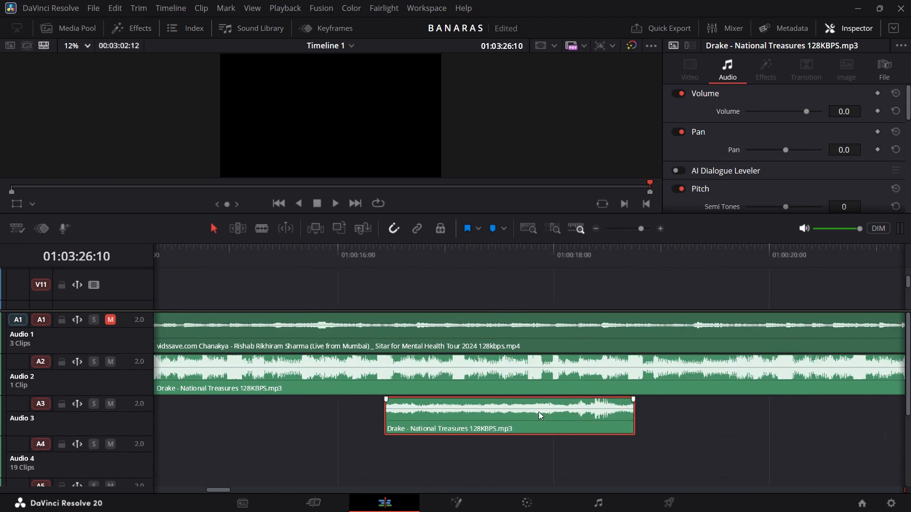
drag(783, 420, 344, 421)
scroll(344, 421, right, 2)
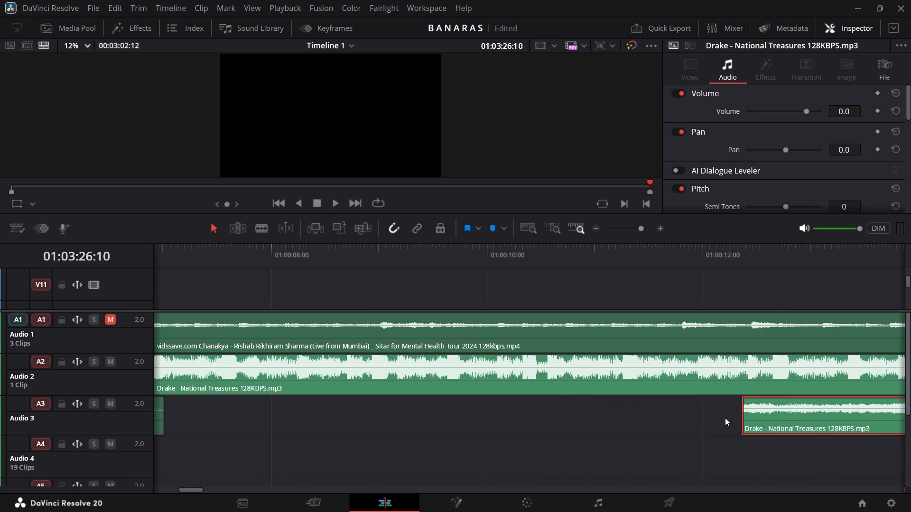
drag(765, 423, 302, 405)
scroll(302, 405, down, 1)
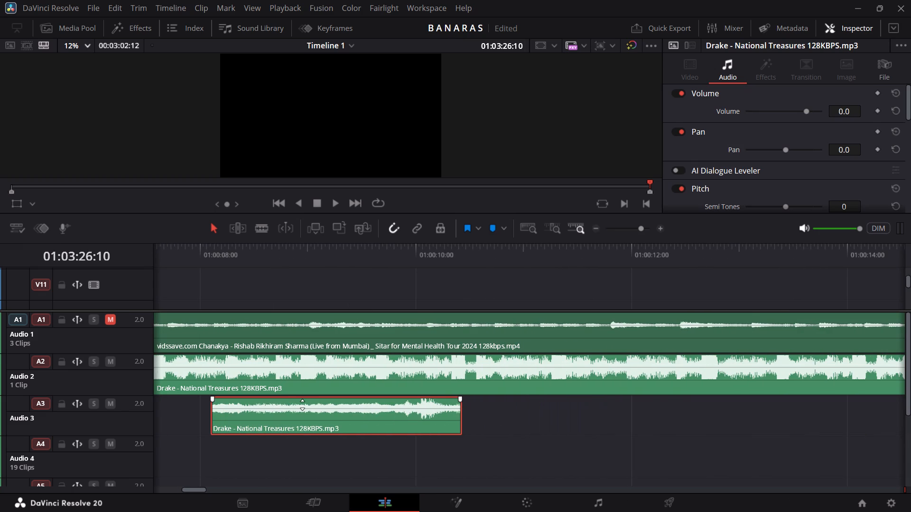
scroll(302, 405, down, 1)
key(ctrl+z)
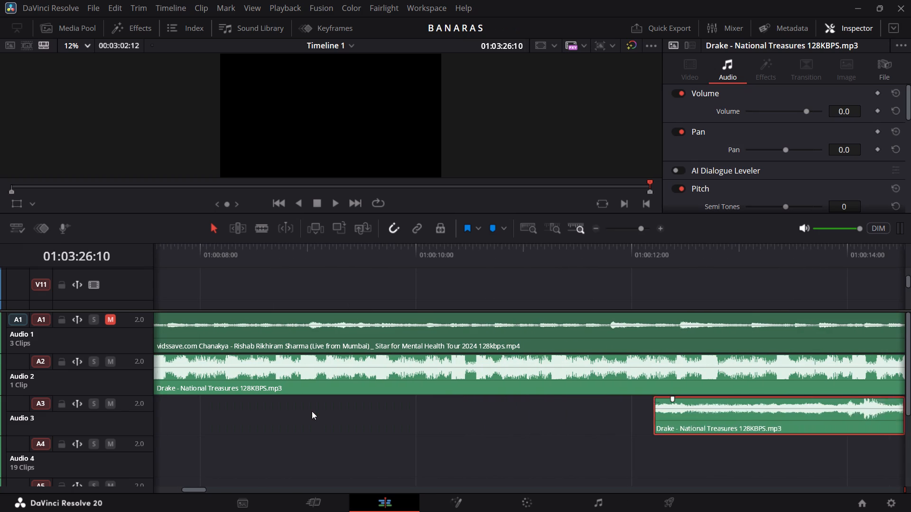
drag(760, 426, 317, 400)
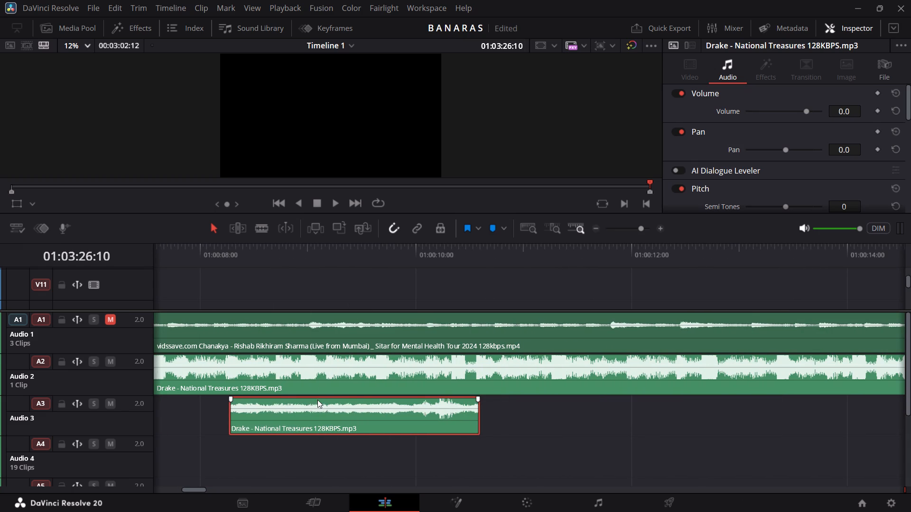
Move the trimmed Drake segment down to A6 so it starts at the timeline's beginning, 01:00:00:00.
scroll(337, 393, right, 5)
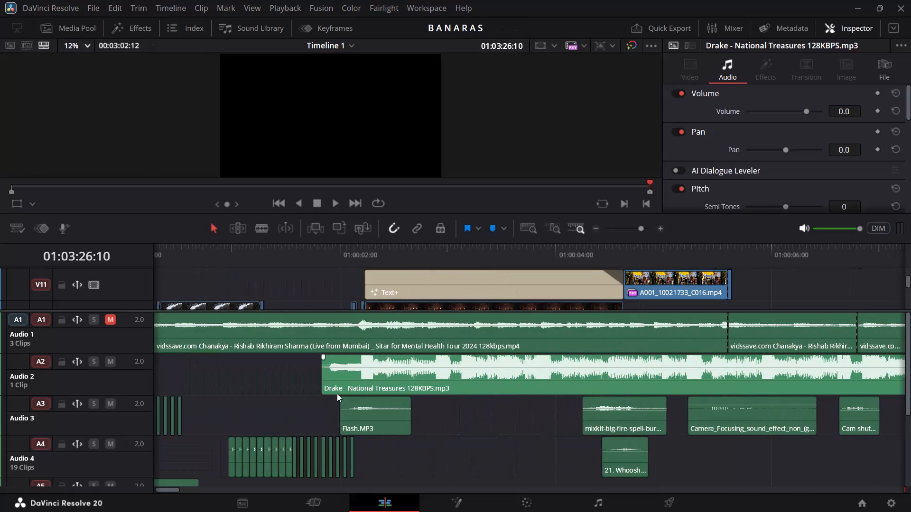
scroll(337, 393, right, 1)
scroll(519, 423, left, 2)
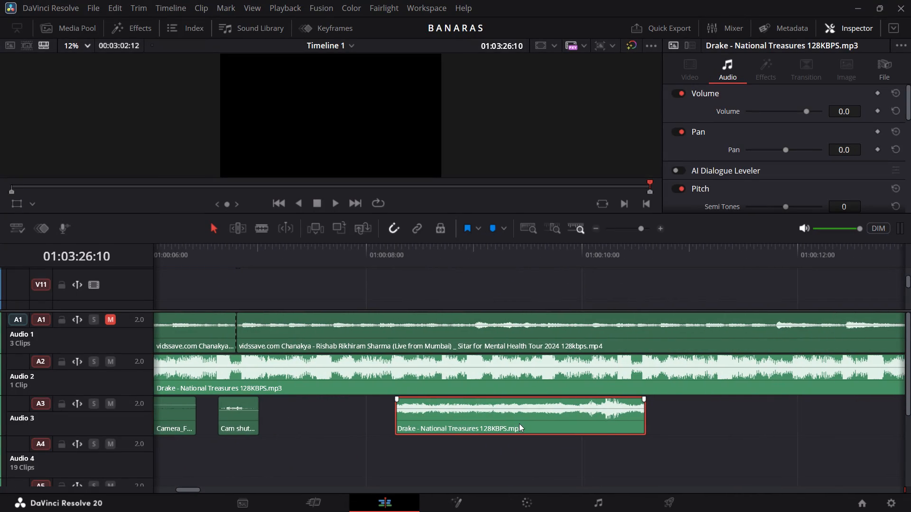
drag(452, 430, 260, 463)
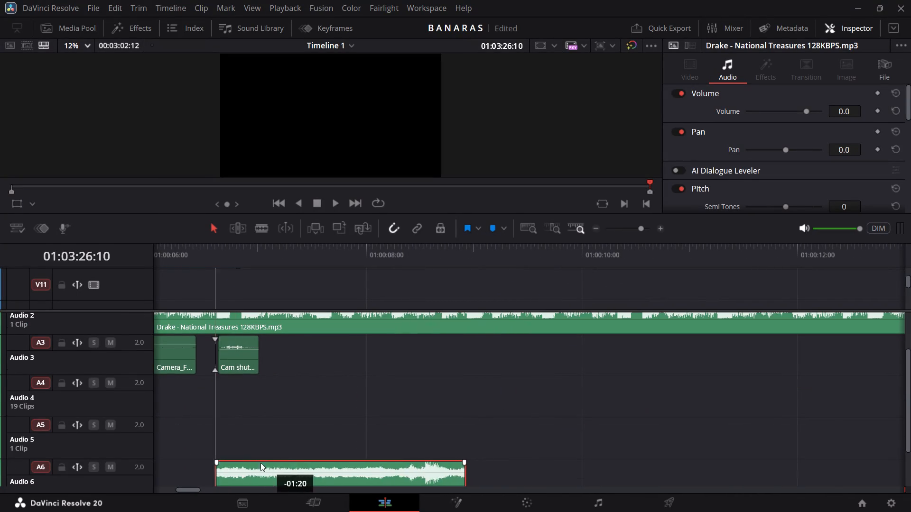
drag(260, 463, 240, 447)
scroll(240, 447, right, 3)
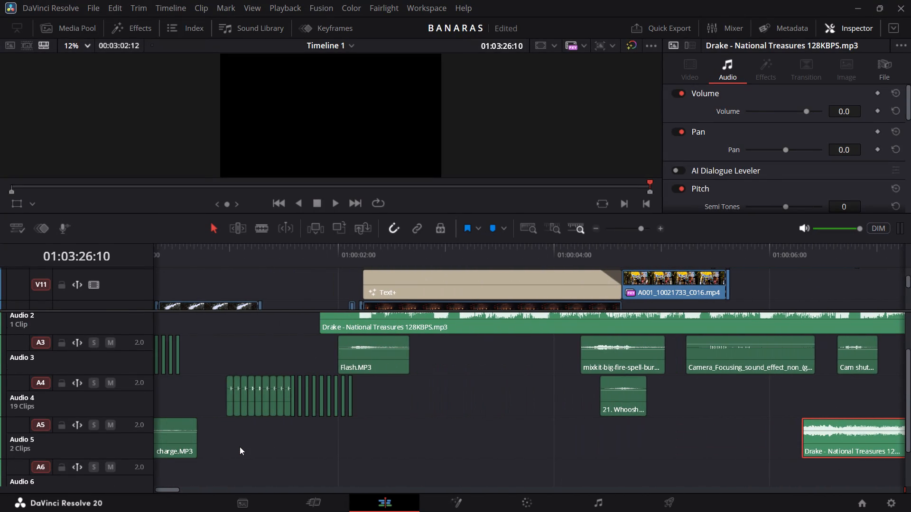
drag(814, 445, 620, 446)
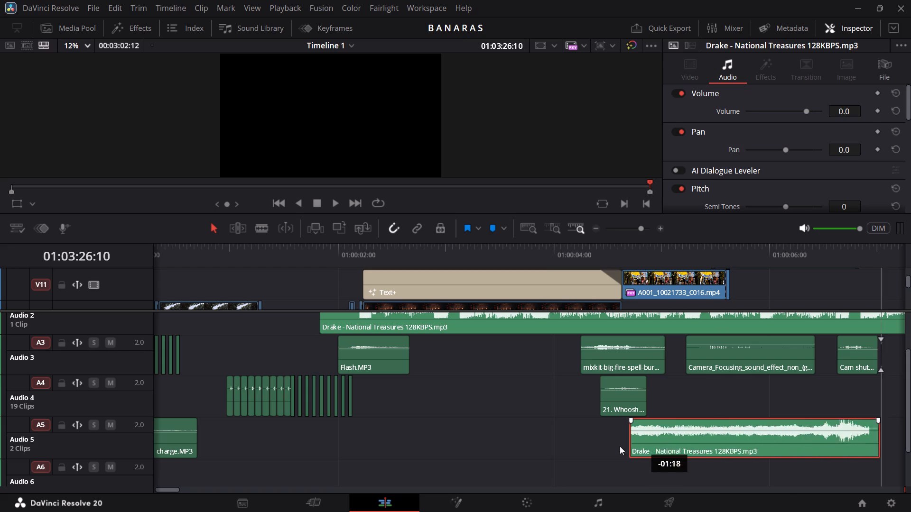
drag(620, 446, 406, 433)
scroll(406, 433, right, 1)
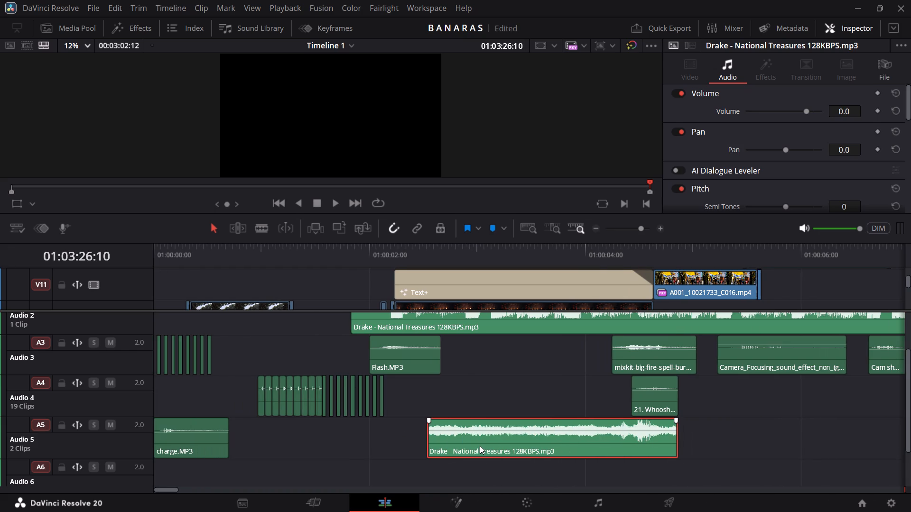
drag(480, 446, 235, 432)
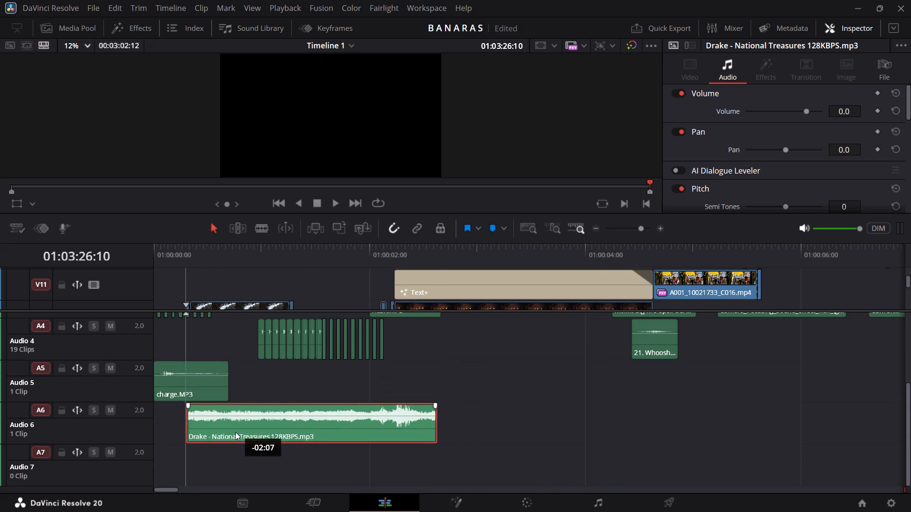
drag(235, 432, 192, 426)
scroll(192, 426, right, 4)
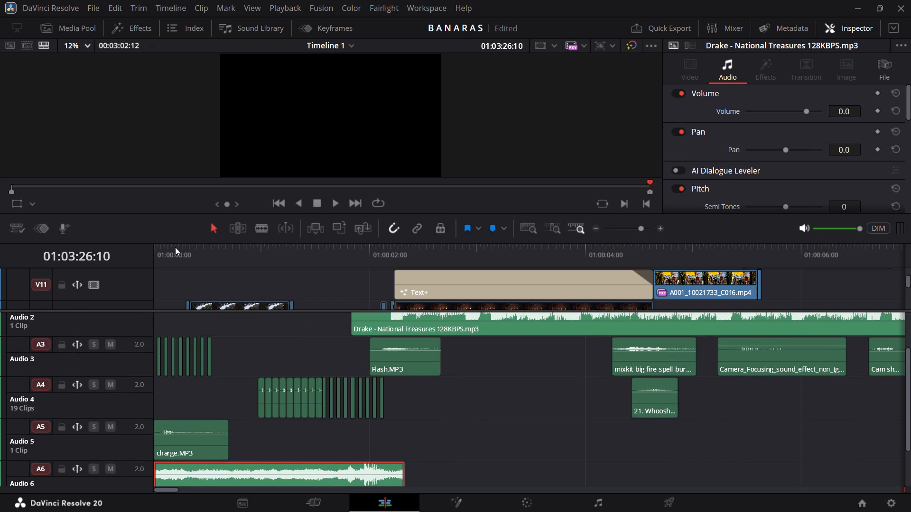
Play the opening from the timeline's start twice to check how the A6 Drake segment leads into the title reveal.
drag(175, 247, 67, 258)
key(space)
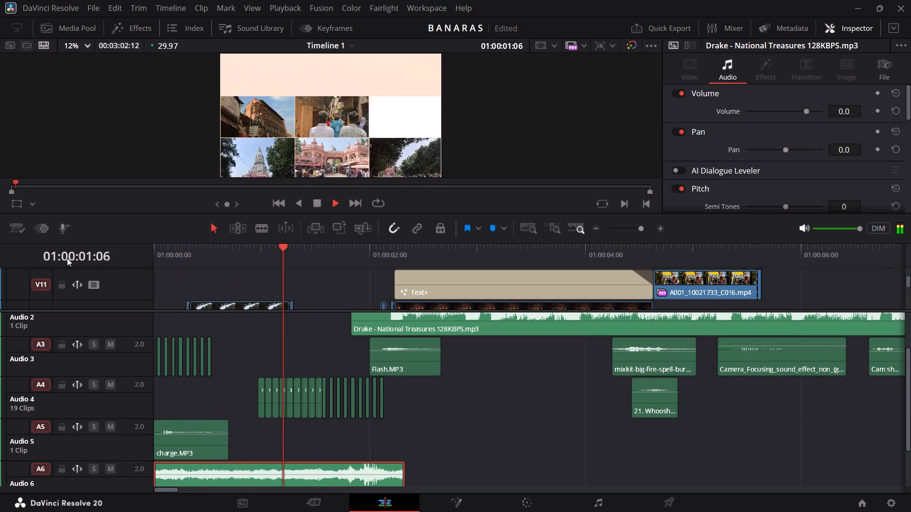
key(space)
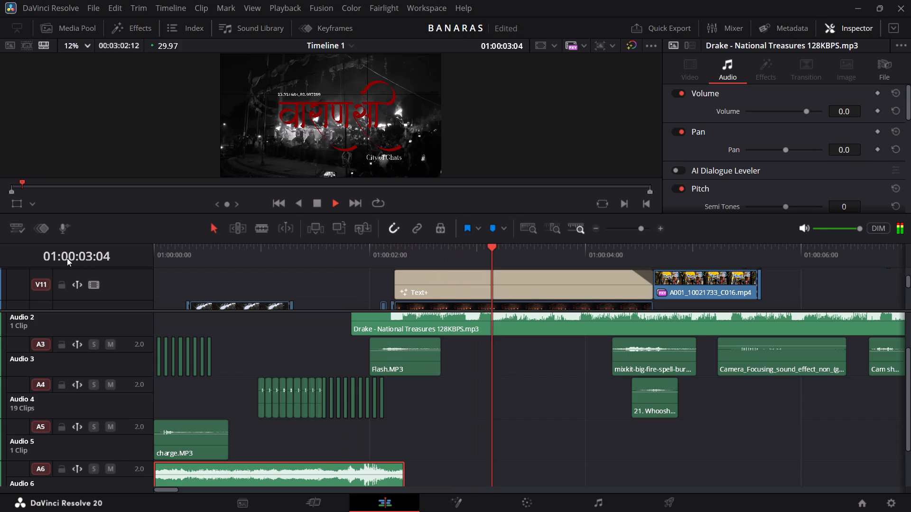
click(67, 258)
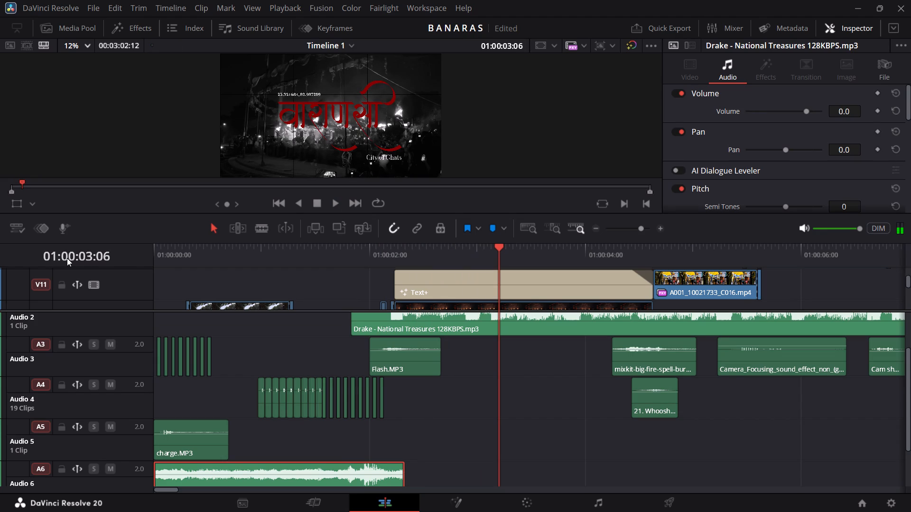
drag(170, 253, 116, 250)
key(space)
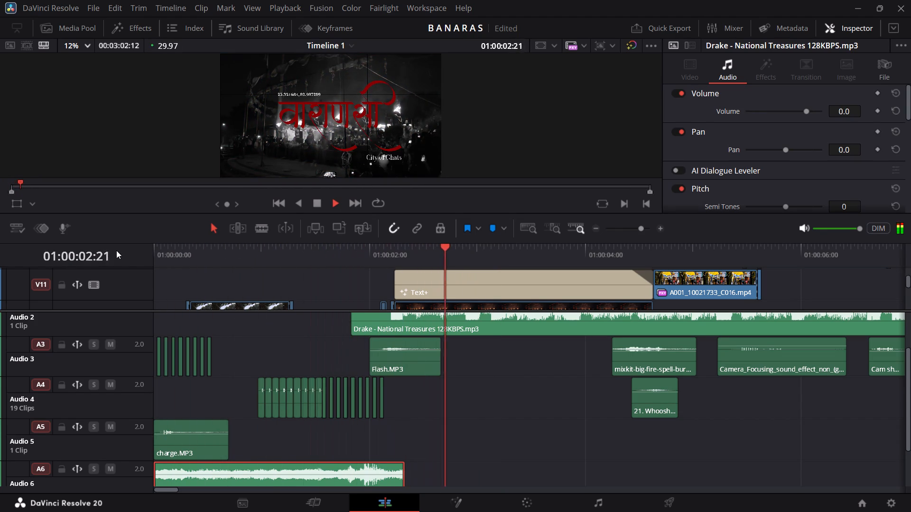
key(space)
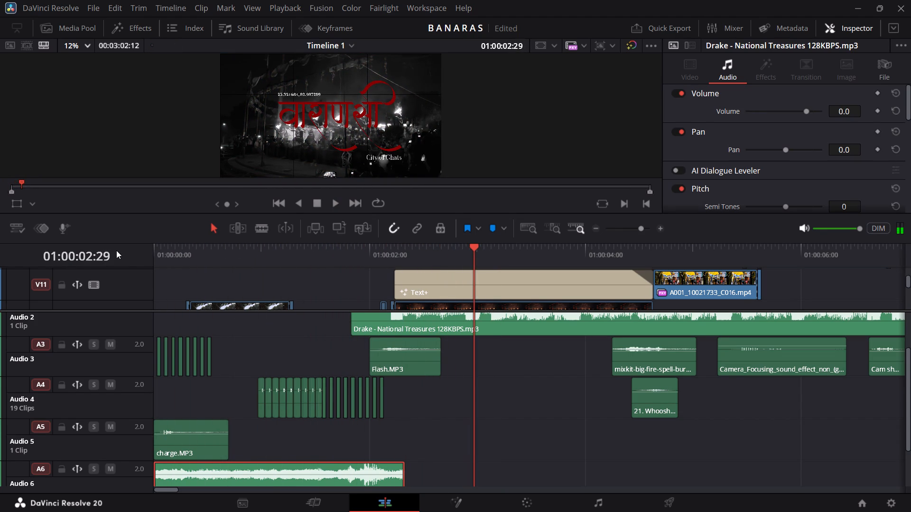
Trim about 6 frames off the start of the Drake segment on A6 and slide it back to 01:00:00:00.
drag(158, 475, 182, 477)
drag(195, 482, 159, 481)
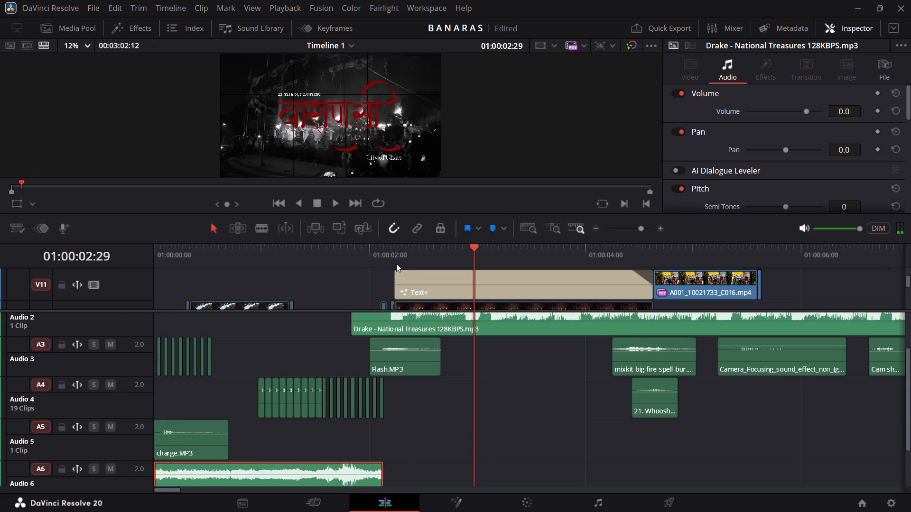
Trim the start of the A6 Drake segment further and reposition it, so it spans 01:00:00:00 to the A2 Drake clip's start at 01:00:01:25.
click(355, 253)
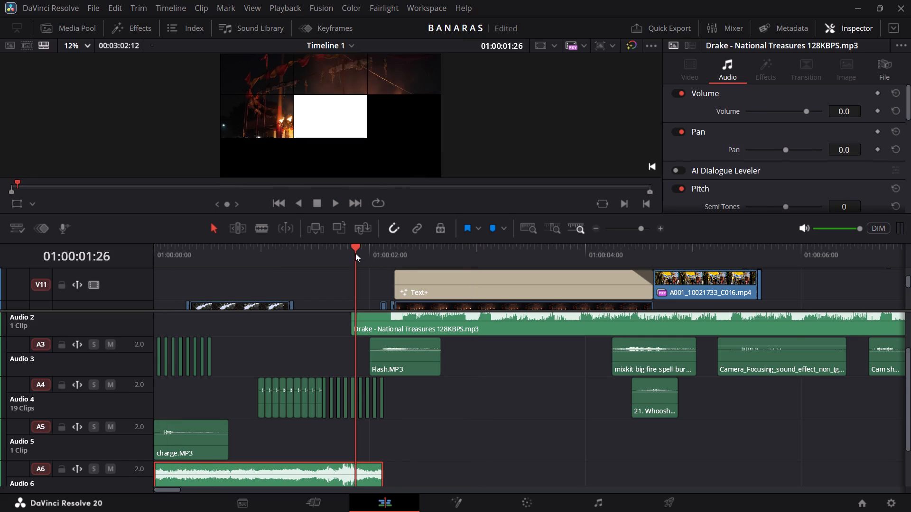
key(Left)
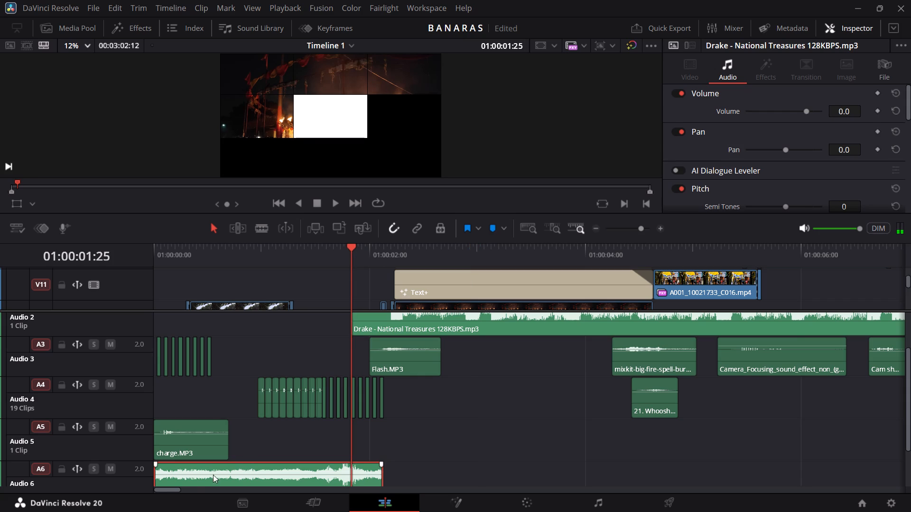
drag(157, 478, 195, 471)
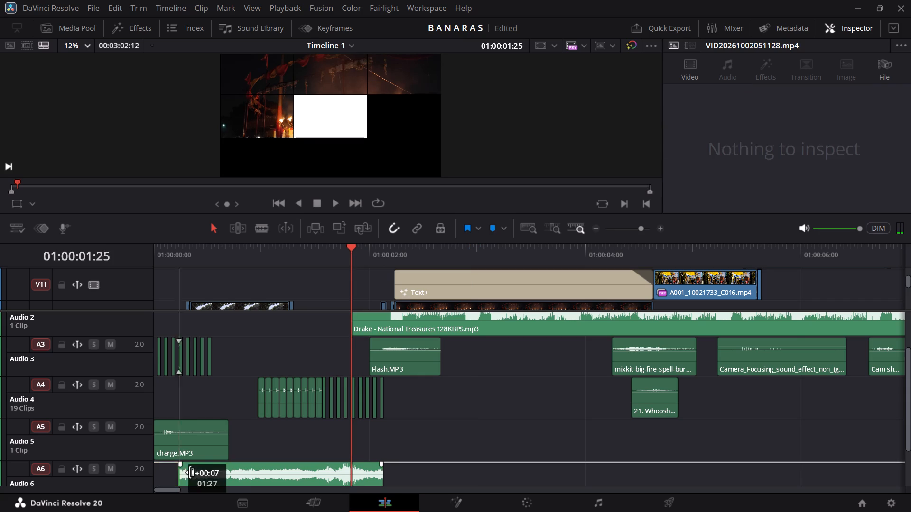
drag(195, 471, 201, 471)
drag(210, 474, 147, 475)
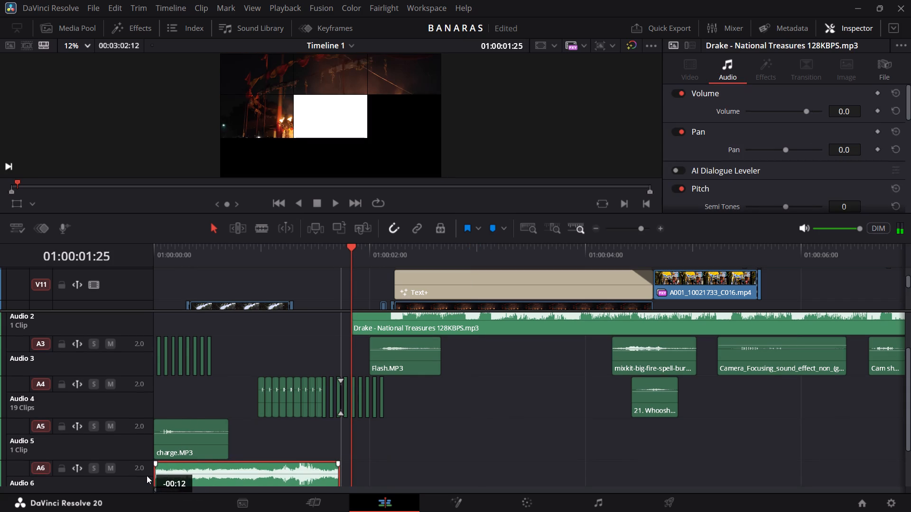
drag(147, 475, 146, 475)
click(146, 475)
drag(183, 475, 198, 475)
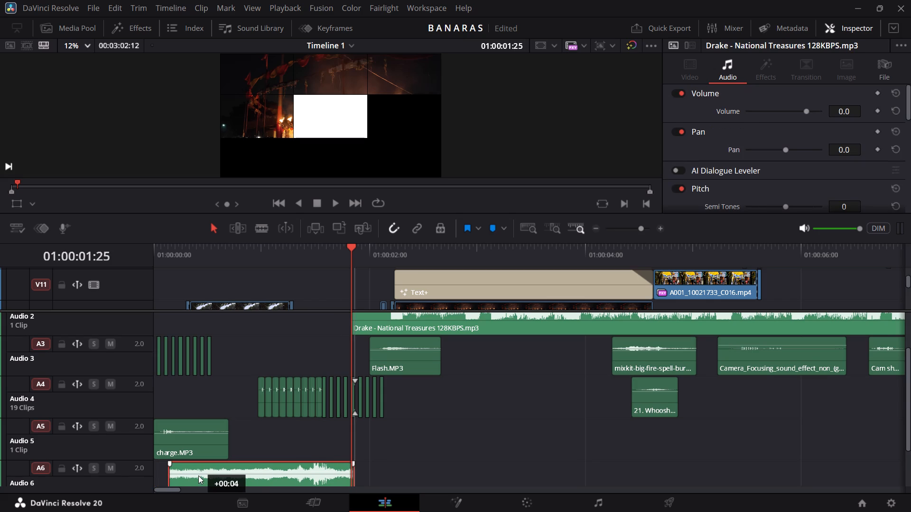
drag(198, 475, 195, 475)
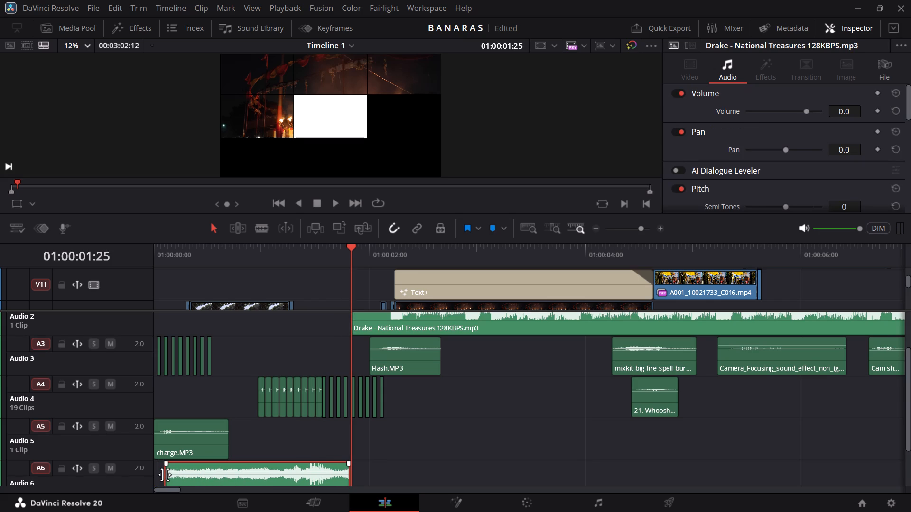
drag(168, 475, 146, 474)
Move the trimmed Drake segment from A6 up to A2, starting at 01:00:00:00 and butting against the main Drake clip.
drag(186, 474, 200, 324)
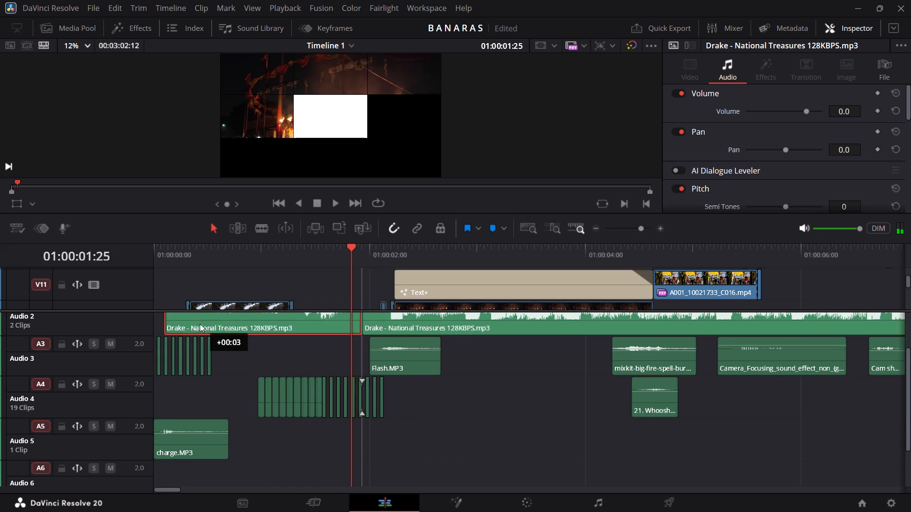
drag(200, 324, 142, 321)
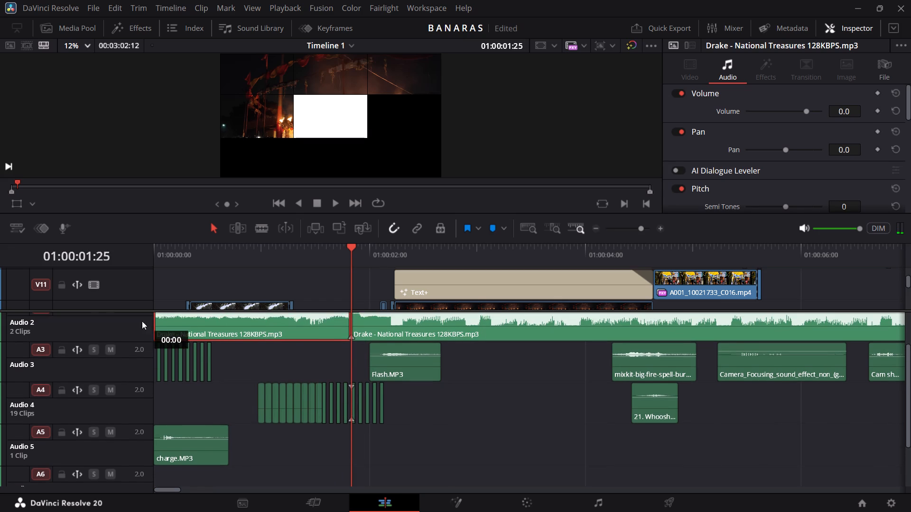
drag(142, 321, 132, 320)
scroll(260, 322, up, 1)
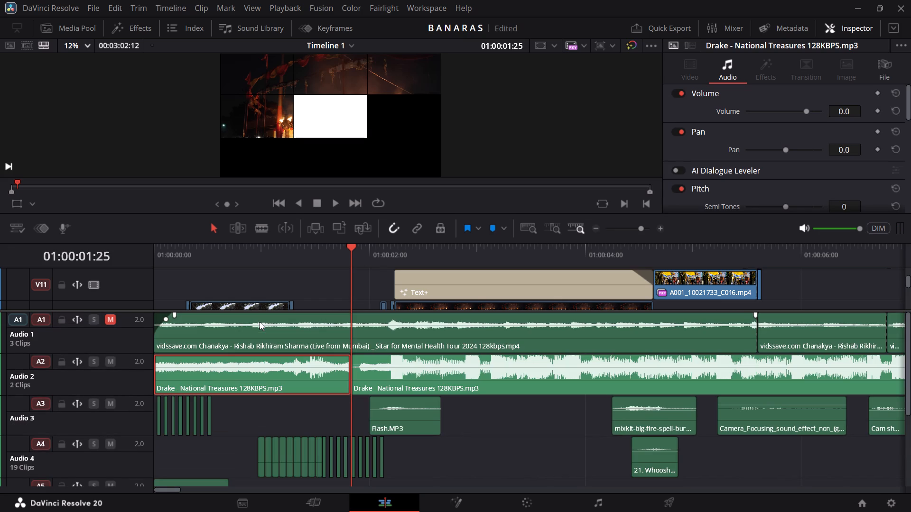
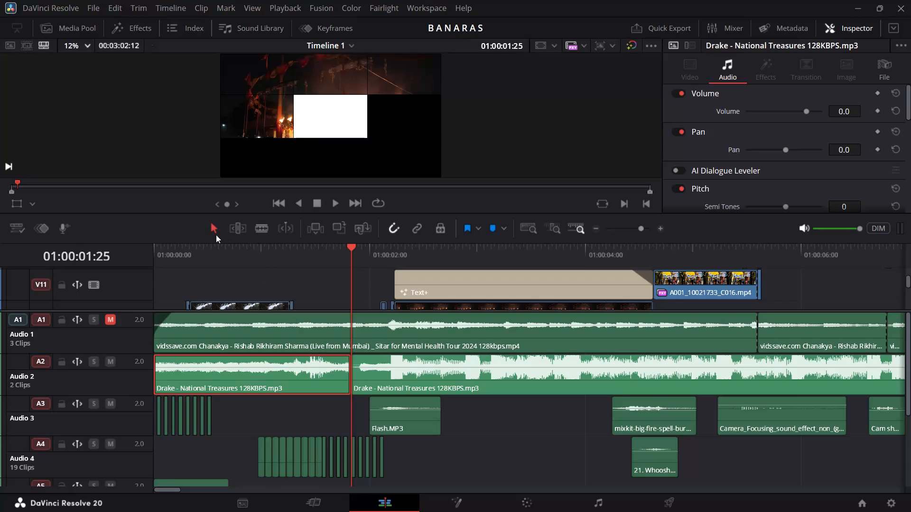
Play the opening from the timeline's start twice to check how the joined Drake clips on A2 lead into the title reveal.
drag(162, 260, 111, 258)
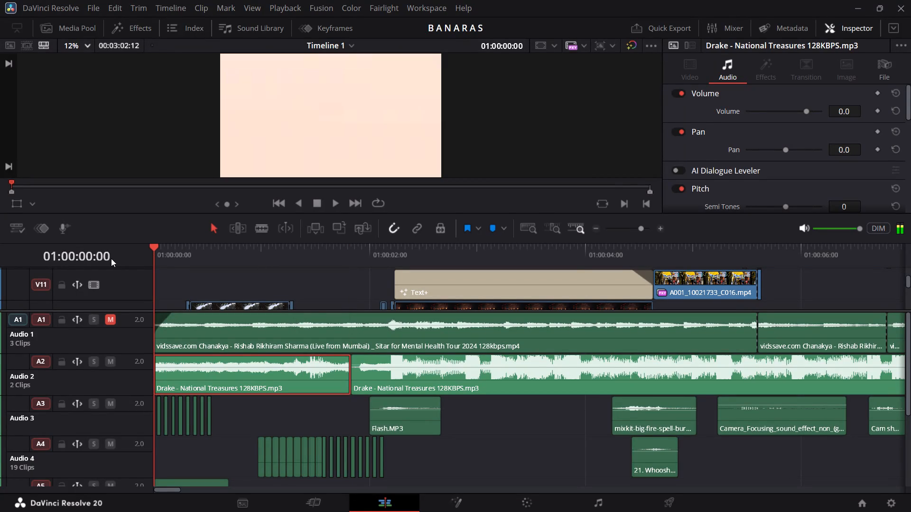
key(space)
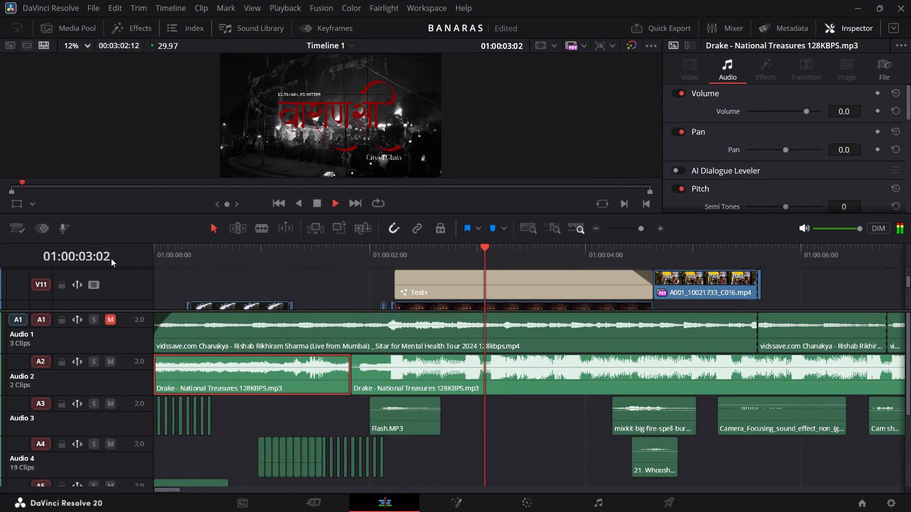
key(space)
drag(173, 250, 118, 247)
key(space)
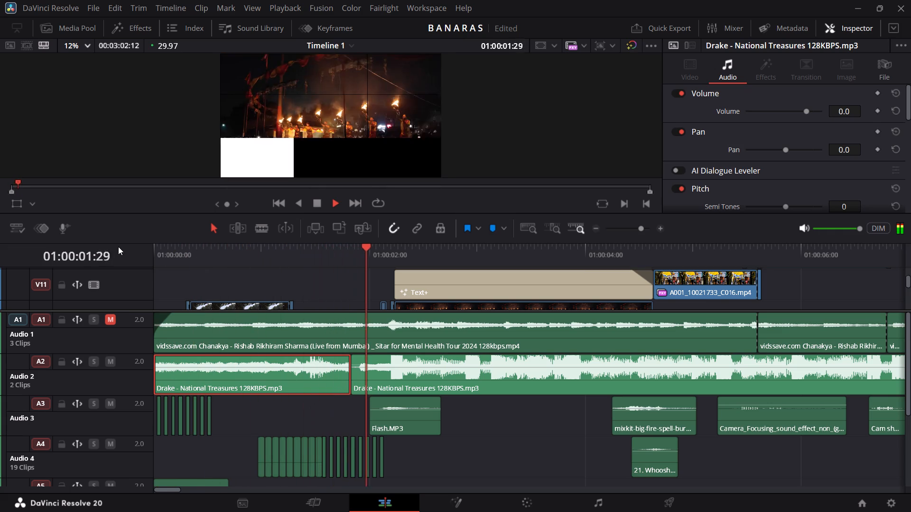
key(space)
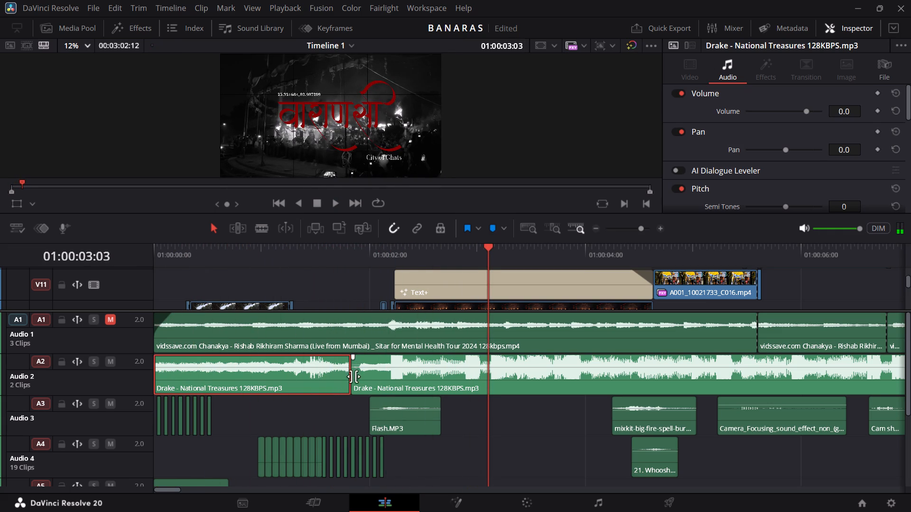
Roll the edit point between the two A2 Drake clips about 2 frames later, to about 01:27, and replay the opening.
drag(348, 377, 353, 377)
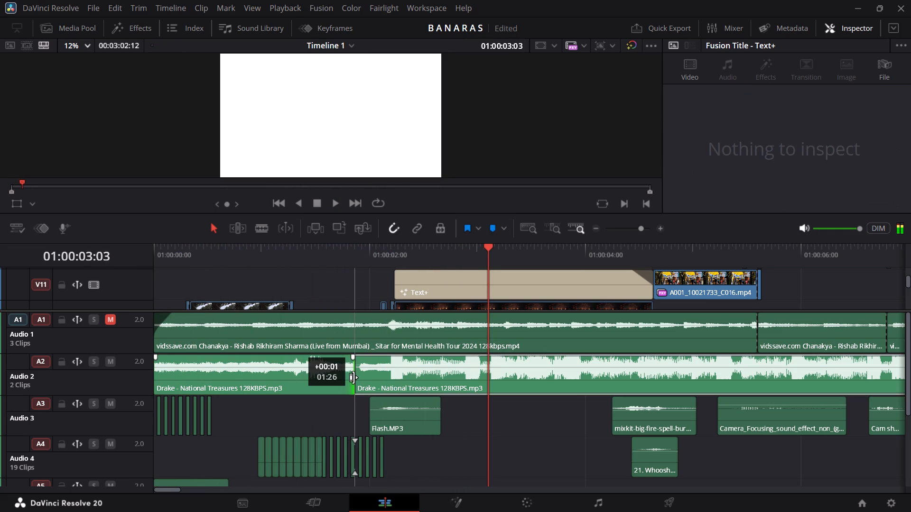
drag(353, 377, 357, 377)
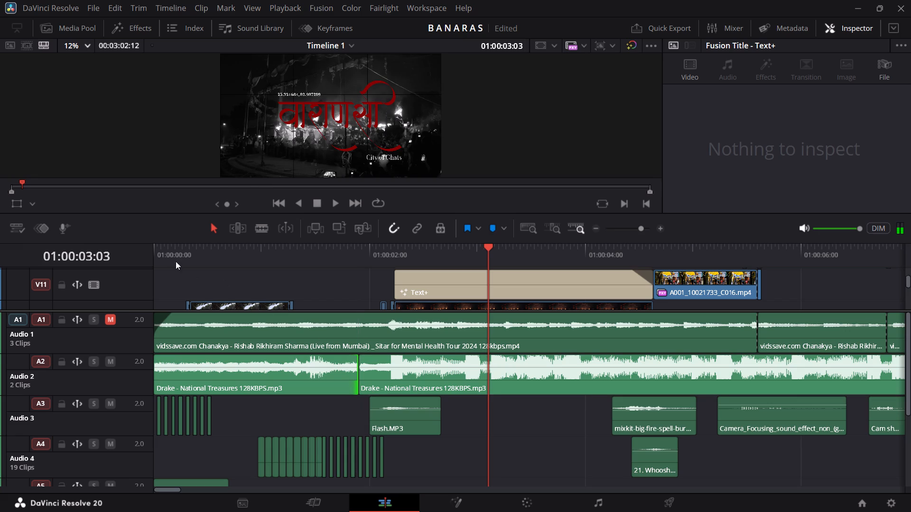
drag(164, 252, 139, 252)
key(space)
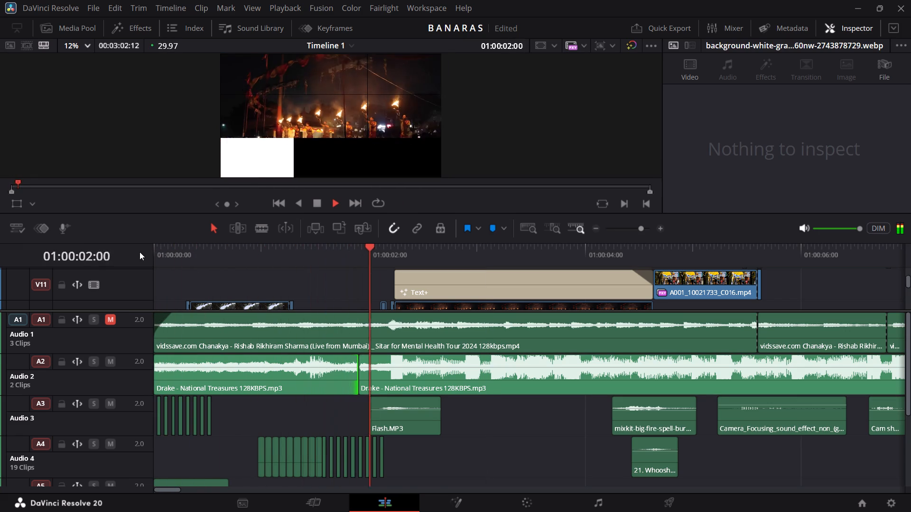
key(space)
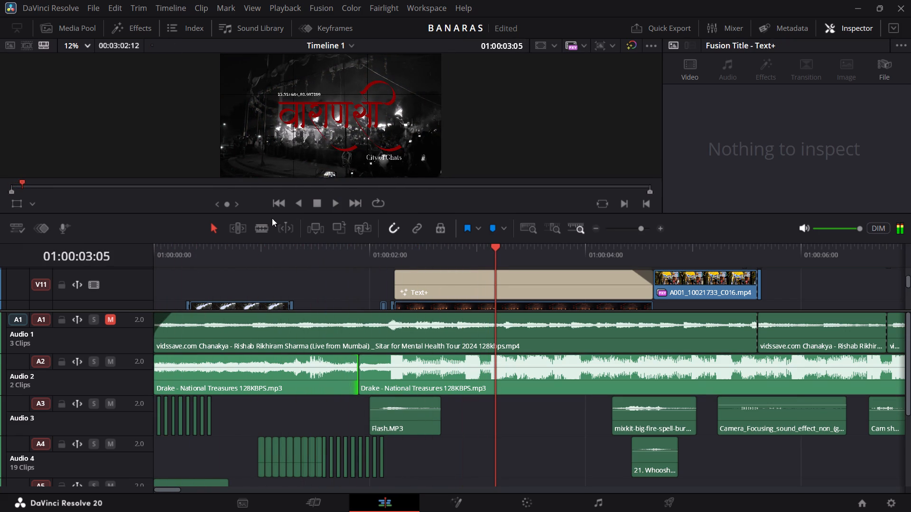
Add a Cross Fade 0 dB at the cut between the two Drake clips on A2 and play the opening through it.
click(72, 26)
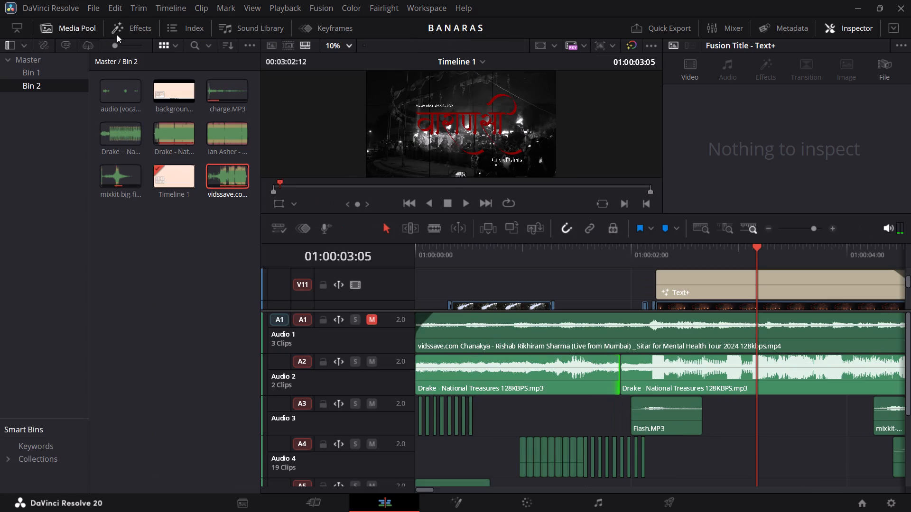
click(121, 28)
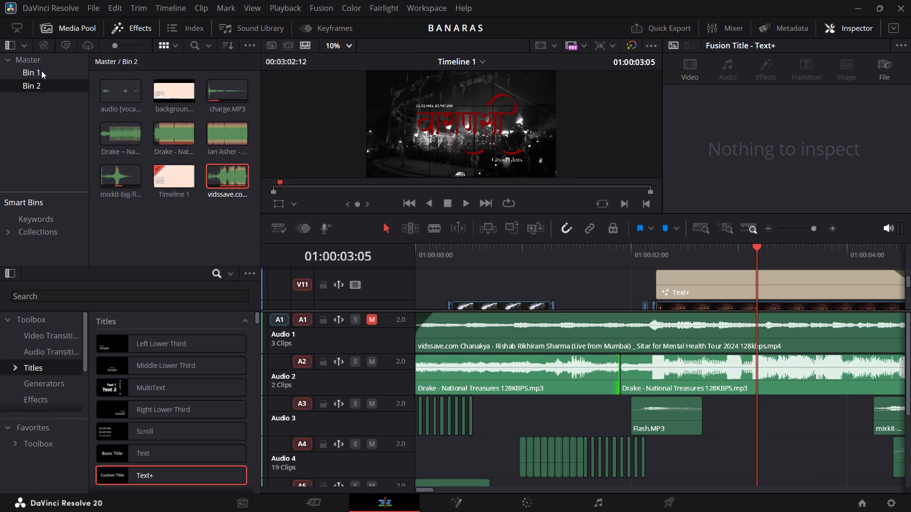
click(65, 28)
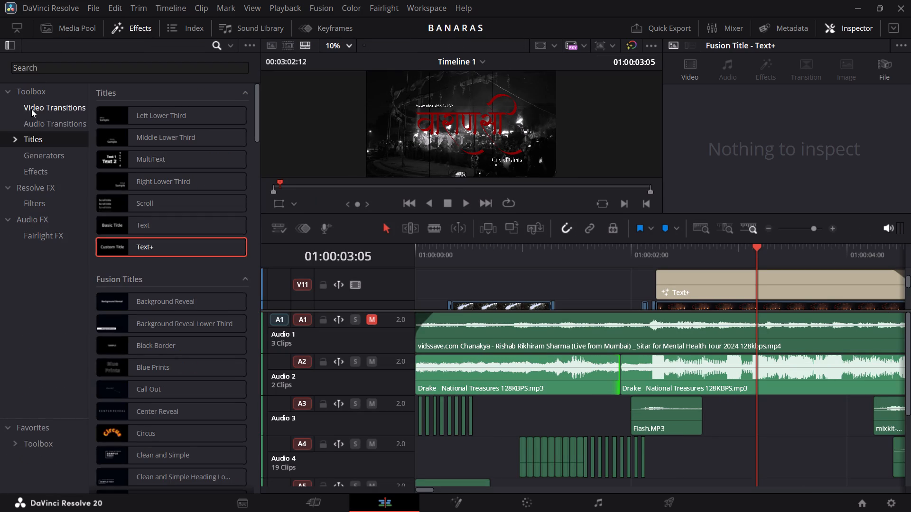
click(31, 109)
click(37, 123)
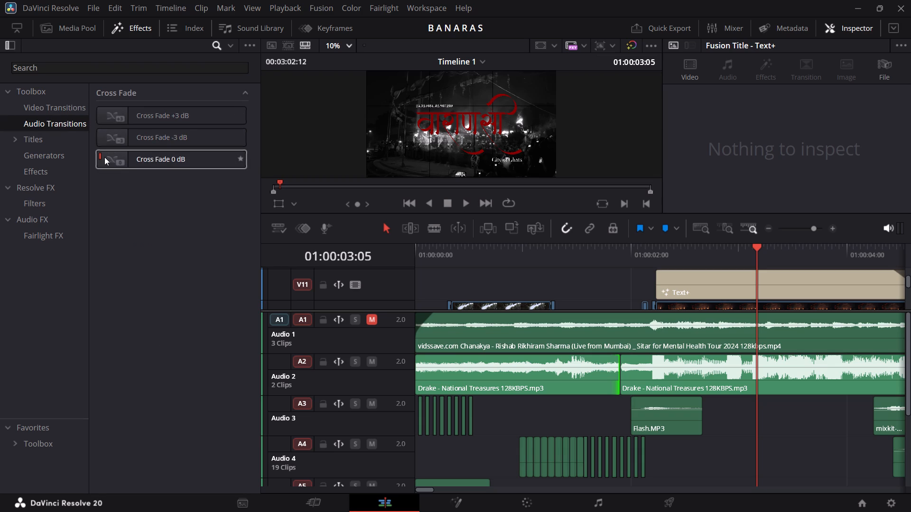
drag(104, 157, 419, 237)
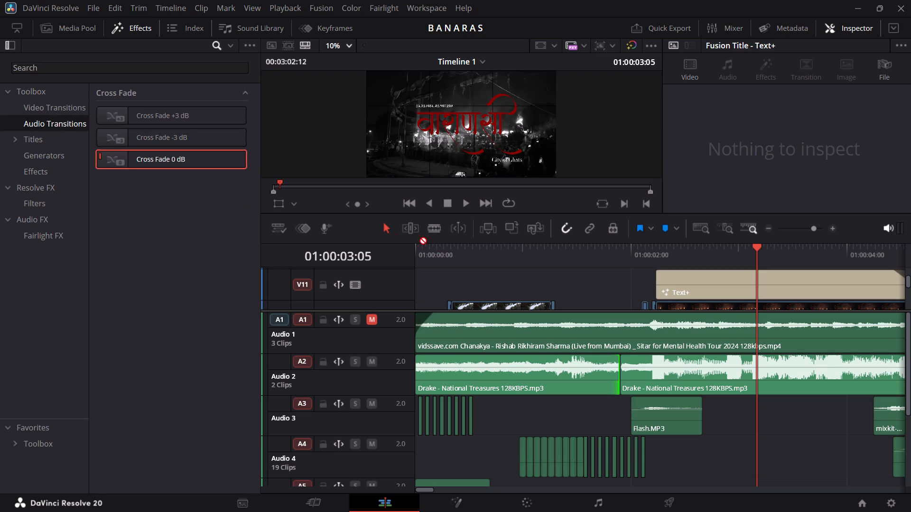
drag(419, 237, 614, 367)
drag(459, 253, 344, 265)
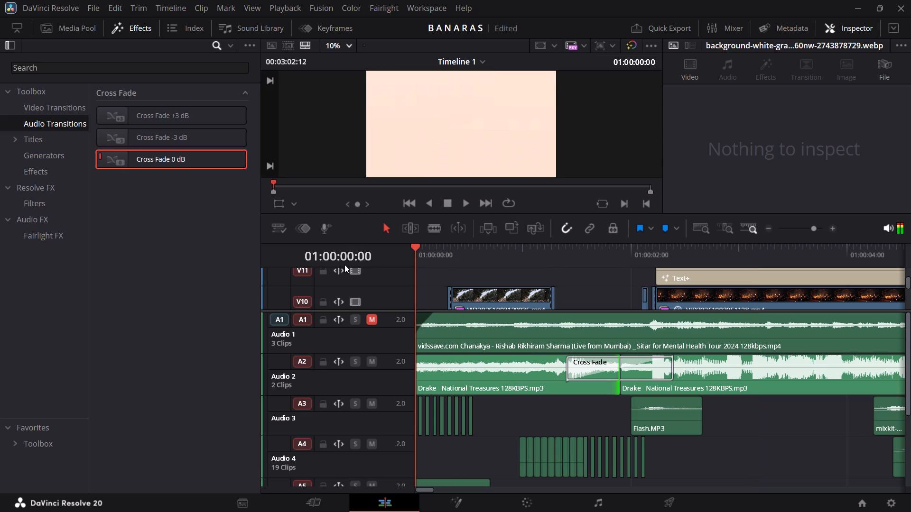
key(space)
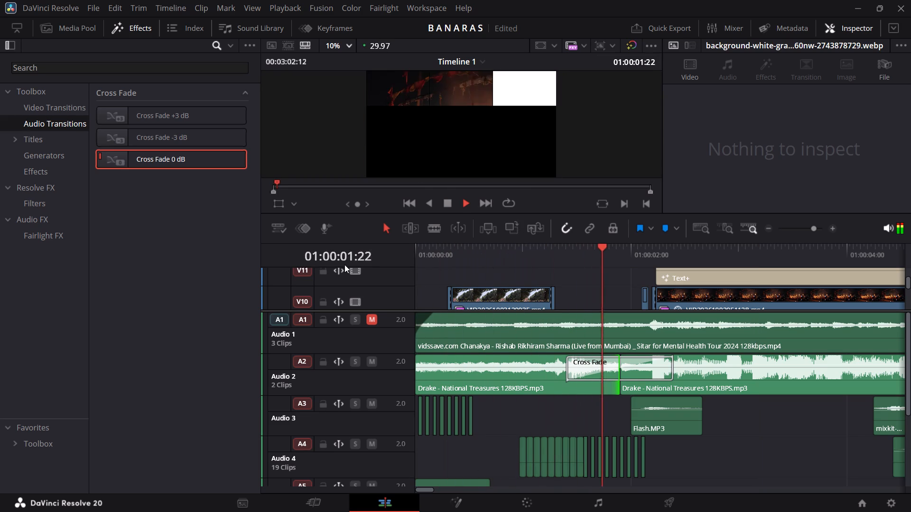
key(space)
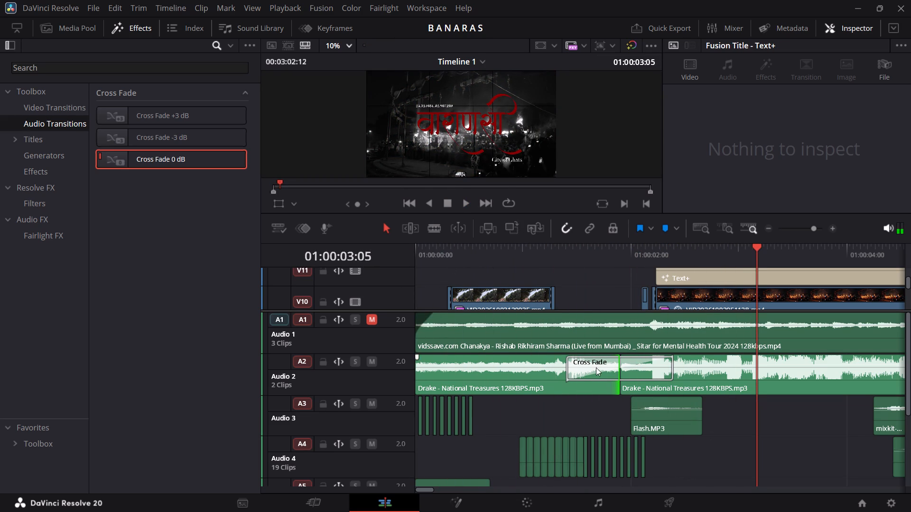
Replace the cross fade at the A2 Drake cut with a Cross Fade -3 dB.
click(575, 378)
key(BackSpace)
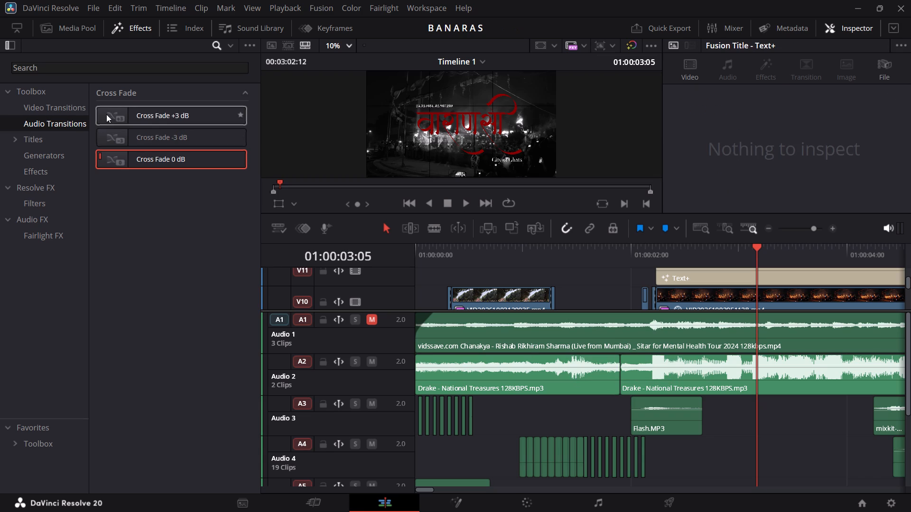
drag(109, 137, 596, 366)
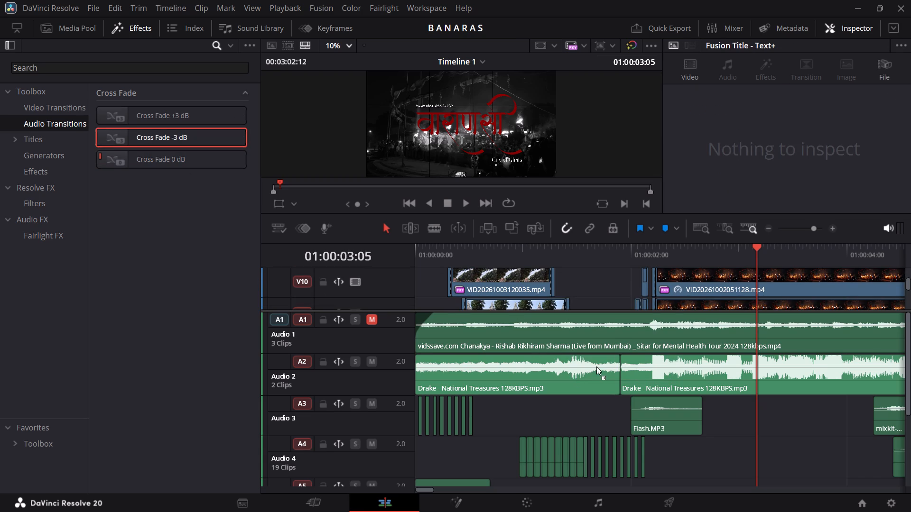
drag(596, 366, 616, 361)
Play the opening twice from the timeline's start, through the new cross fade and on into the street shot after the title.
drag(428, 248, 384, 230)
key(space)
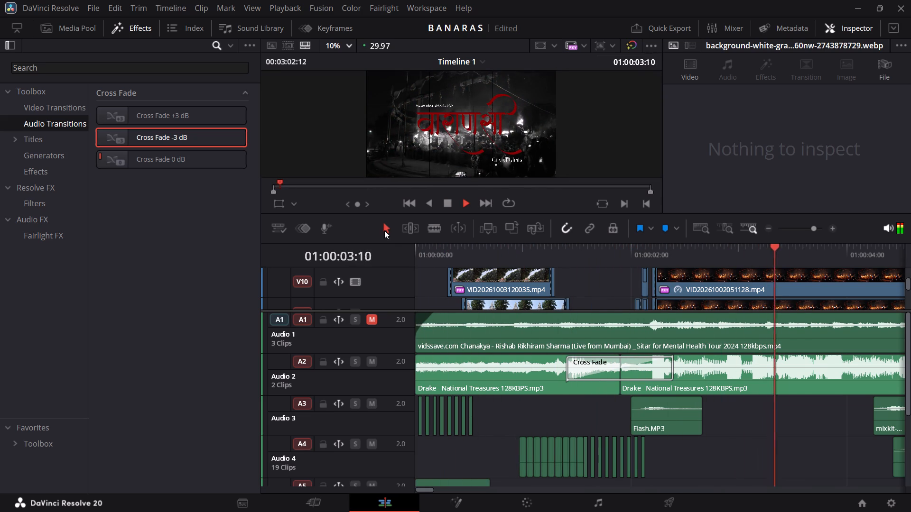
key(space)
drag(408, 258, 429, 259)
drag(429, 259, 368, 255)
key(space)
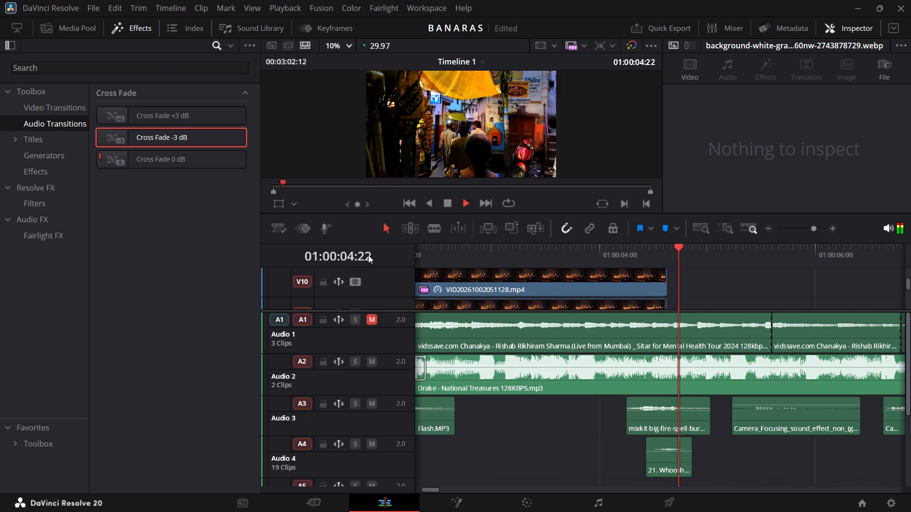
key(space)
Replay the opening from the timeline's start five times to judge the Drake cross fade against the grid animation and title reveal.
scroll(502, 308, right, 6)
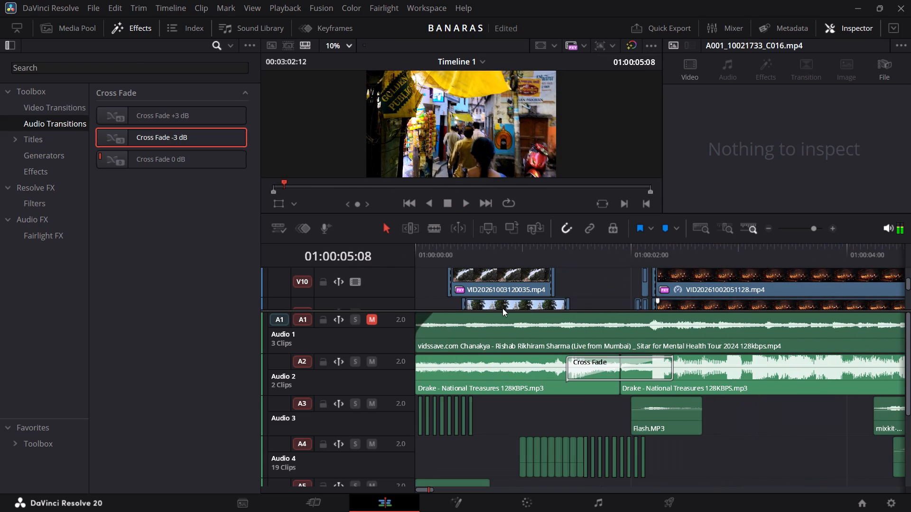
drag(419, 254, 325, 240)
key(space)
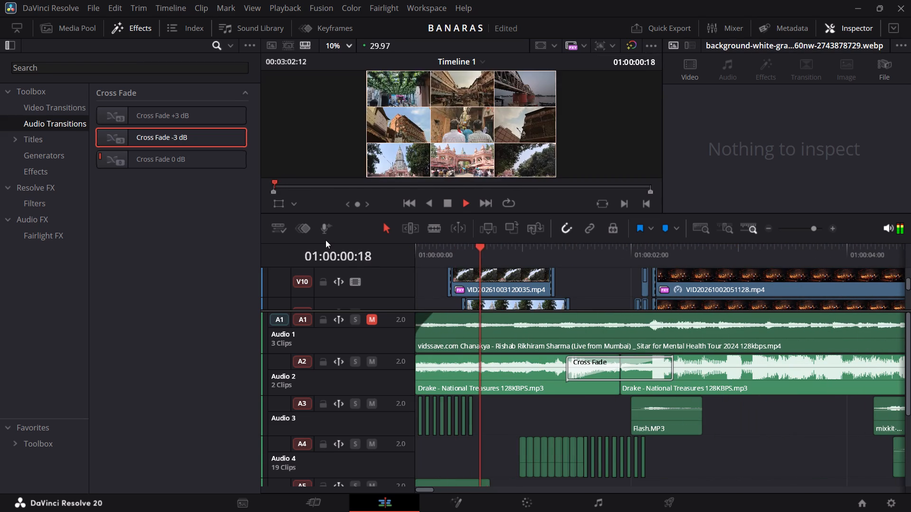
key(space)
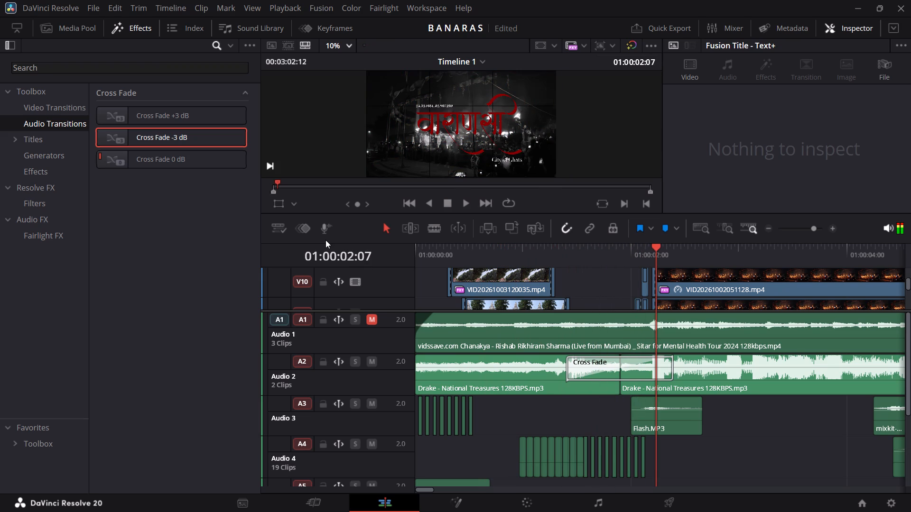
drag(420, 262, 357, 251)
key(space)
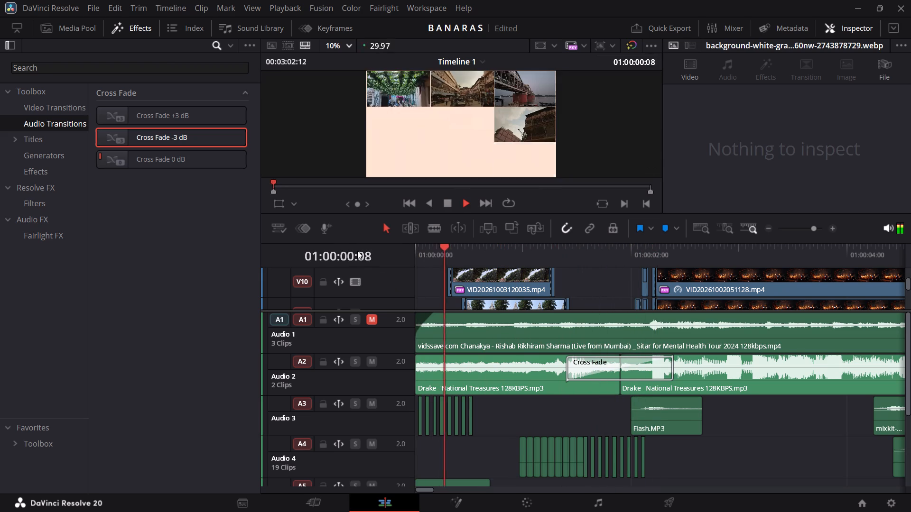
key(space)
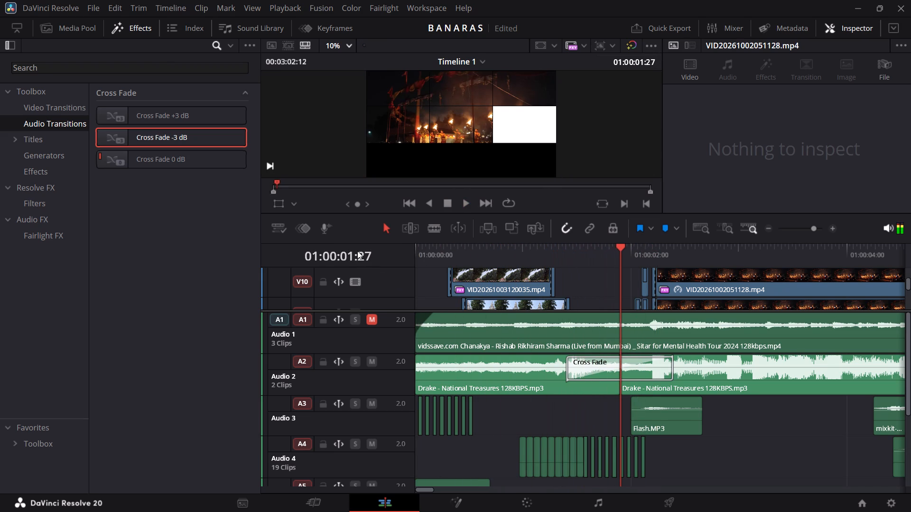
drag(433, 258, 369, 254)
key(space)
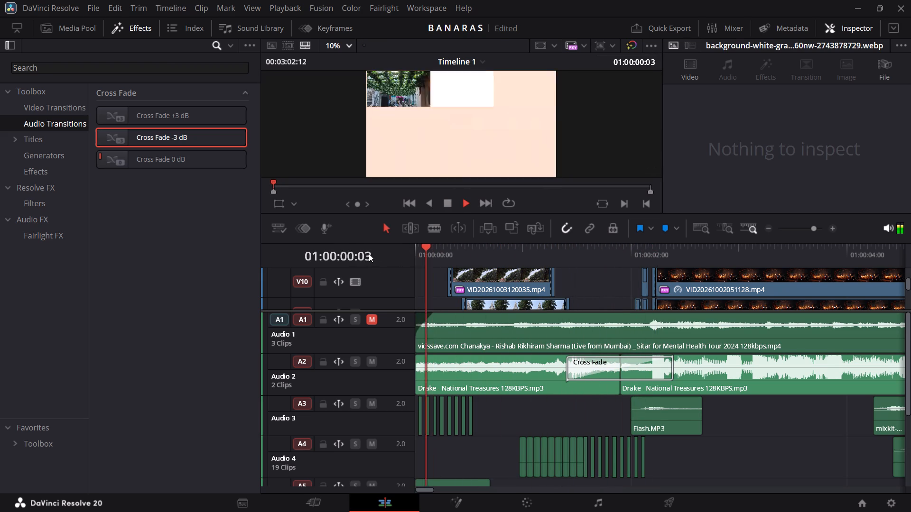
key(space)
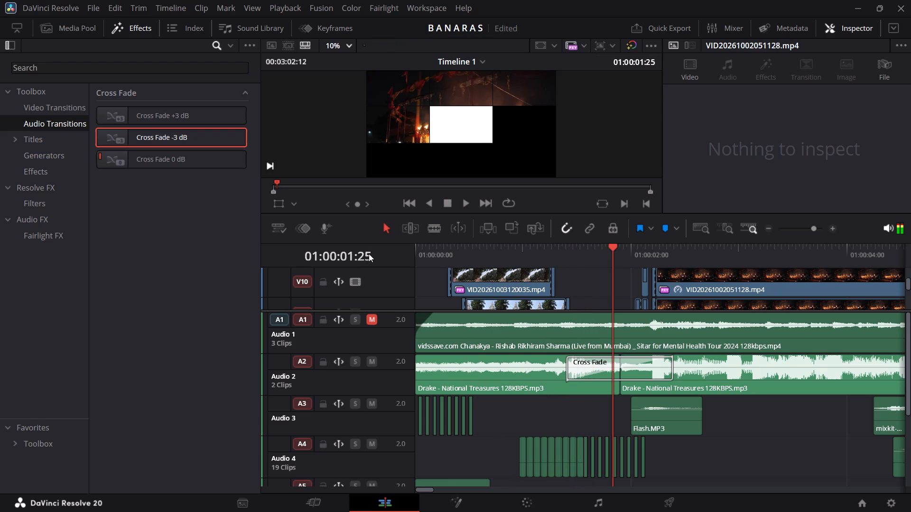
drag(424, 250, 327, 246)
key(space)
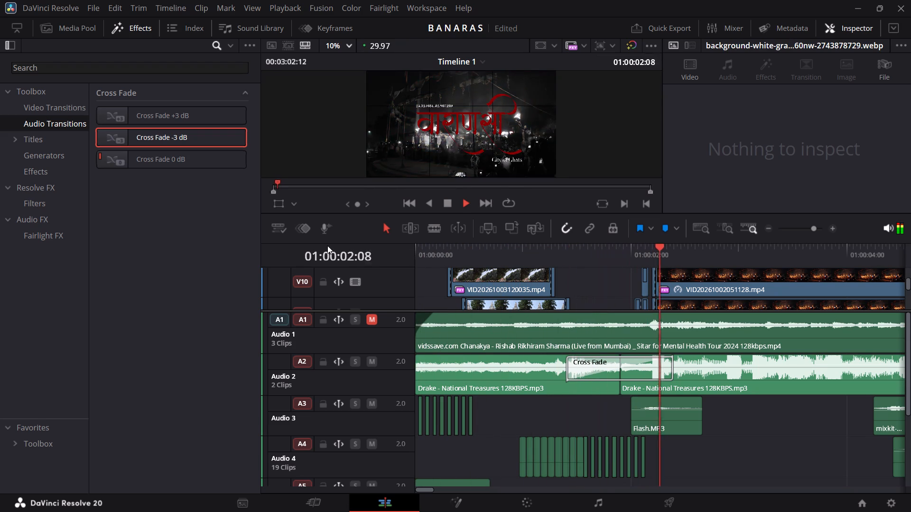
key(space)
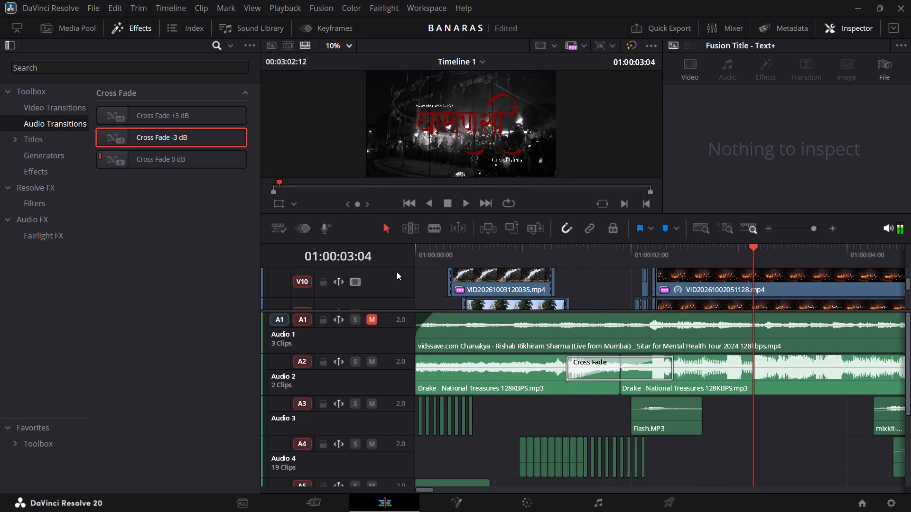
drag(427, 251, 357, 238)
key(space)
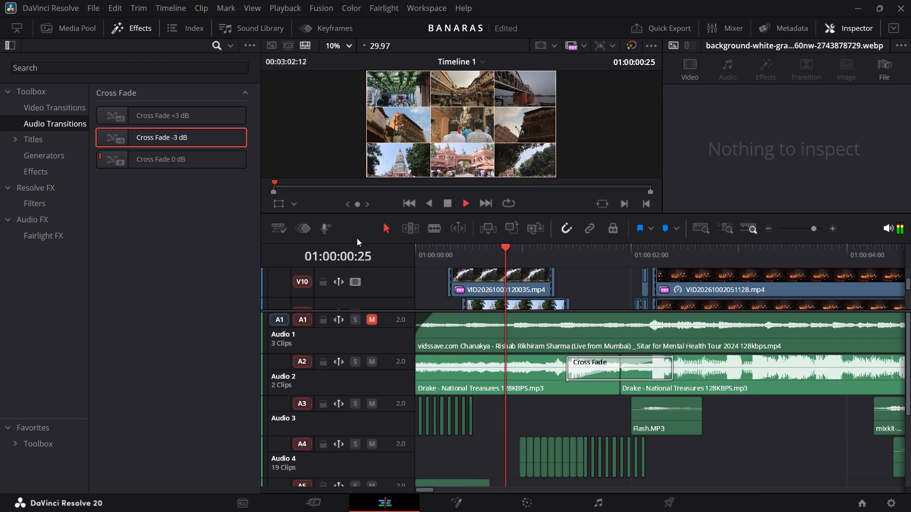
key(space)
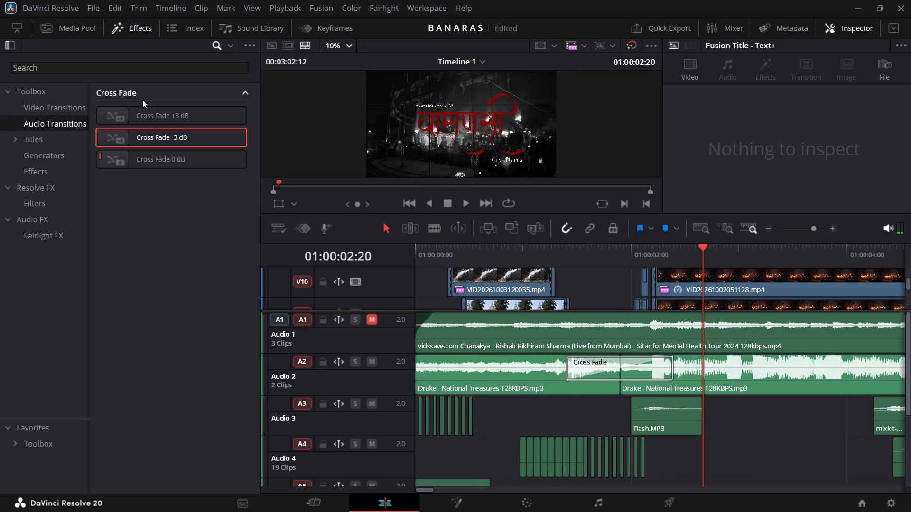
Step frame by frame around the A2 Drake cut, from just before it to 01:00:02:03, comparing the cross fade with the grid animation.
drag(421, 254, 383, 257)
key(Up)
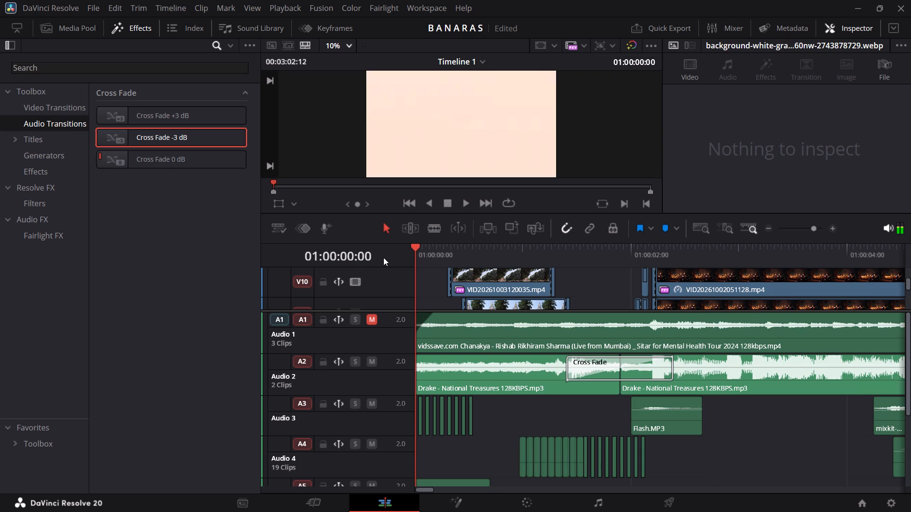
click(632, 253)
key(Left)
key(Left)
key(Left)
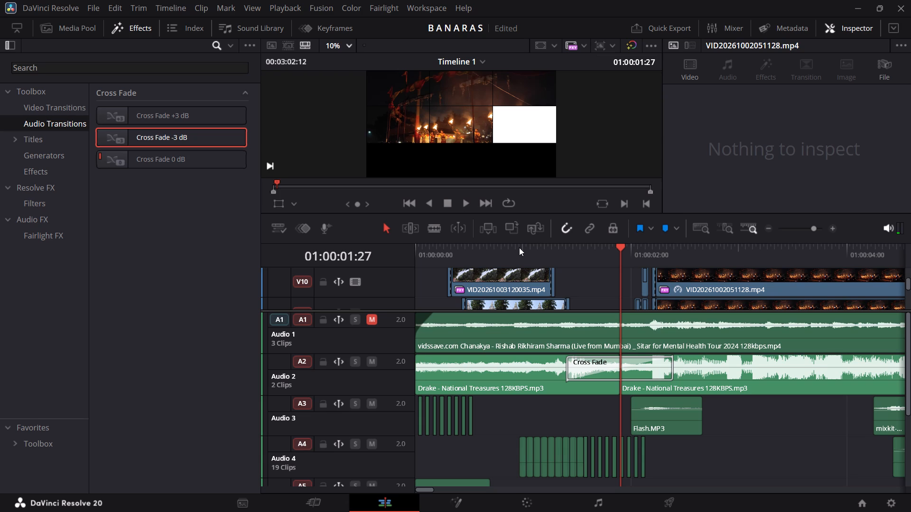
key(Left)
key(Right)
key(Right)
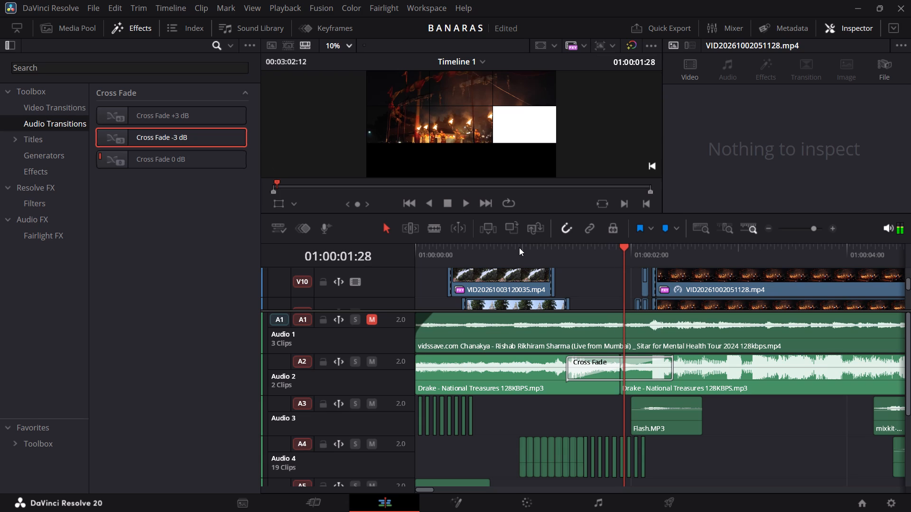
key(Right)
key(Right)
key(Right)
key(Right)
key(Right)
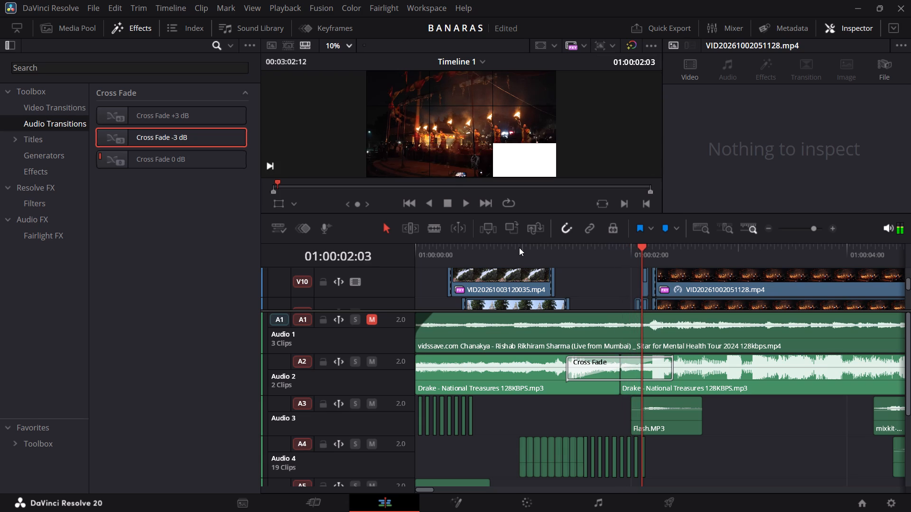
Go back to just before the A2 Drake cut and play through the beat drop and title reveal.
key(Left)
key(Left)
key(Left)
key(Left)
key(Left)
key(Left)
key(Left)
key(Left)
key(Left)
key(space)
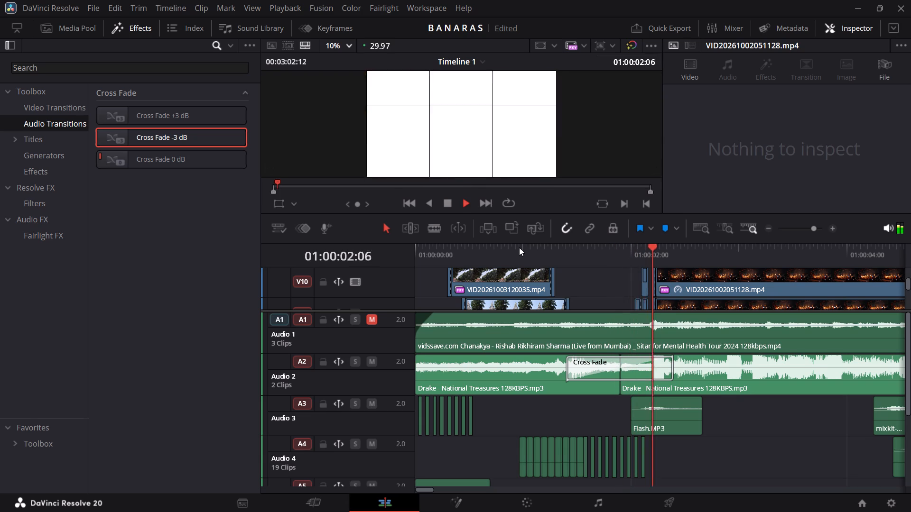
key(space)
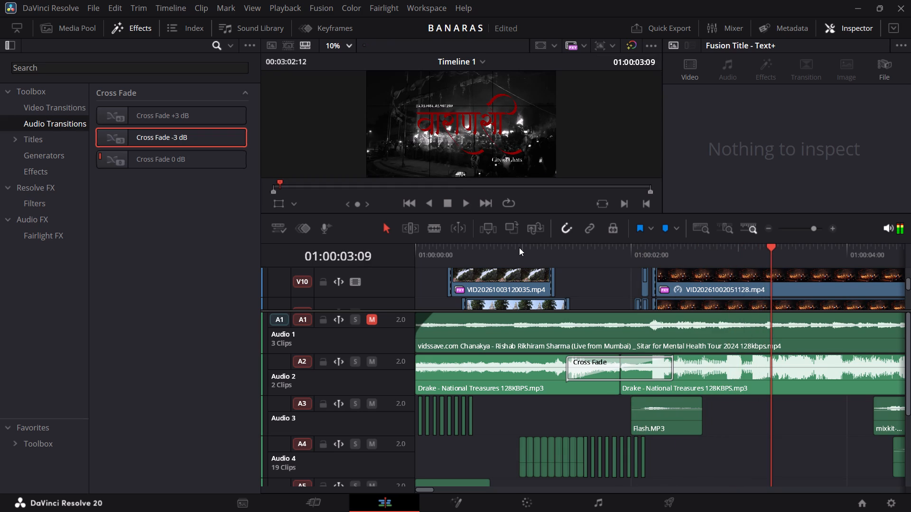
Play from about one second in, through the title reveal and the street shots, and on to about 01:00:14 to judge the Drake music.
click(525, 253)
key(space)
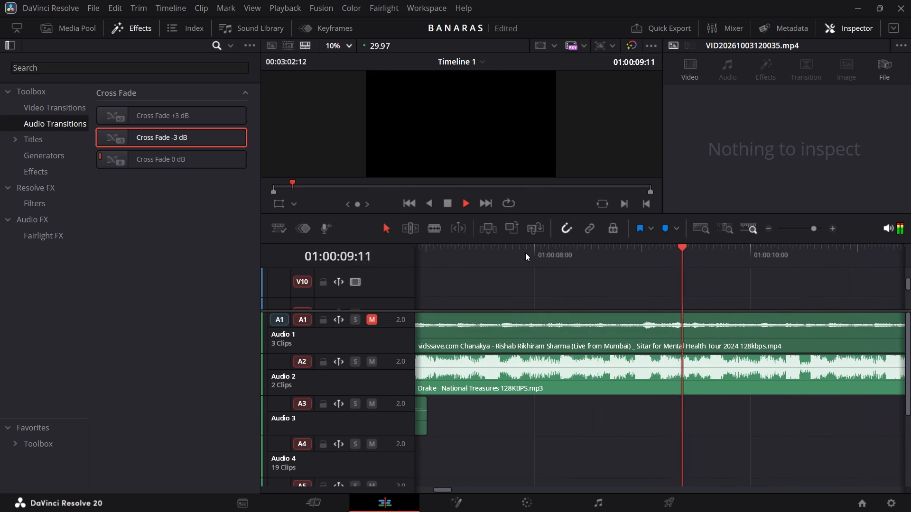
key(space)
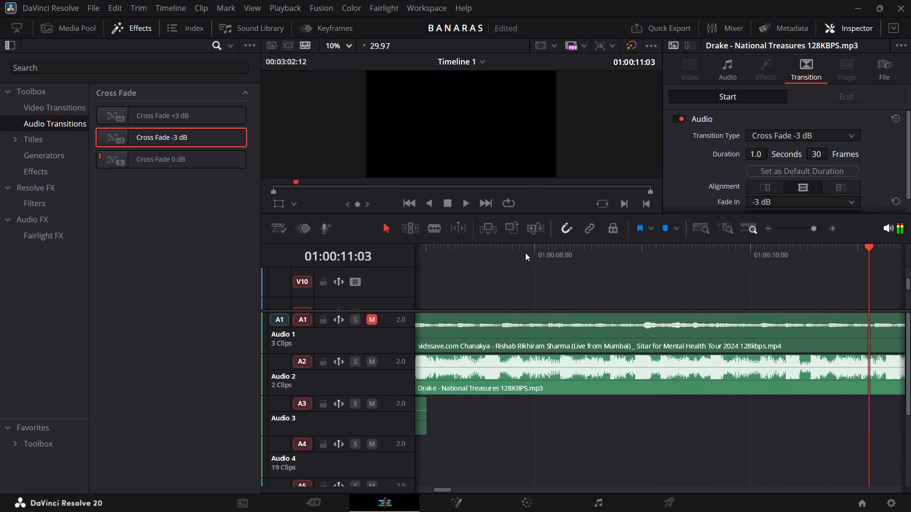
click(525, 253)
scroll(525, 253, left, 1)
scroll(525, 253, right, 1)
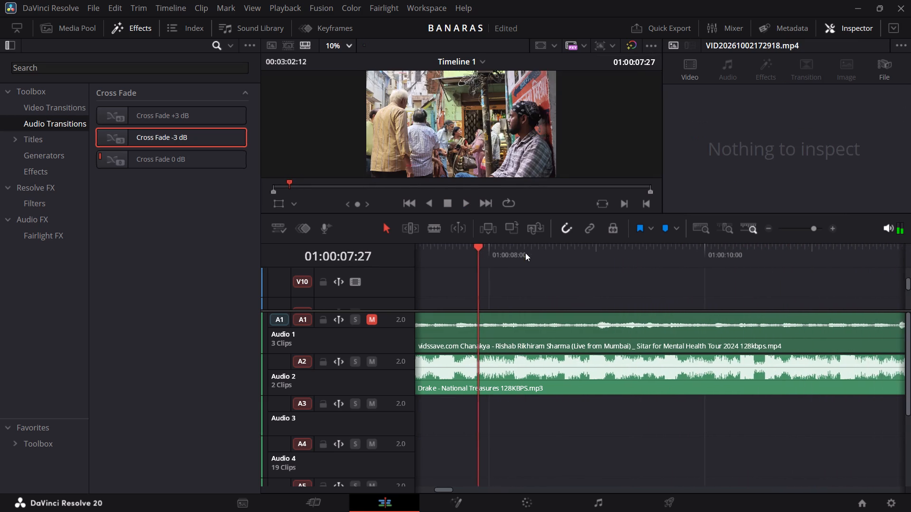
scroll(525, 253, right, 1)
click(525, 253)
key(space)
key(space)
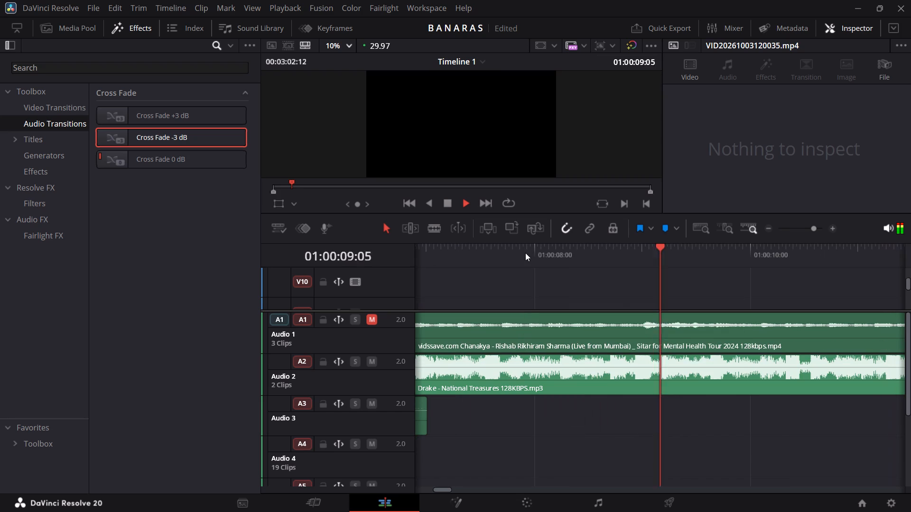
key(space)
key(space)
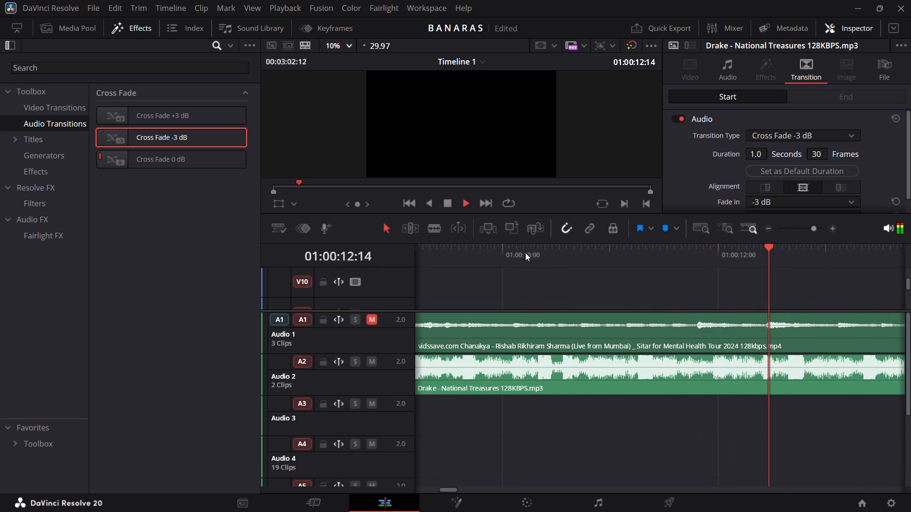
key(space)
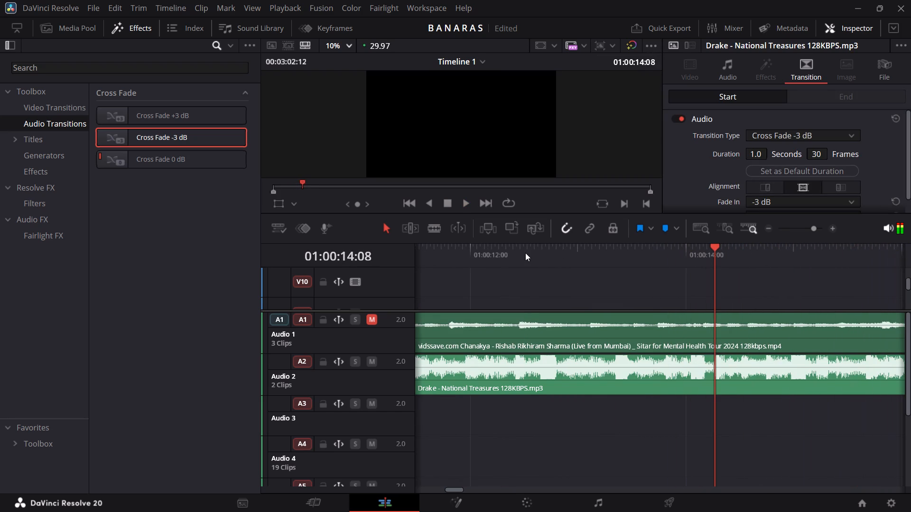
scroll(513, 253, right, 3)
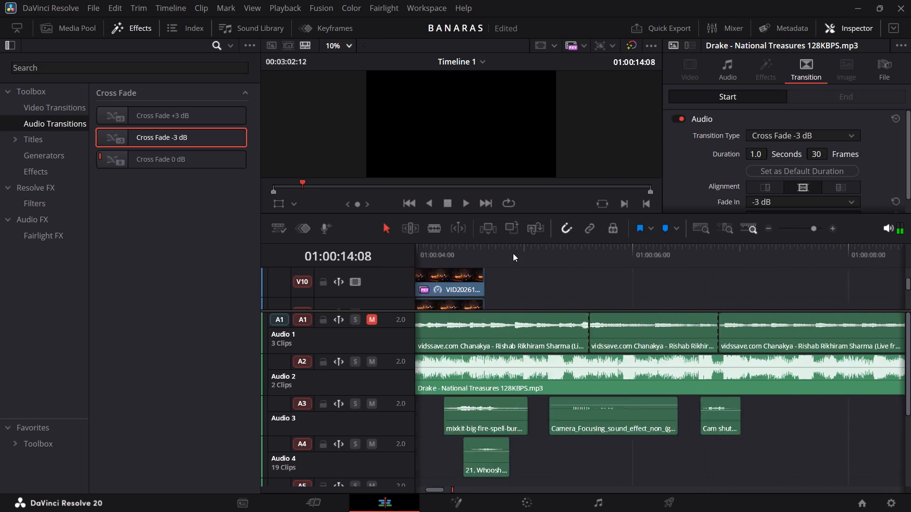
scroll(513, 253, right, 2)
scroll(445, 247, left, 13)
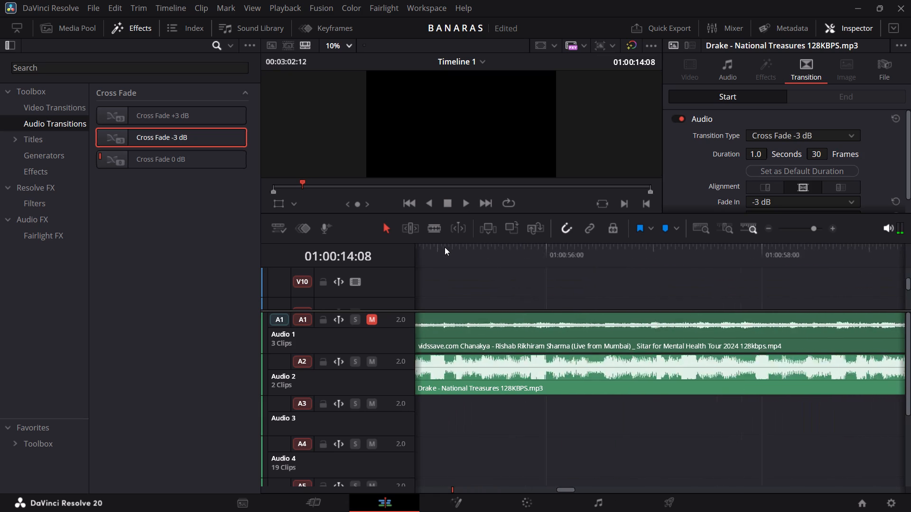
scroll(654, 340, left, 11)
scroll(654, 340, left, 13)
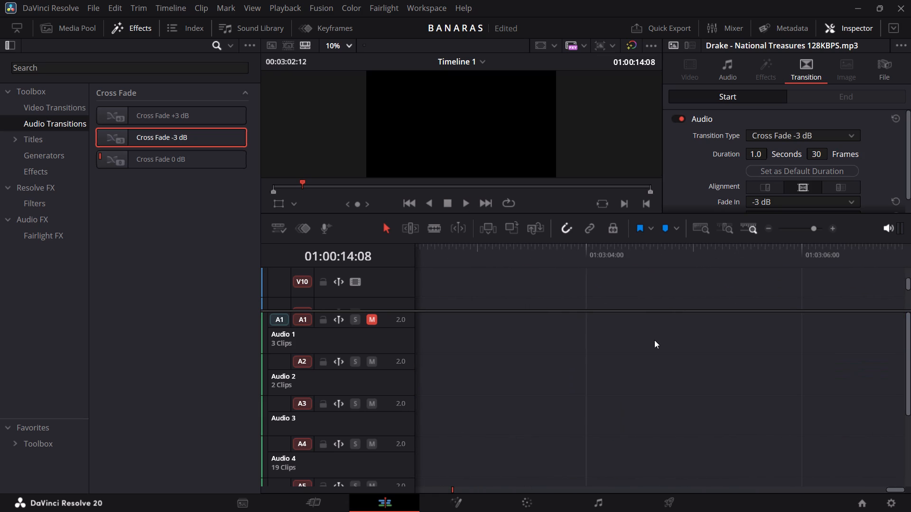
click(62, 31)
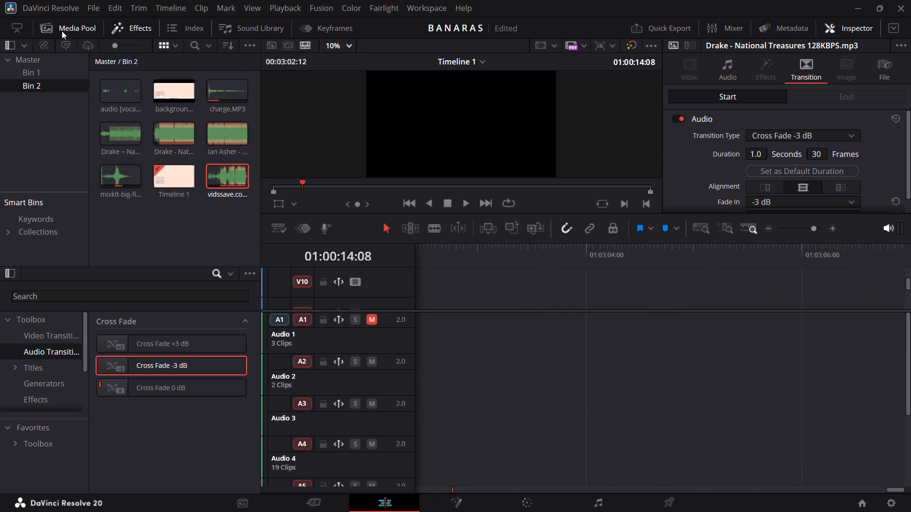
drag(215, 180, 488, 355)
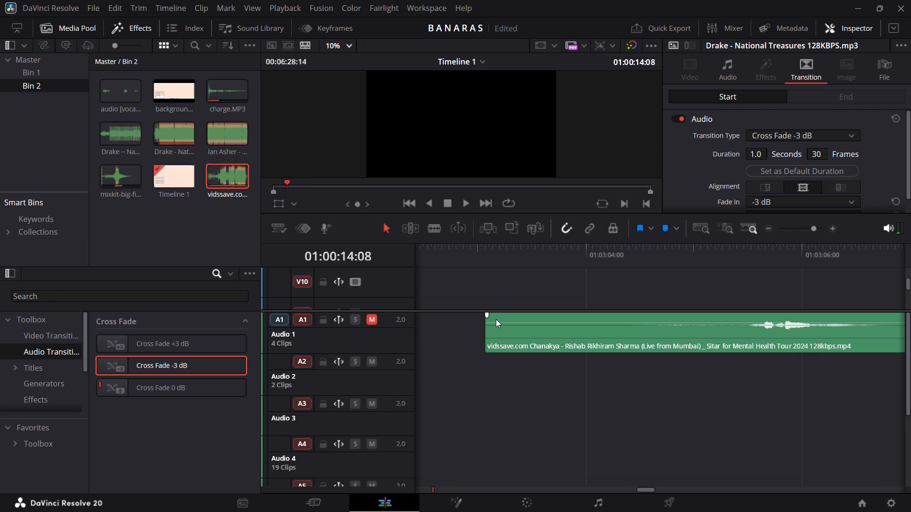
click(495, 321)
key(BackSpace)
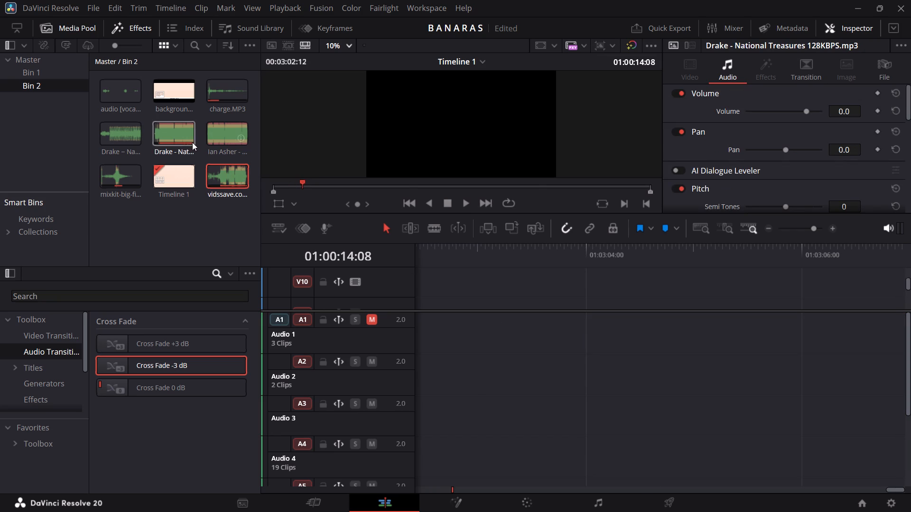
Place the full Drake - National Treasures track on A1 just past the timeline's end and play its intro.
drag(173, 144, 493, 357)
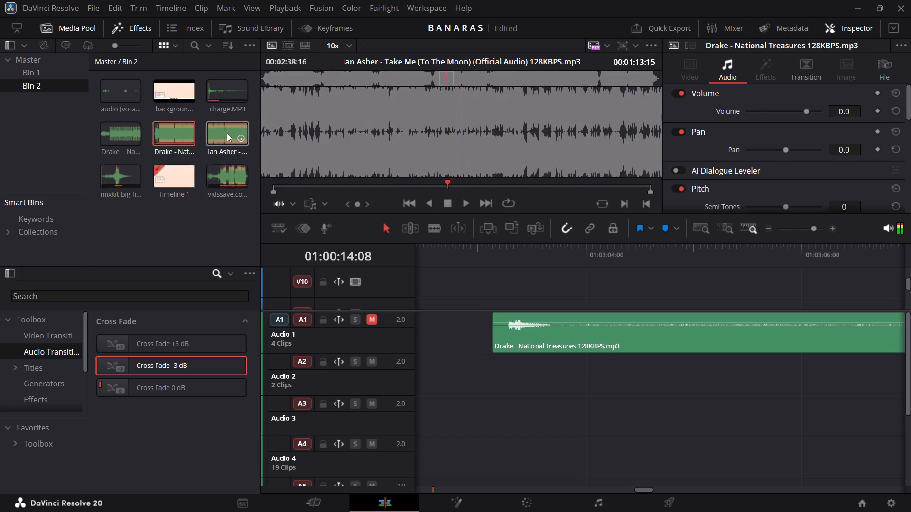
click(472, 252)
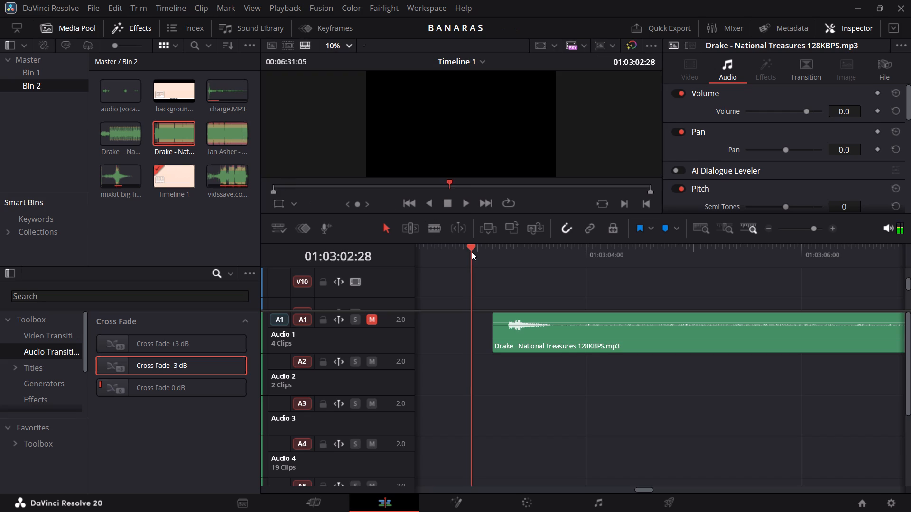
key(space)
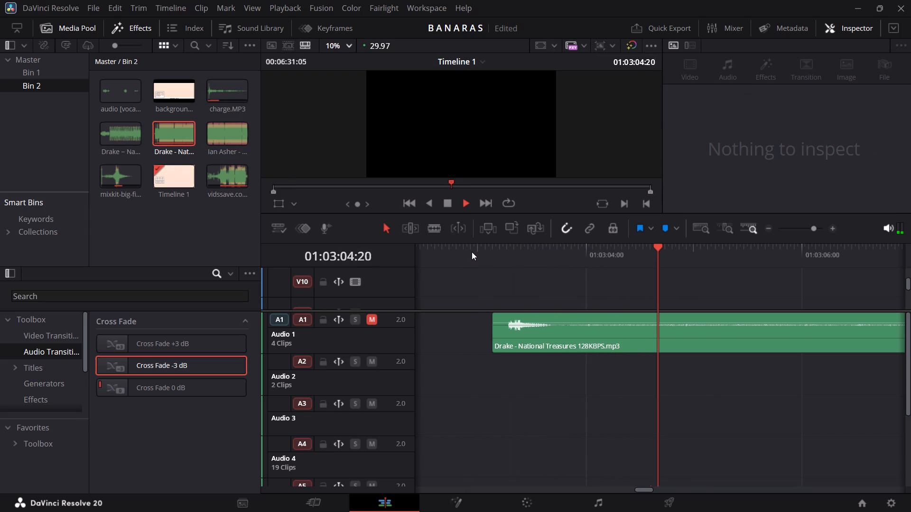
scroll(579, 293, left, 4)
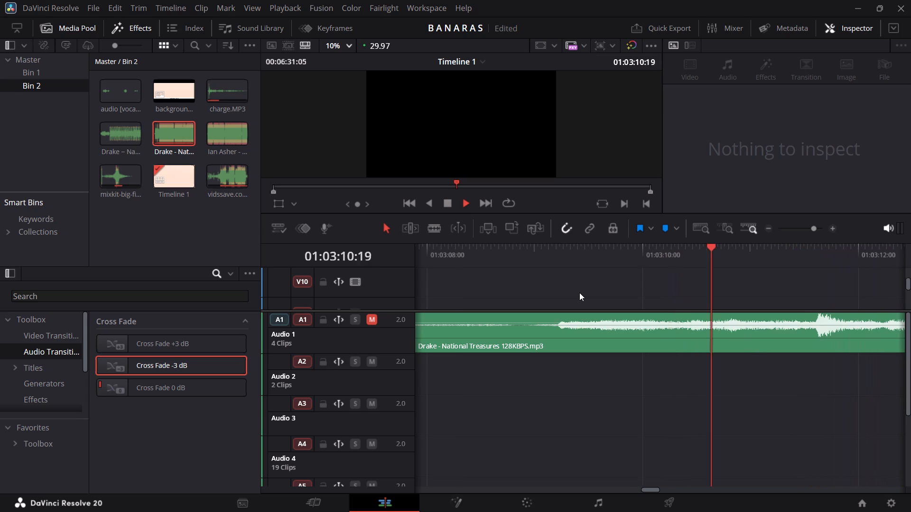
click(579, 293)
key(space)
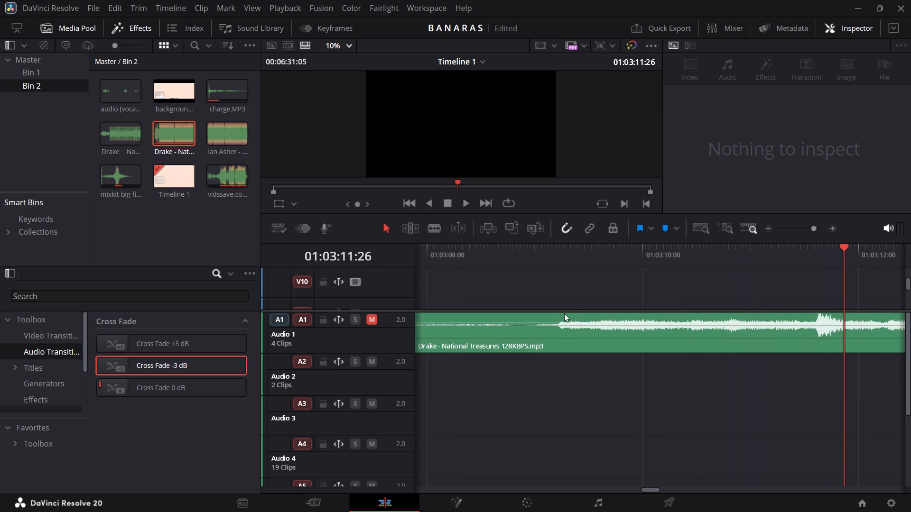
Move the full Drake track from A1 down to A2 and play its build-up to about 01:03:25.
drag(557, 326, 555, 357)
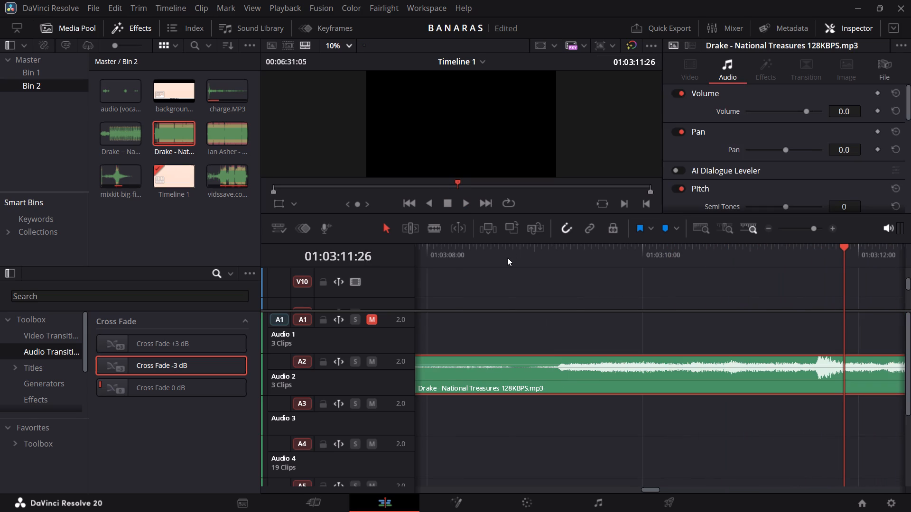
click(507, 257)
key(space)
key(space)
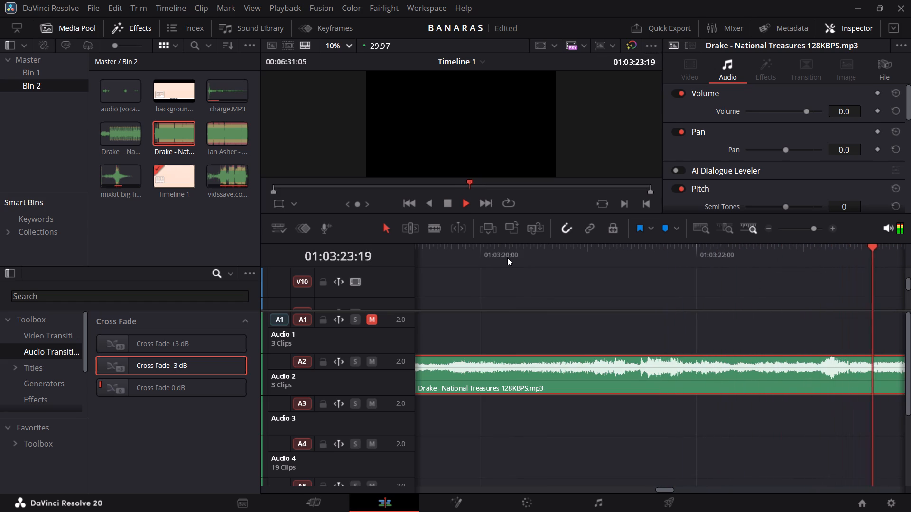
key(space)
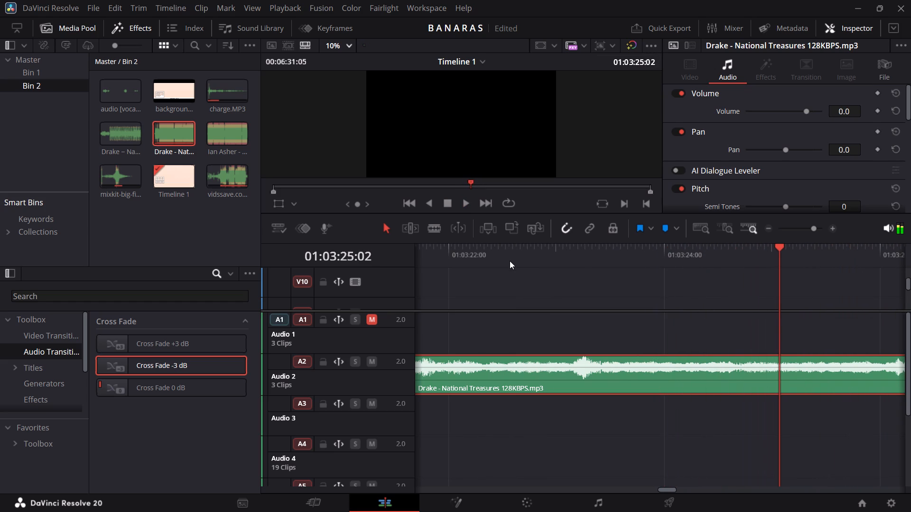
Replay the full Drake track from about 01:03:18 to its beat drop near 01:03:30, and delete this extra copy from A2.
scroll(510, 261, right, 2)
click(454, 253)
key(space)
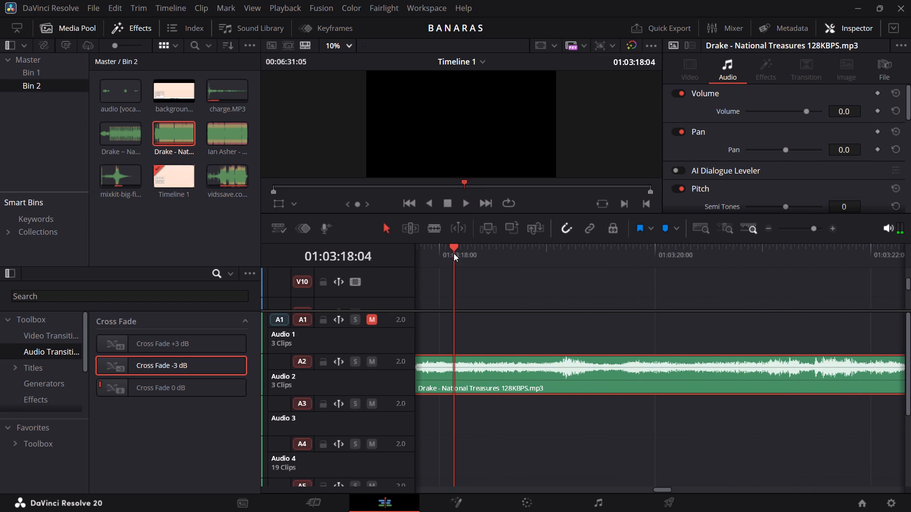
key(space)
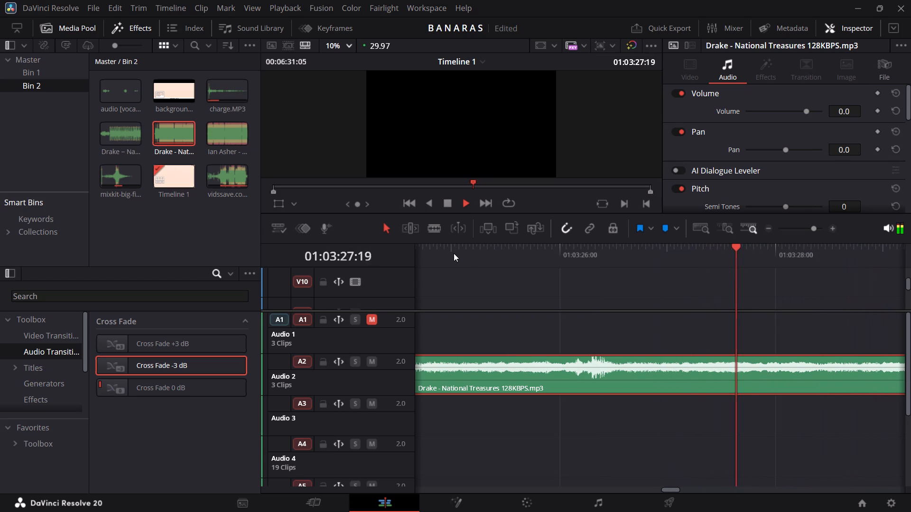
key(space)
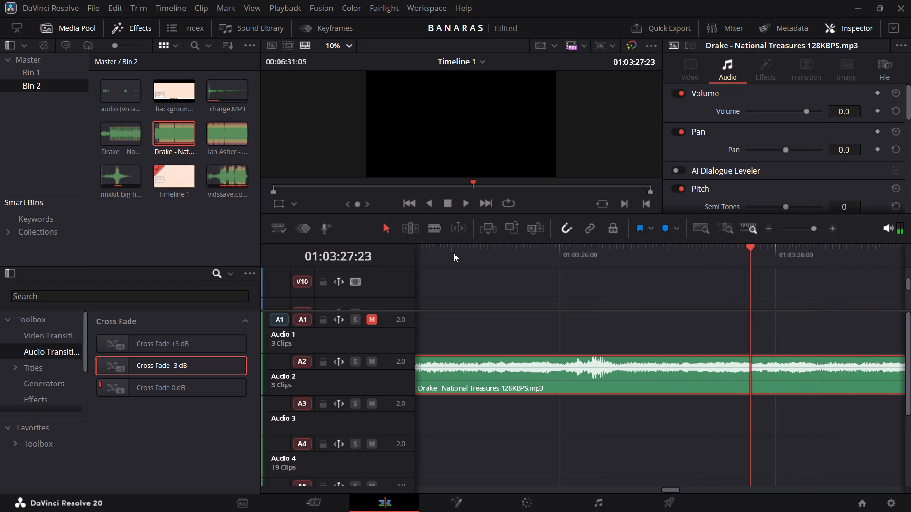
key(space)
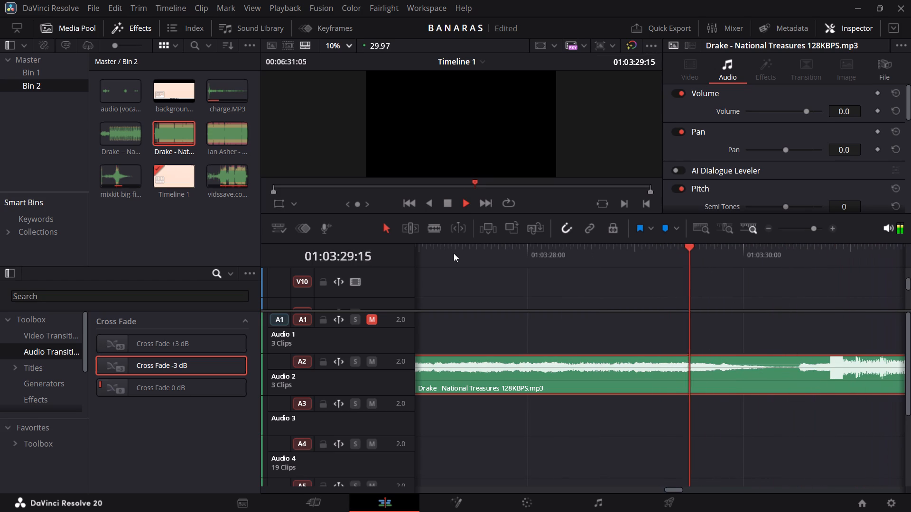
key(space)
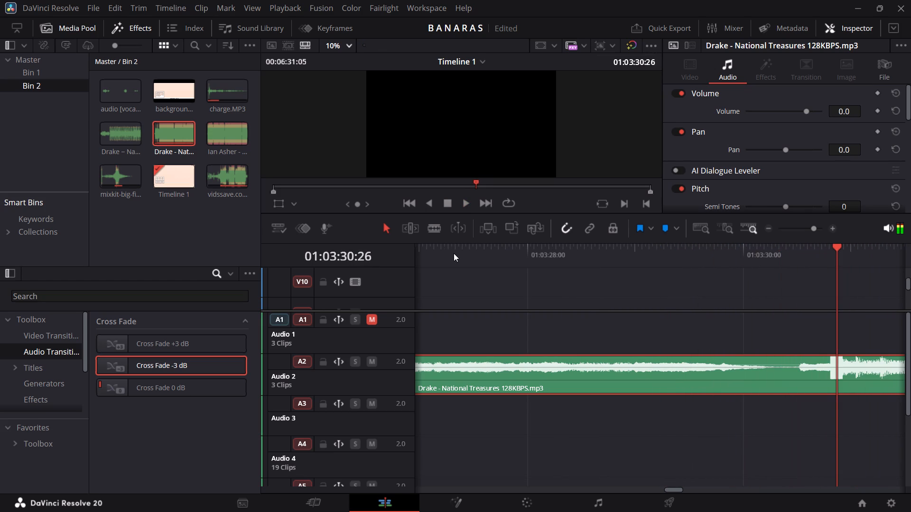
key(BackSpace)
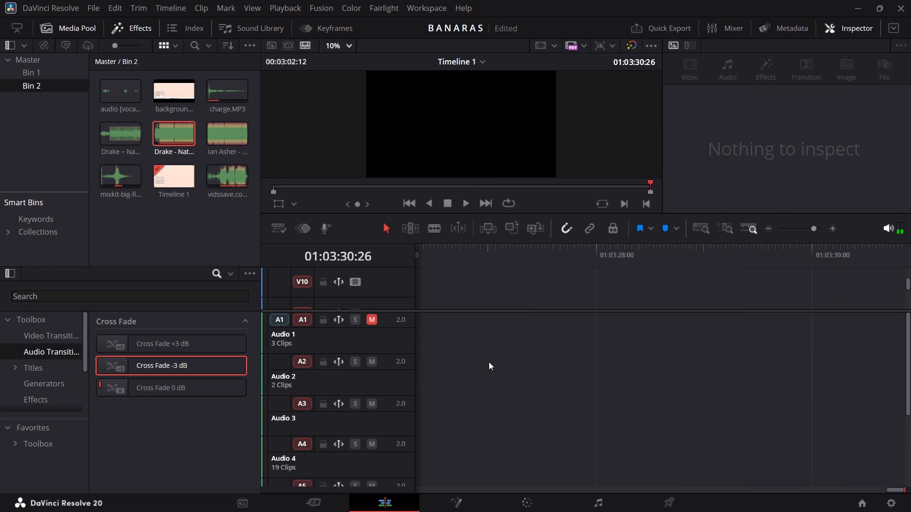
Play the opening from the timeline's start through the A2 cross fade to the title reveal.
click(413, 209)
key(space)
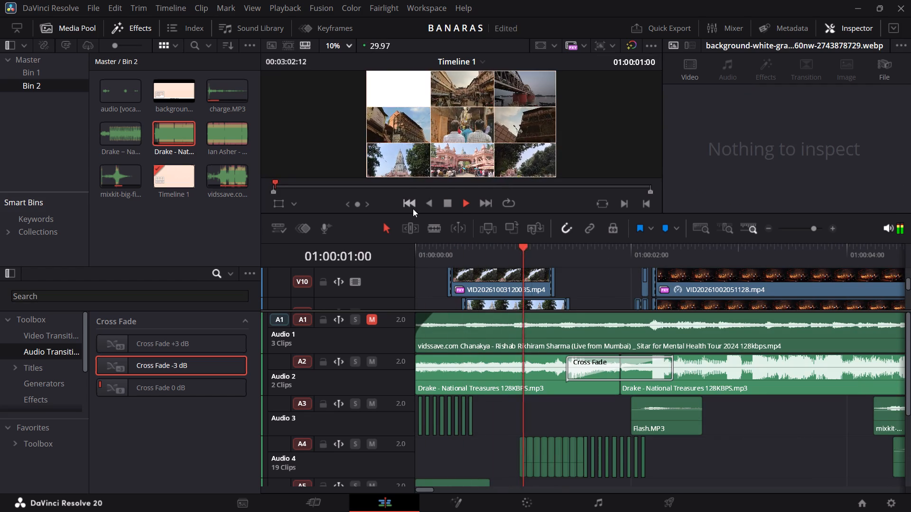
key(space)
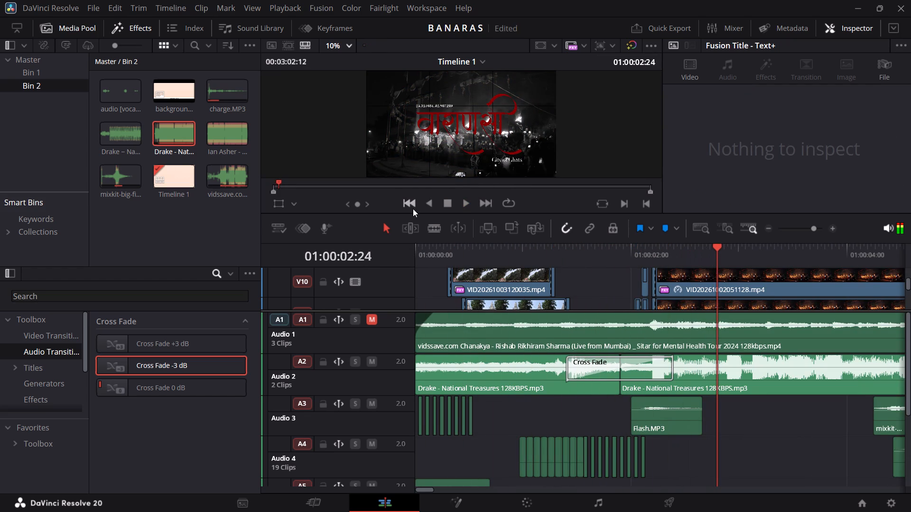
Play the opening again from the timeline's start through the A2 cross fade to the title reveal.
drag(420, 252, 394, 255)
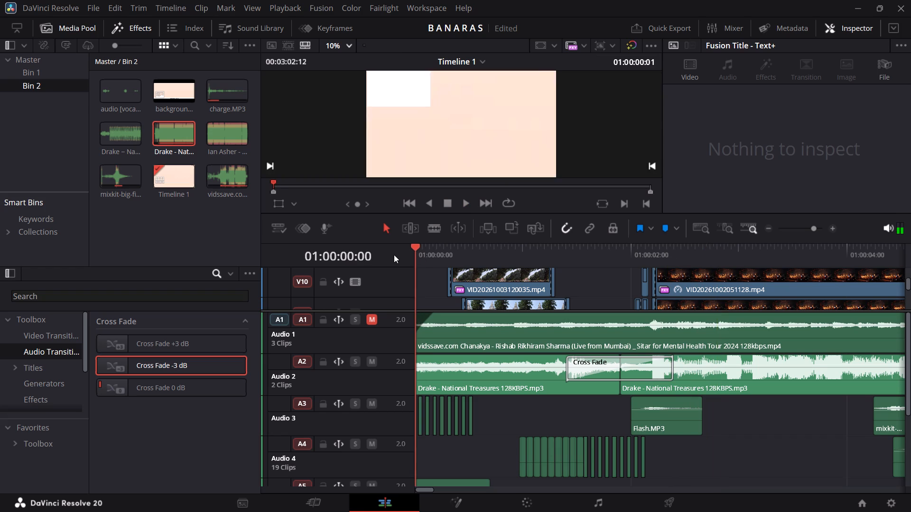
drag(394, 255, 389, 253)
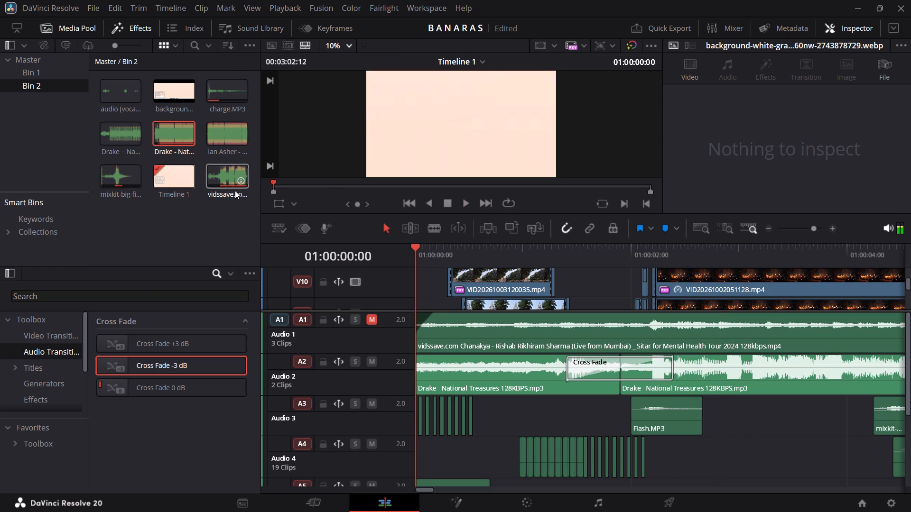
key(space)
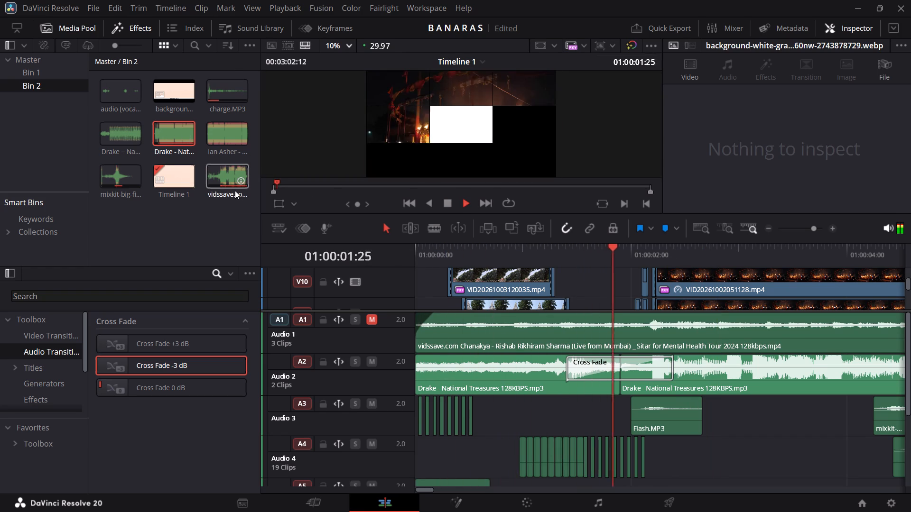
key(space)
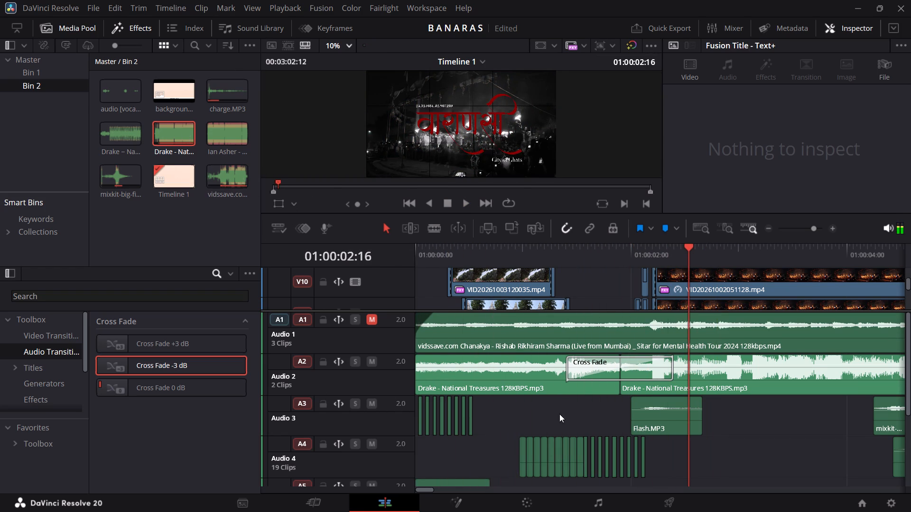
Delete the cross fade between the two Drake - National Treasures clips on A2.
click(588, 374)
key(BackSpace)
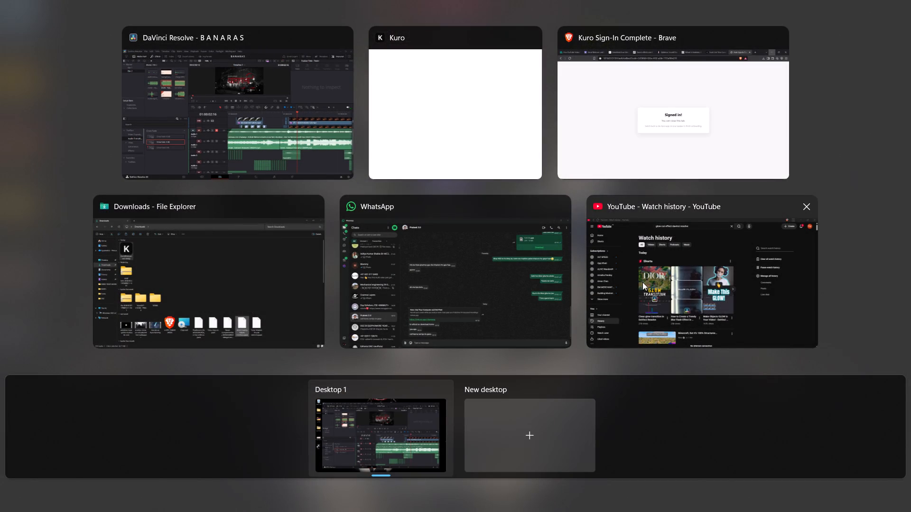
Switch to YouTube and search for "how to transition between two audios in davinci resolve".
click(642, 282)
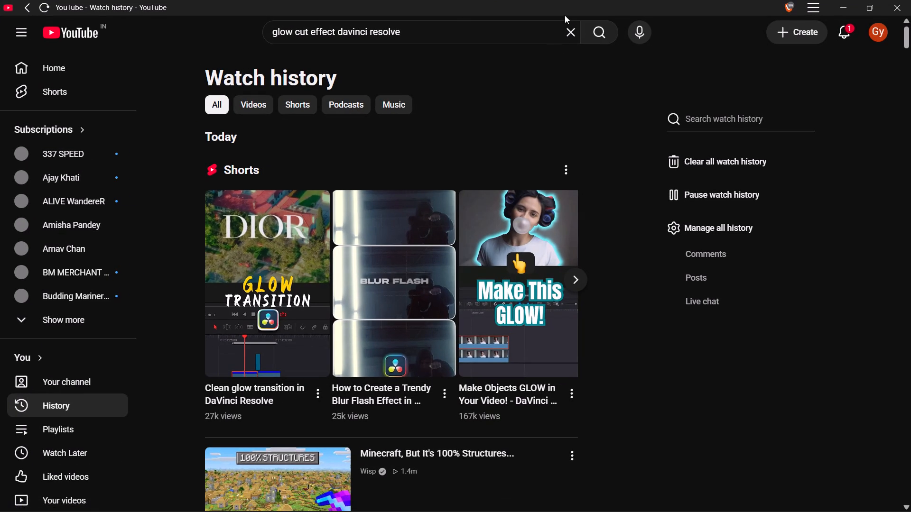
click(571, 28)
text(how to r)
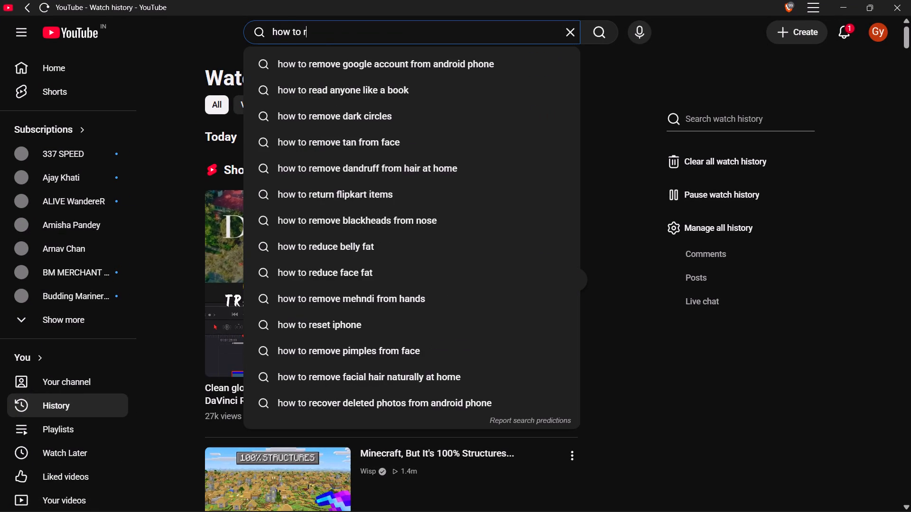
key(BackSpace)
text(transition bet)
text(twe)
key(BackSpace)
key(BackSpace)
key(BackSpace)
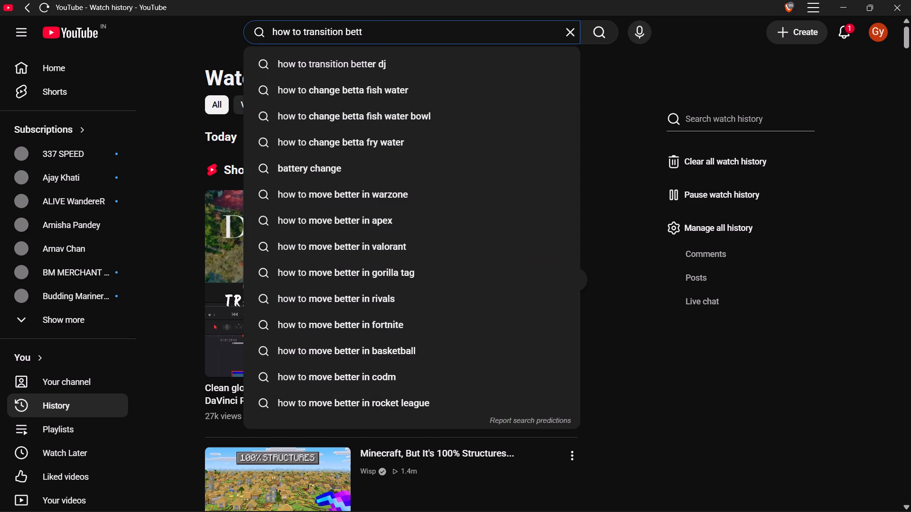
text(ween two audios in davinci resolve)
key(Return)
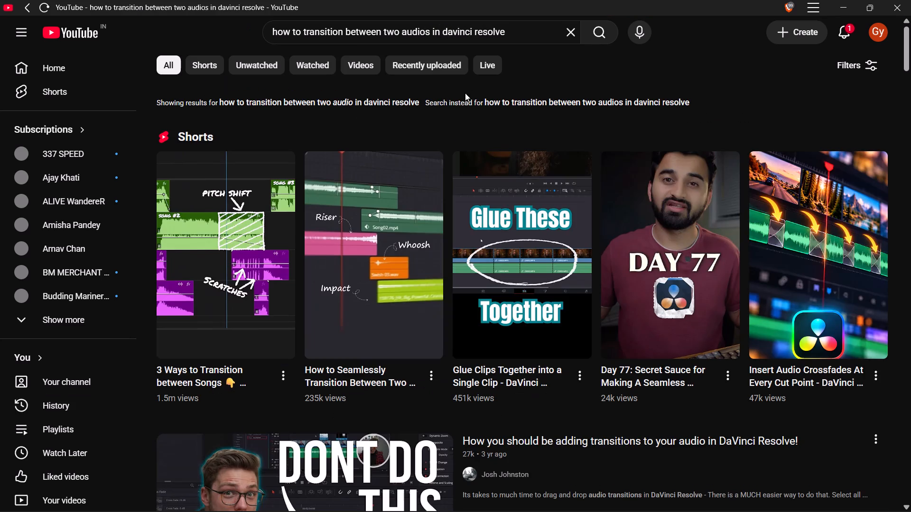
Watch part of the Short "3 Ways to Transition between Songs" and return to the search results.
click(253, 246)
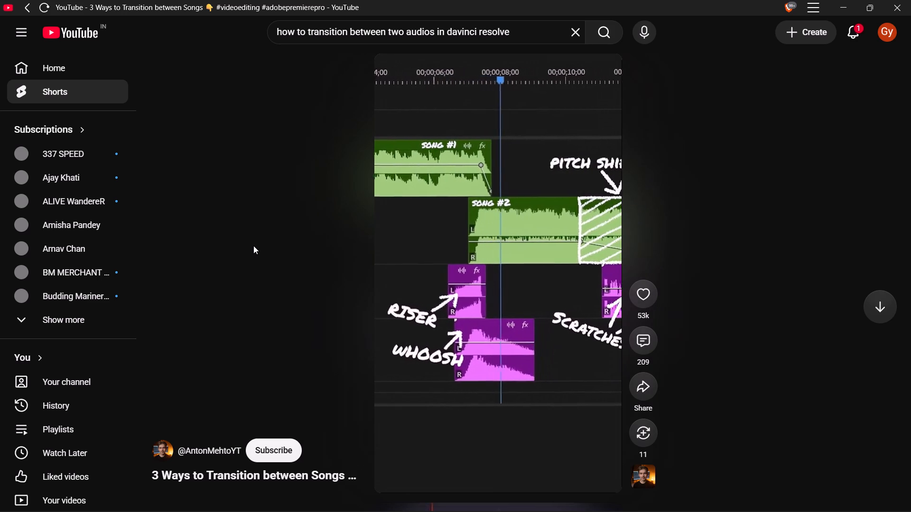
key(BackSpace)
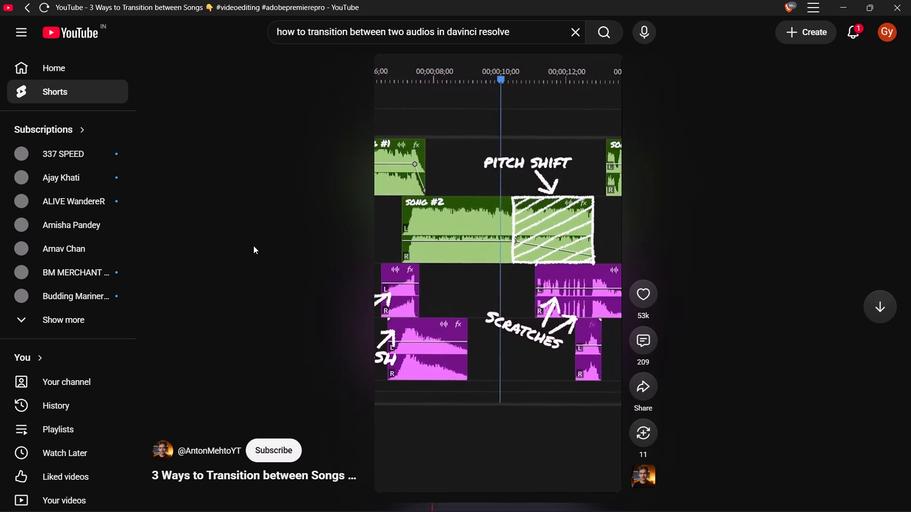
click(33, 12)
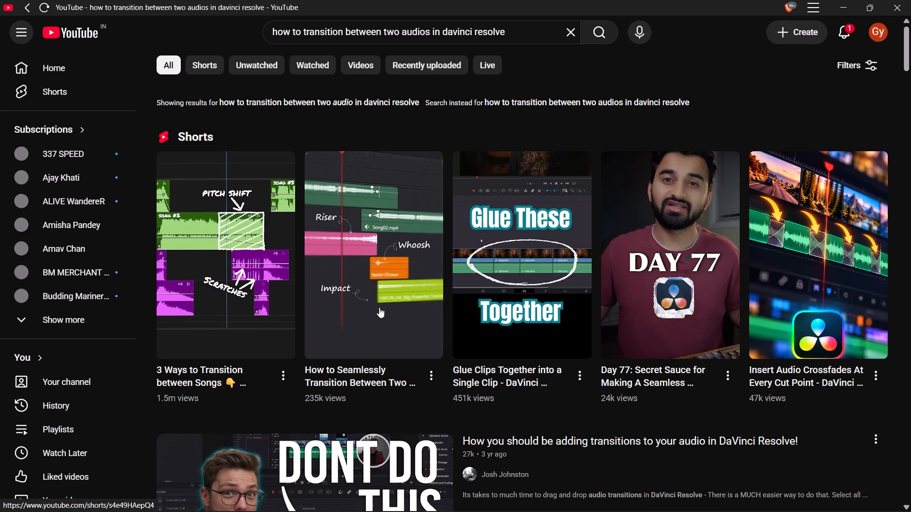
View the Short "Glue Clips Together into a Single Clip - DaVinci Resolve" and return to the search results.
scroll(570, 337, left, 2)
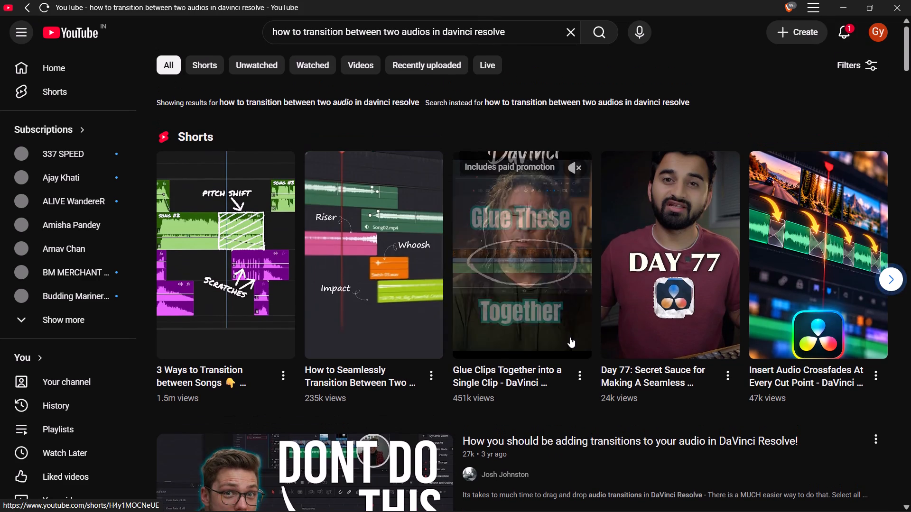
scroll(570, 337, left, 1)
click(518, 295)
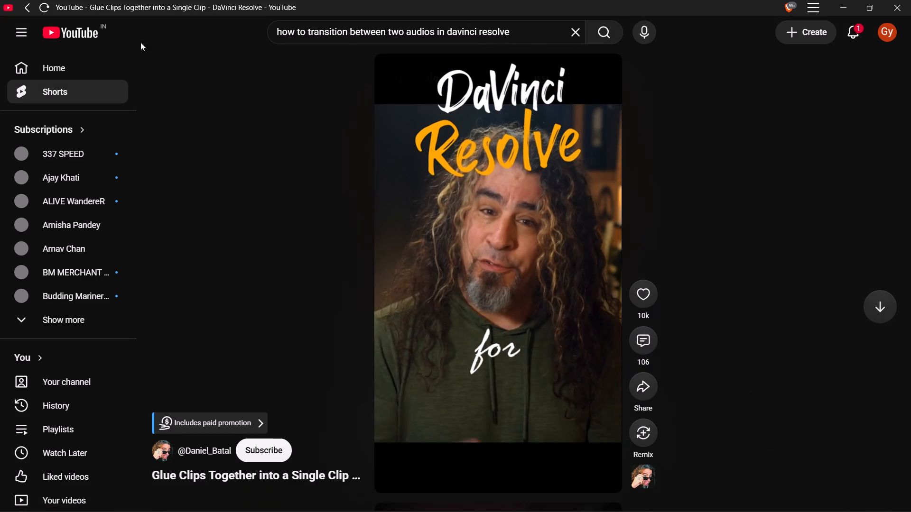
click(30, 7)
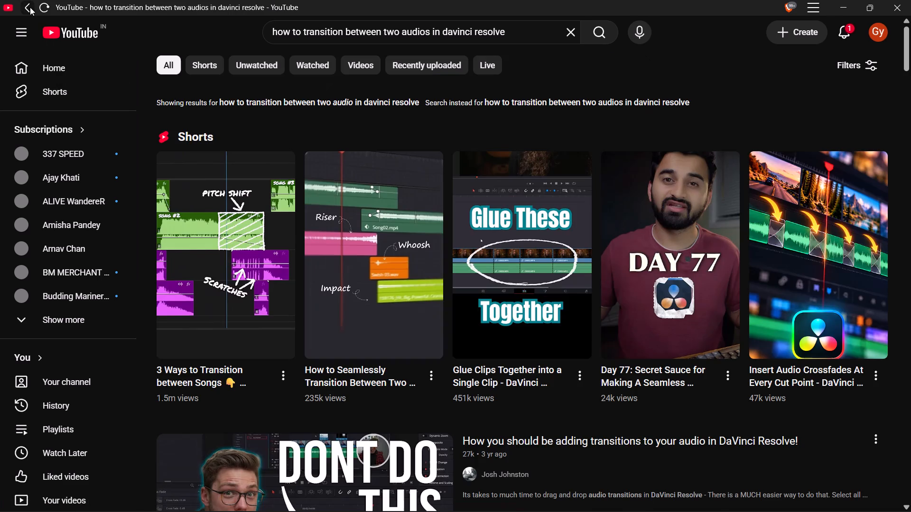
Look further through the search results for audio transition tutorials and open the Short "DaVinci Resolve: How To Cross Fade Audio".
scroll(675, 298, down, 5)
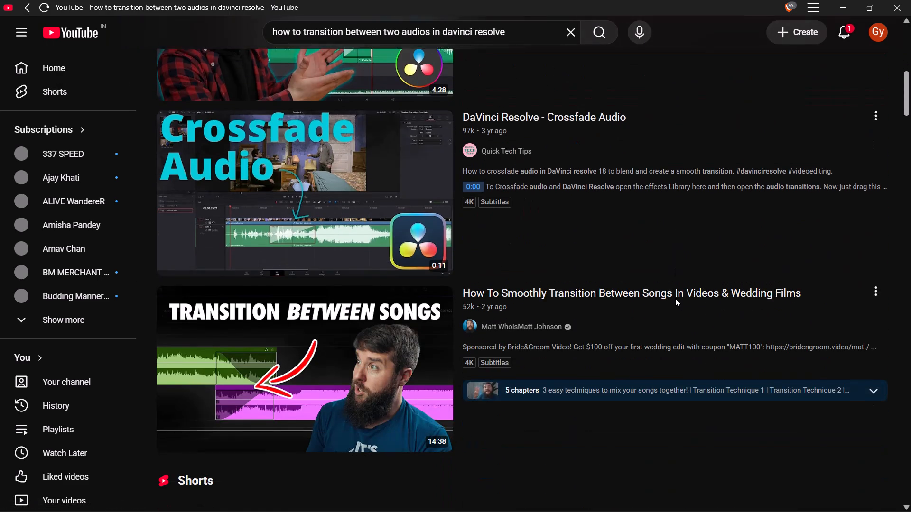
scroll(675, 298, down, 6)
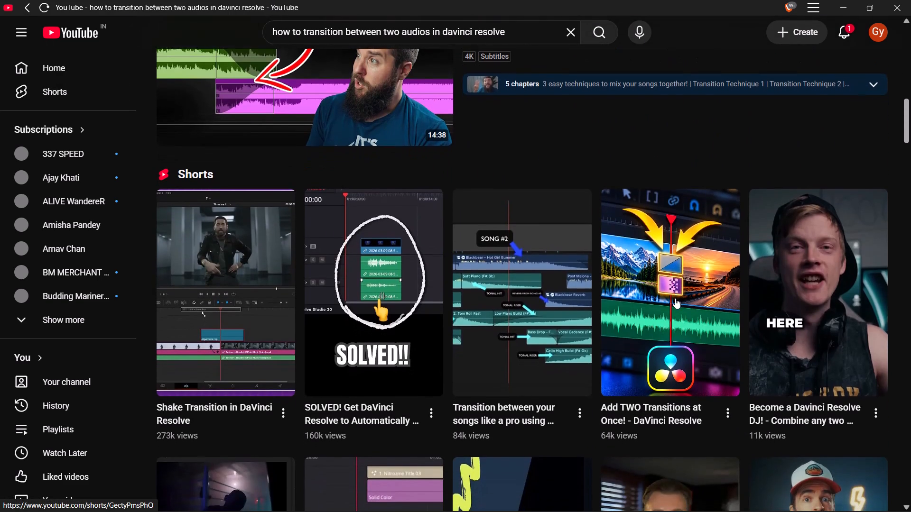
scroll(675, 298, down, 1)
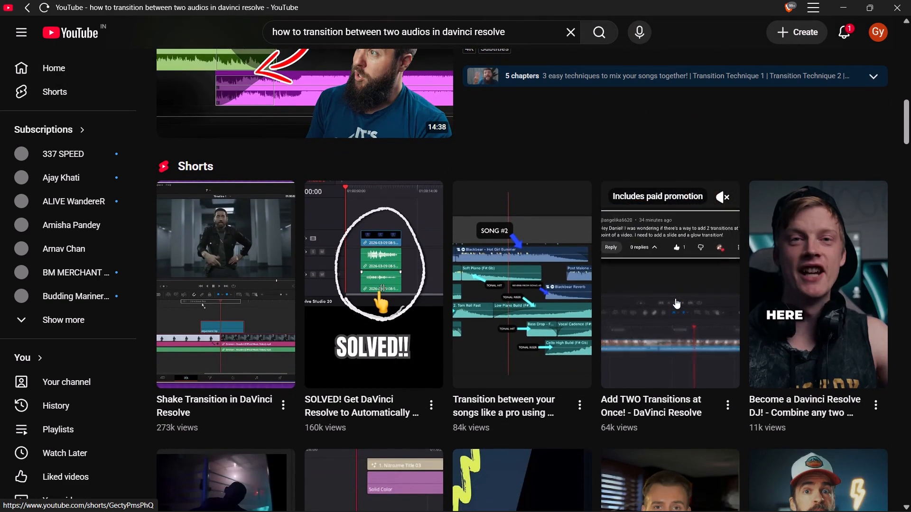
scroll(675, 298, down, 4)
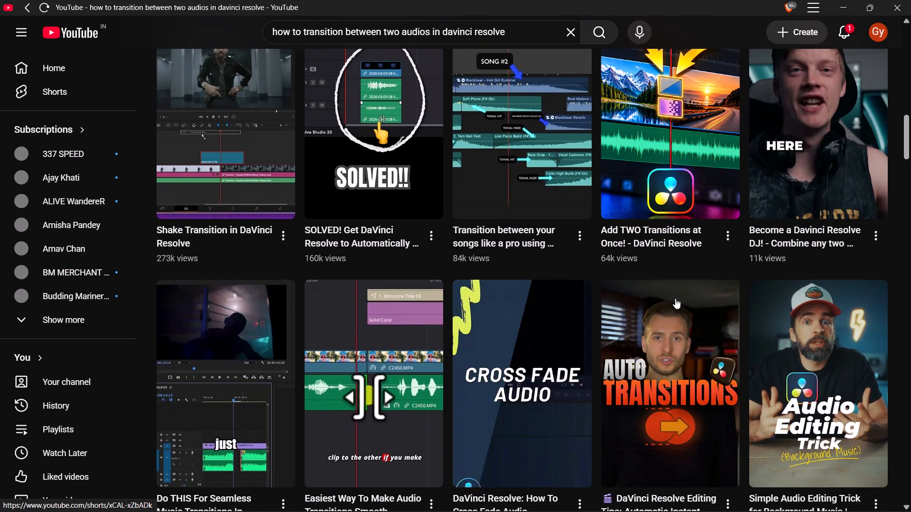
click(572, 330)
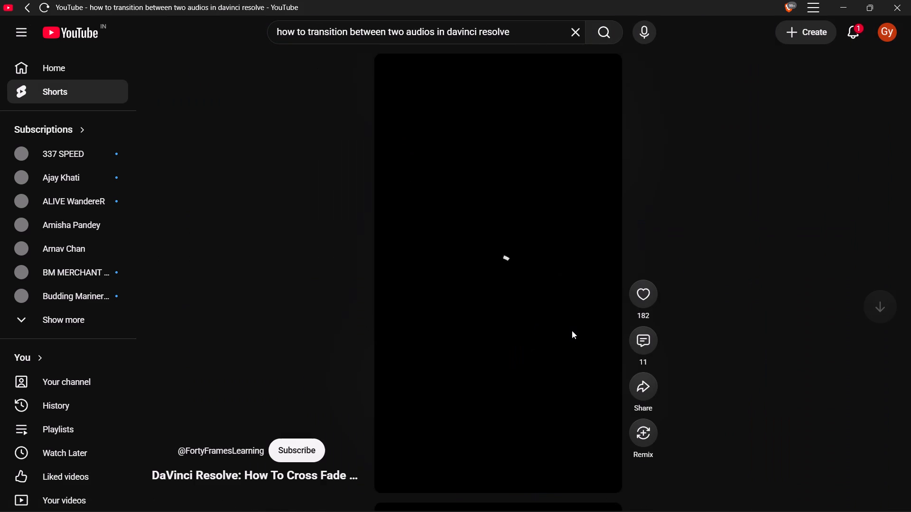
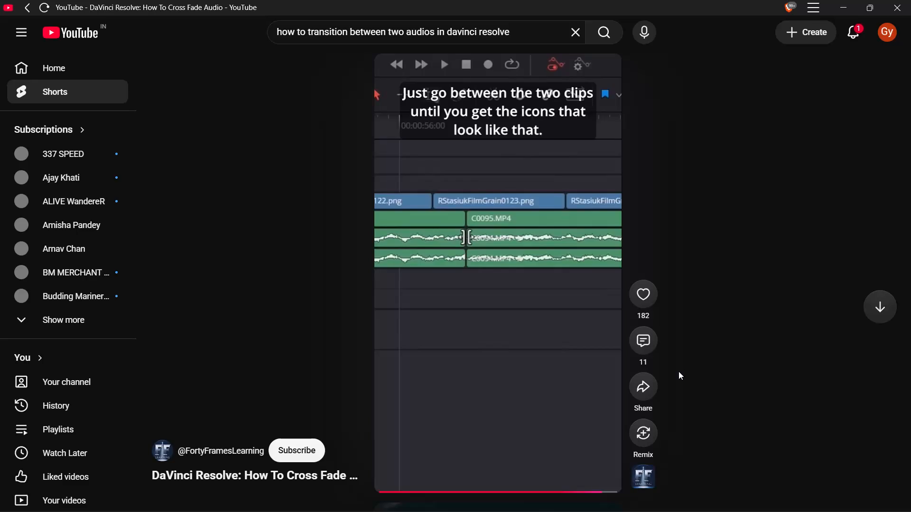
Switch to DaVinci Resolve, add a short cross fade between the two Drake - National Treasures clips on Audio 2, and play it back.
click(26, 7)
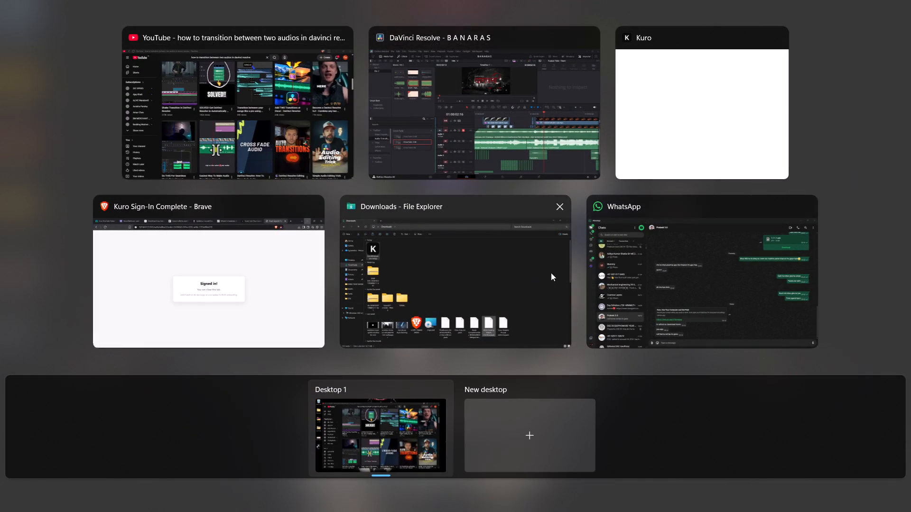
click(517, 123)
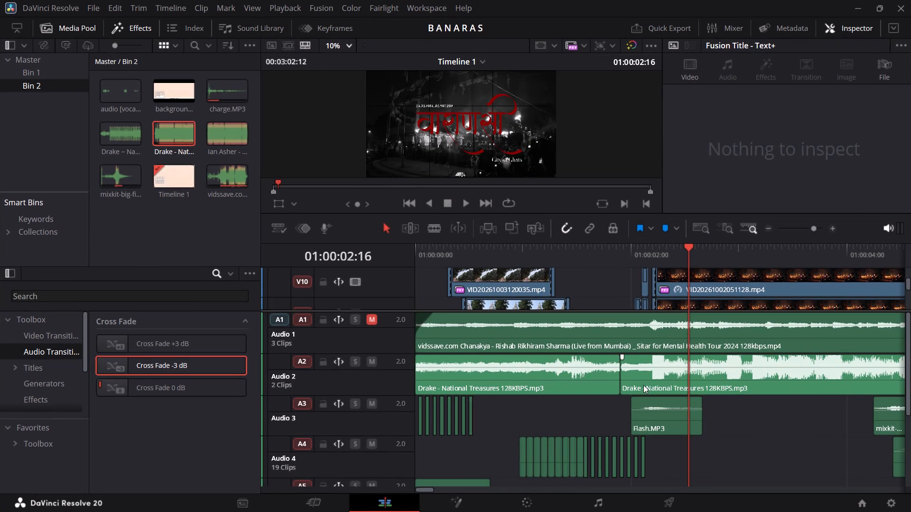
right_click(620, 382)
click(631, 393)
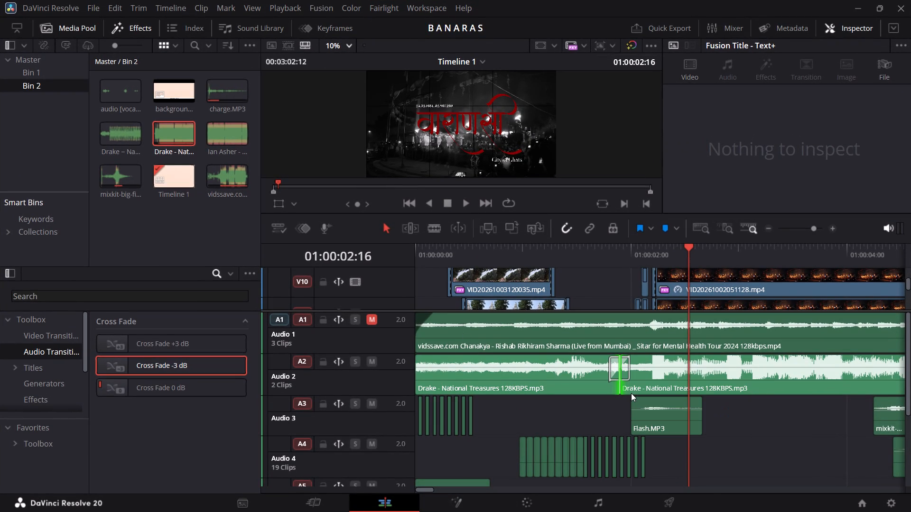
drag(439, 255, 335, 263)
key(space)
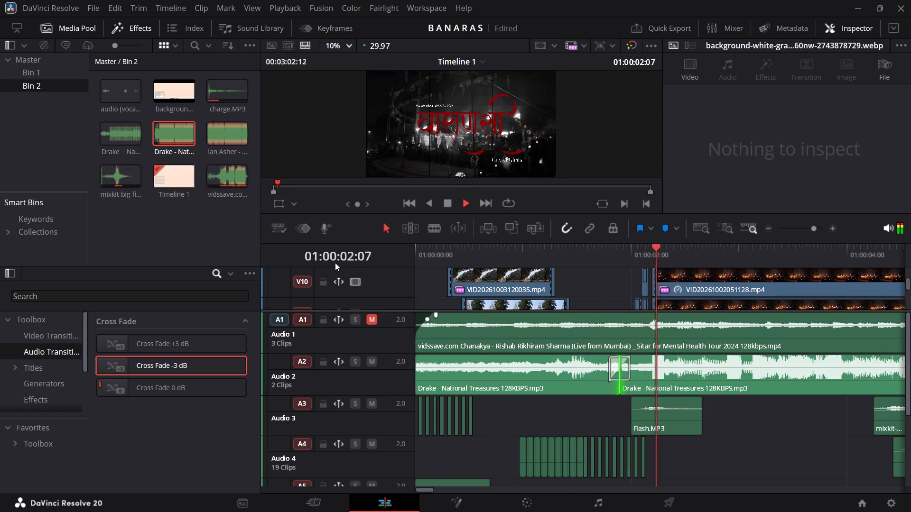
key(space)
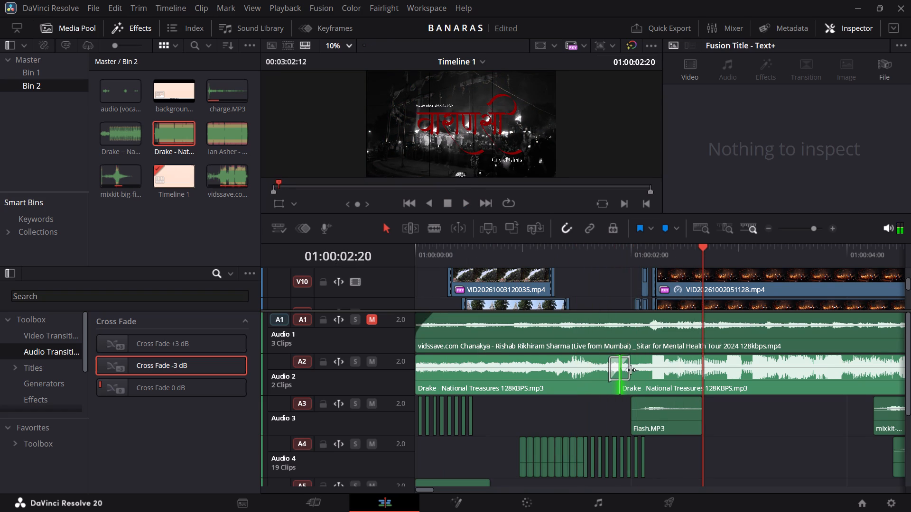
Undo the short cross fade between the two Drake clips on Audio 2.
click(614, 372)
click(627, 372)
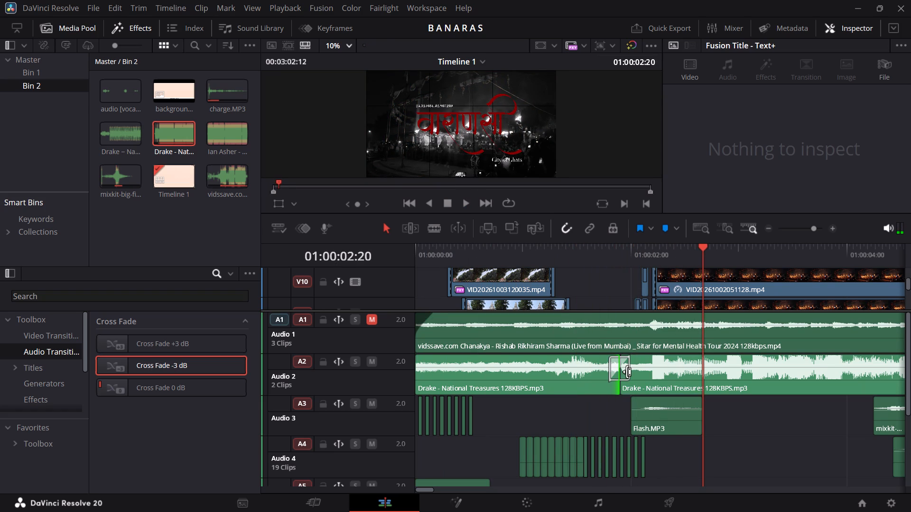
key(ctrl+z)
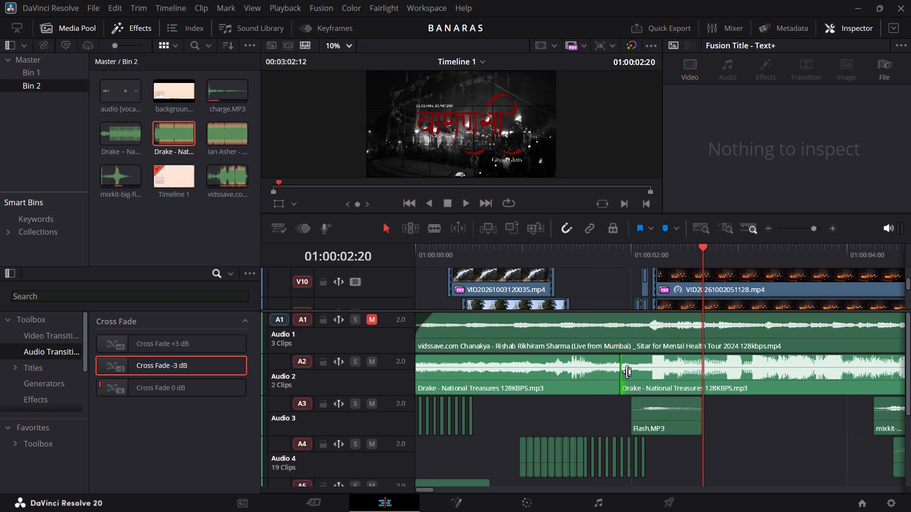
Switch to YouTube, watch the Short "Easiest Way To Make Audio Transitions Smooth", and return to the search results.
click(446, 107)
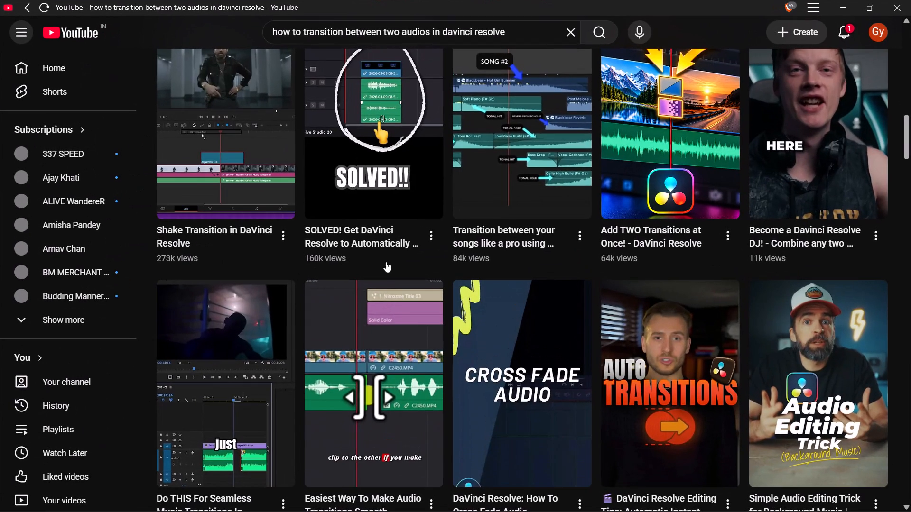
click(358, 331)
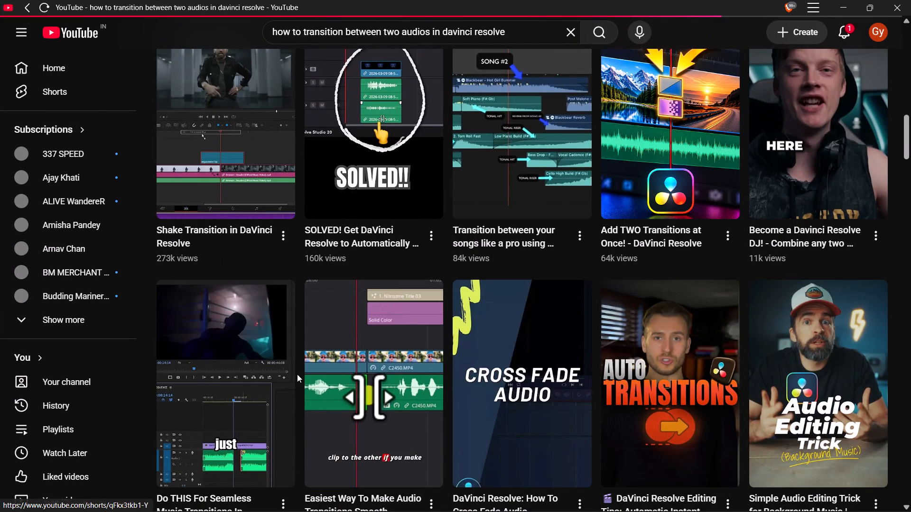
scroll(297, 374, down, 1)
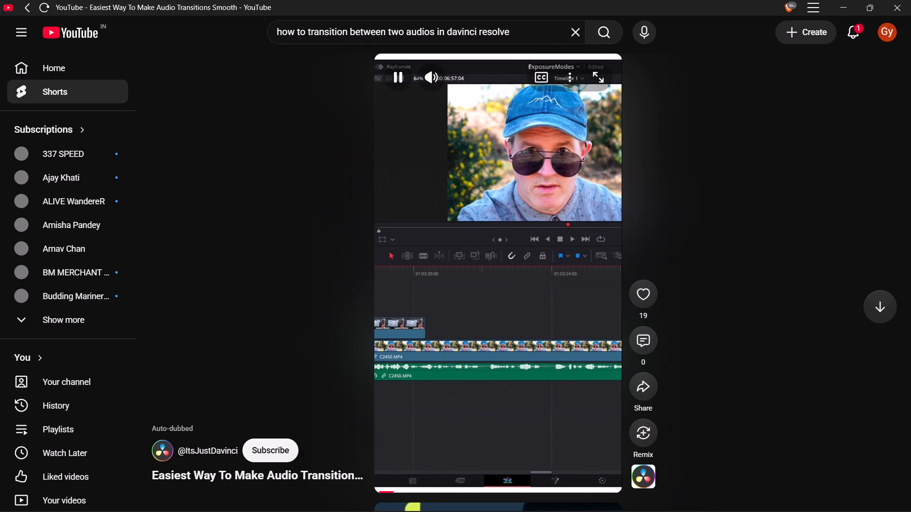
click(30, 13)
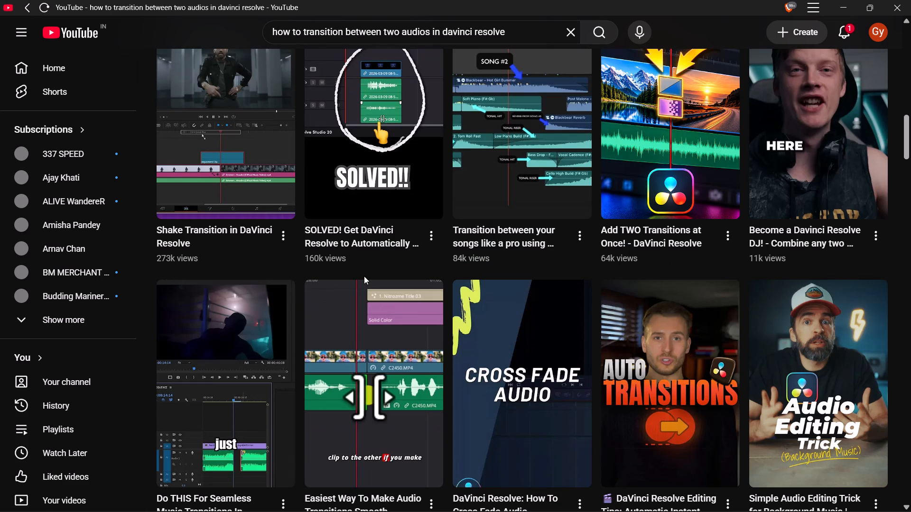
Briefly view the Shorts "Automatic Instant Transitions!" and "Simple Audio Editing Trick for Background Music", returning to the search results after each.
scroll(522, 415, left, 1)
click(677, 411)
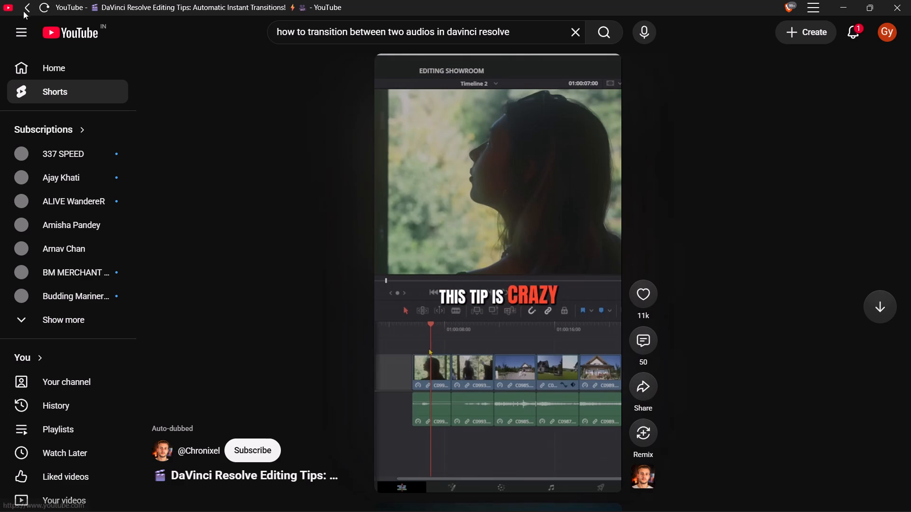
click(31, 9)
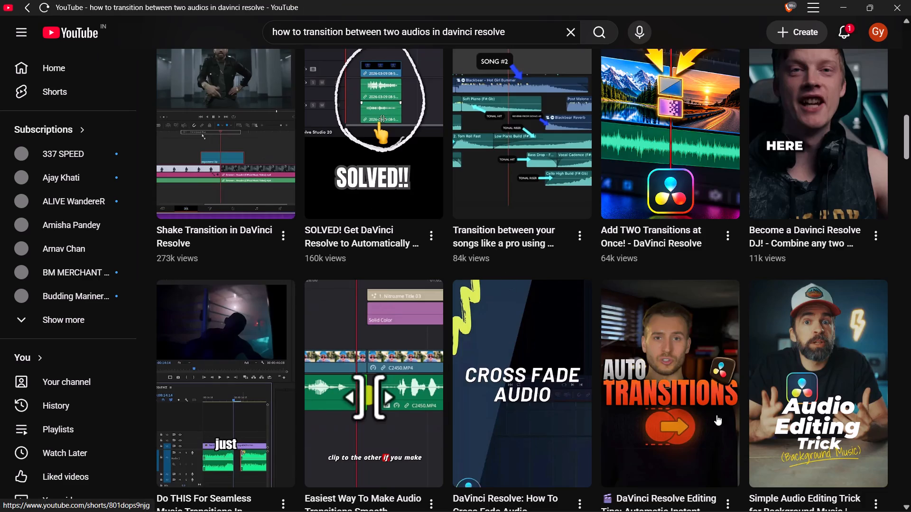
click(811, 436)
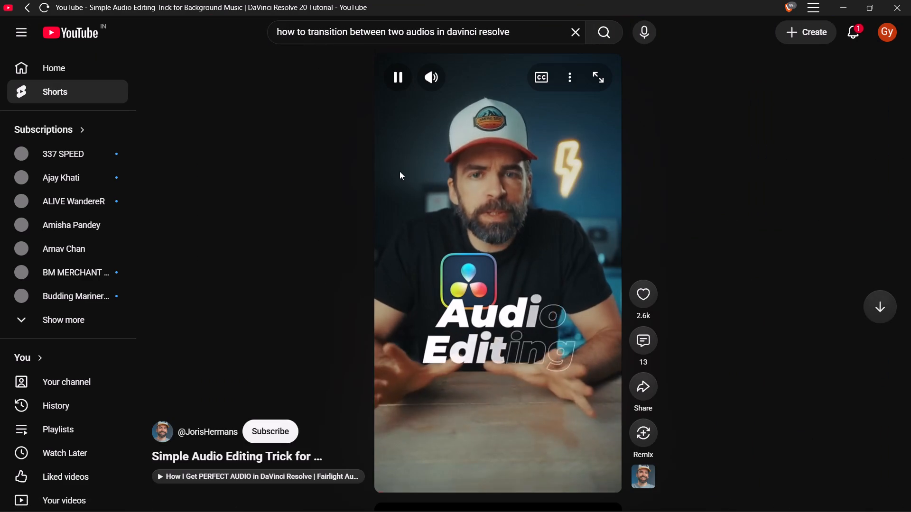
click(29, 15)
Look through the remaining search results for tutorials on blending or transitioning between audio clips.
scroll(361, 317, down, 9)
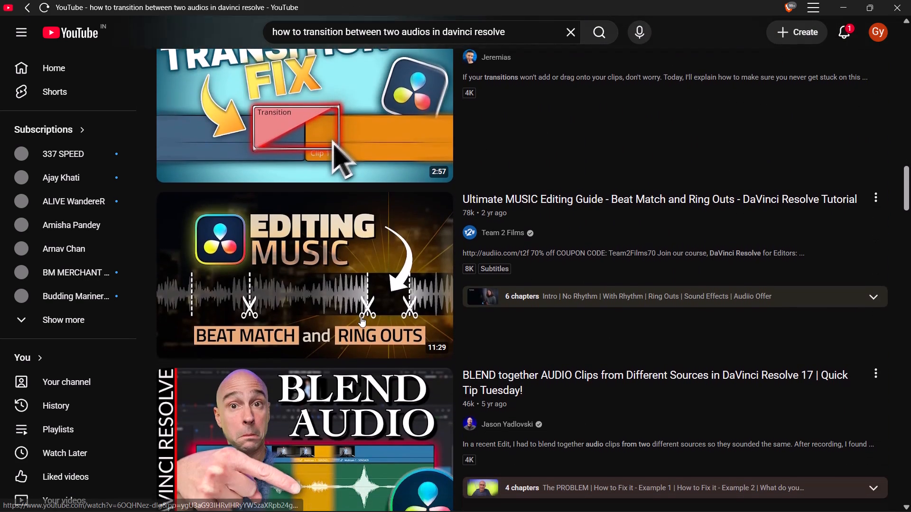
scroll(361, 317, down, 6)
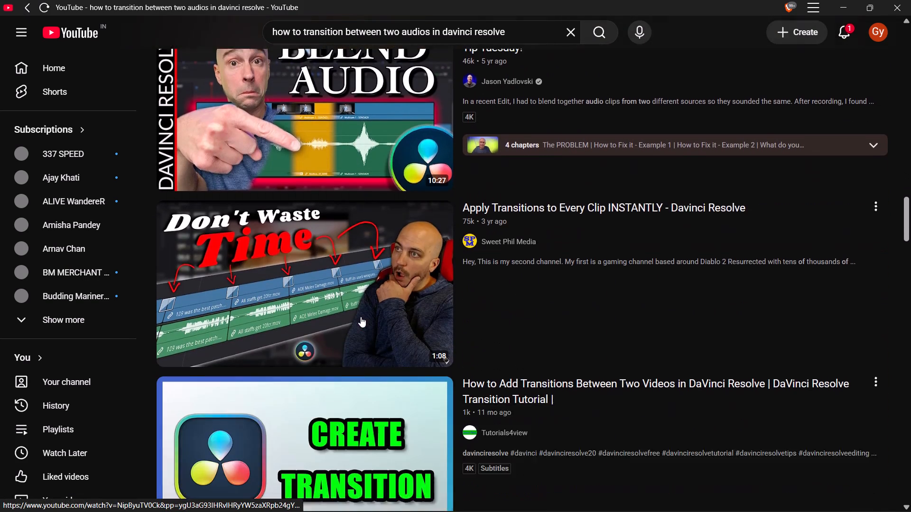
scroll(361, 317, down, 6)
scroll(361, 317, up, 15)
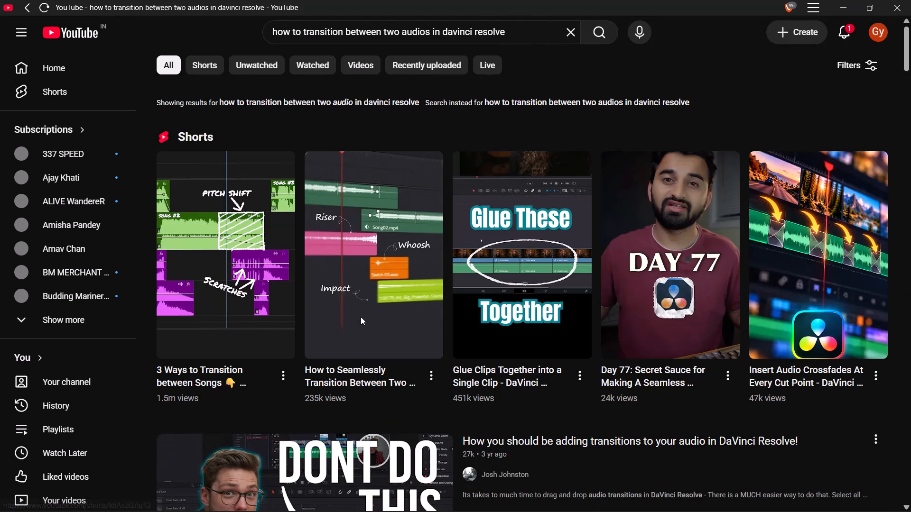
Reopen the Short "3 Ways to Transition between Songs" and pause it after the opening part.
click(226, 253)
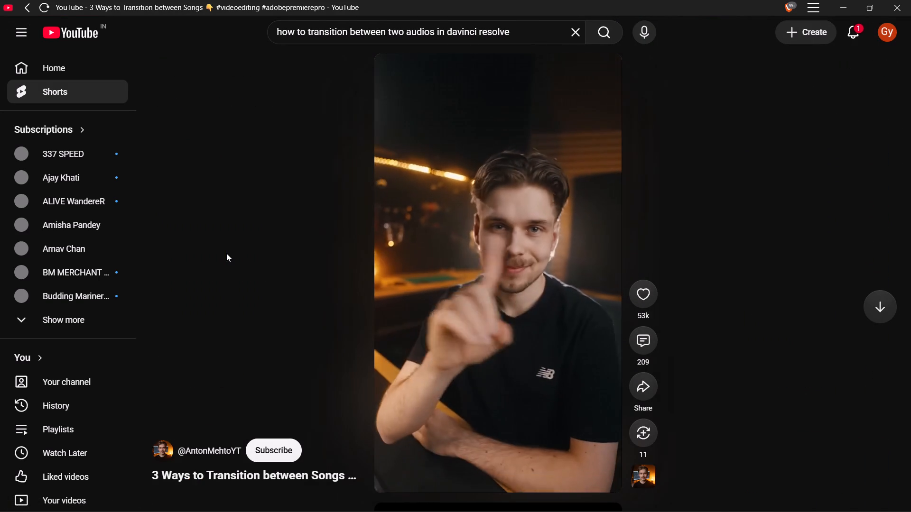
click(411, 270)
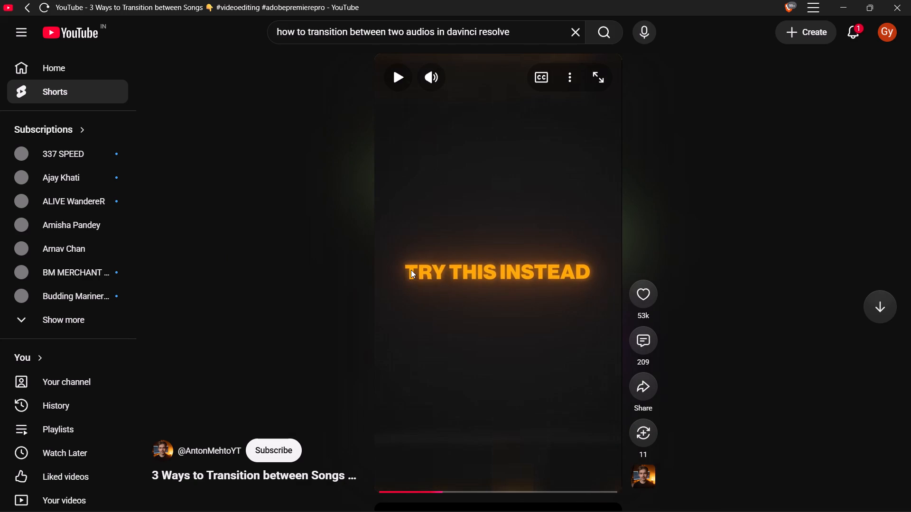
Switch to DaVinci Resolve and apply Cross Fade -3 dB at the cut between the two Drake clips on Audio 2.
click(477, 157)
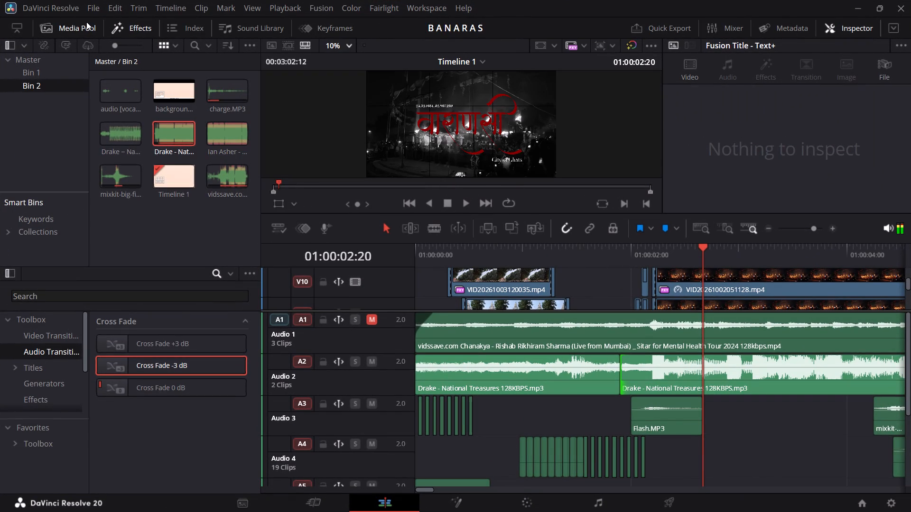
click(130, 28)
click(130, 28)
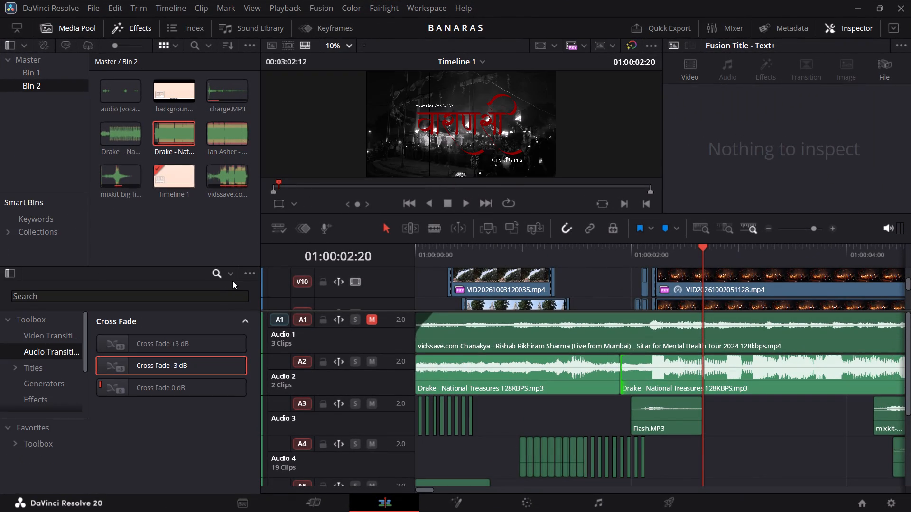
click(242, 320)
click(242, 320)
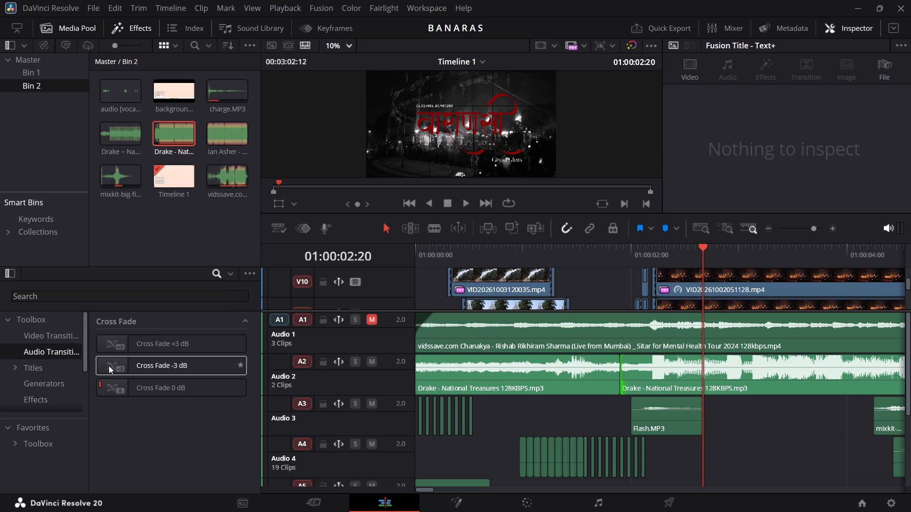
drag(109, 366, 624, 369)
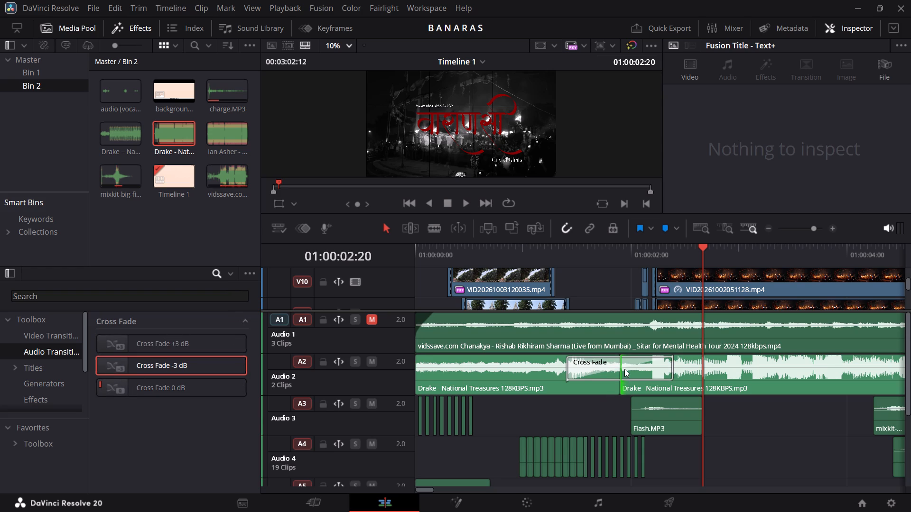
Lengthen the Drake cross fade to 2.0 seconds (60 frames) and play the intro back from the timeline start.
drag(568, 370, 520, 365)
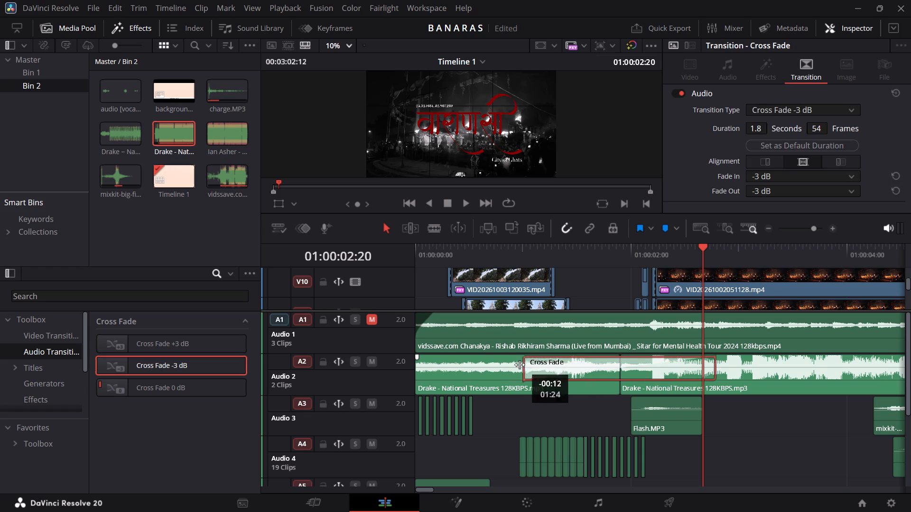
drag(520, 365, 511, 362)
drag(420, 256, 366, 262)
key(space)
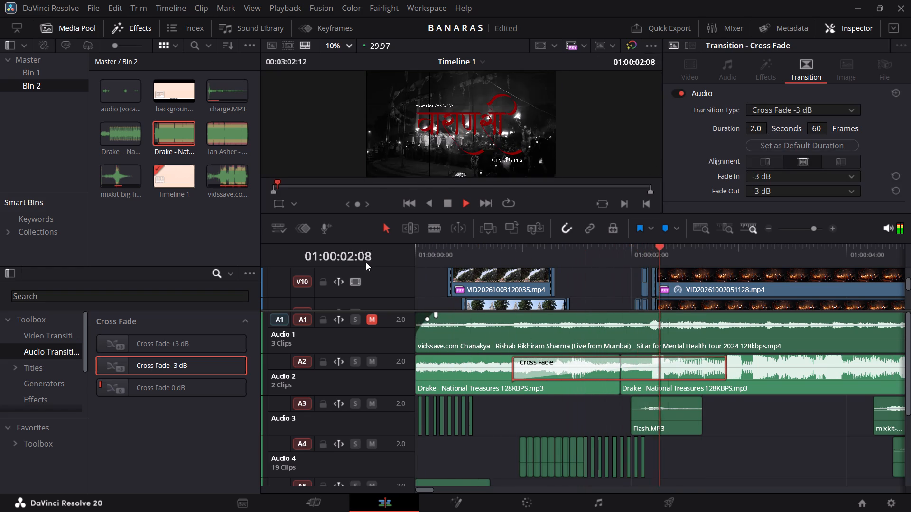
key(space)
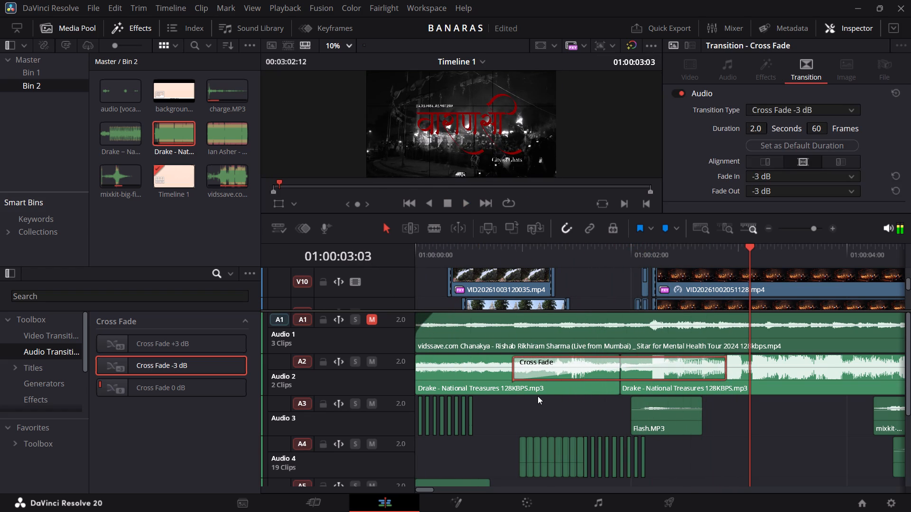
Shorten the Drake cross fade to 0.4 seconds (12 frames), play the intro through the title reveal, and deselect the transition.
drag(514, 364, 594, 368)
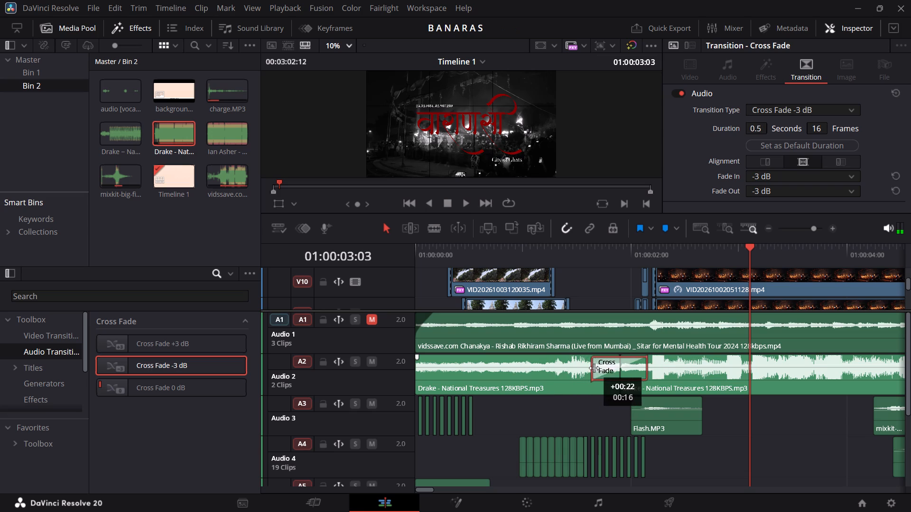
drag(594, 368, 604, 369)
click(435, 250)
key(space)
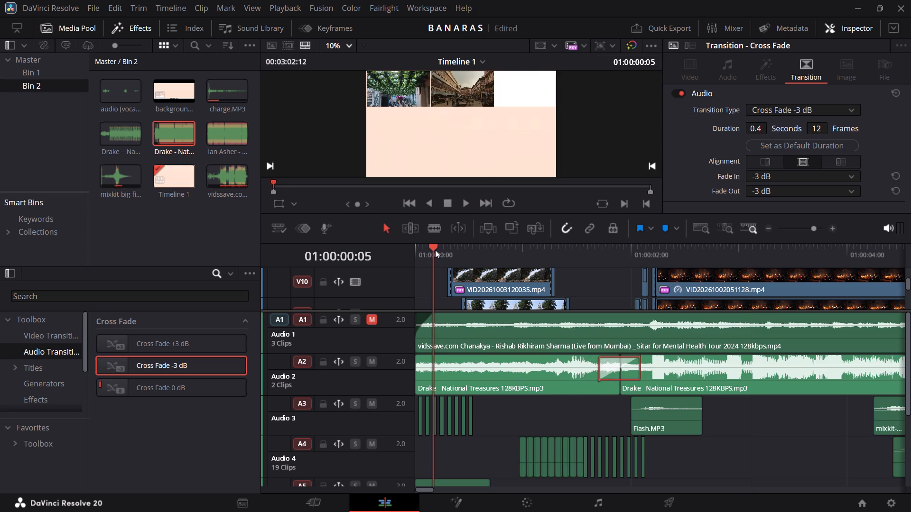
key(space)
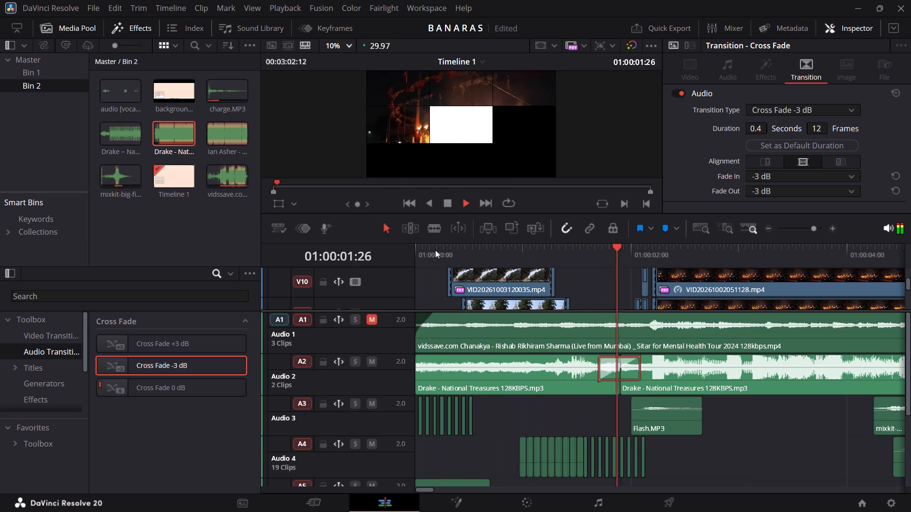
key(space)
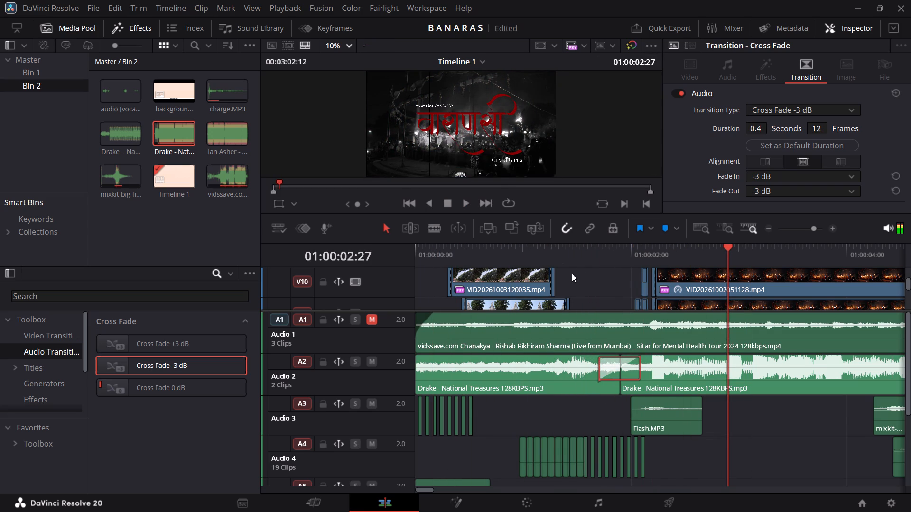
click(586, 273)
click(586, 273)
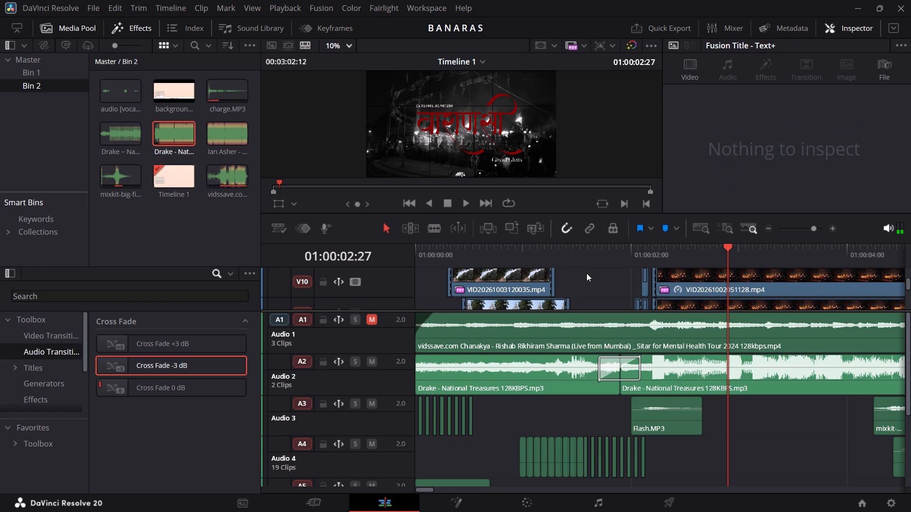
Replay the passage from the Drake cross fade into the title reveal several times to judge the transition.
click(583, 253)
key(space)
key(space)
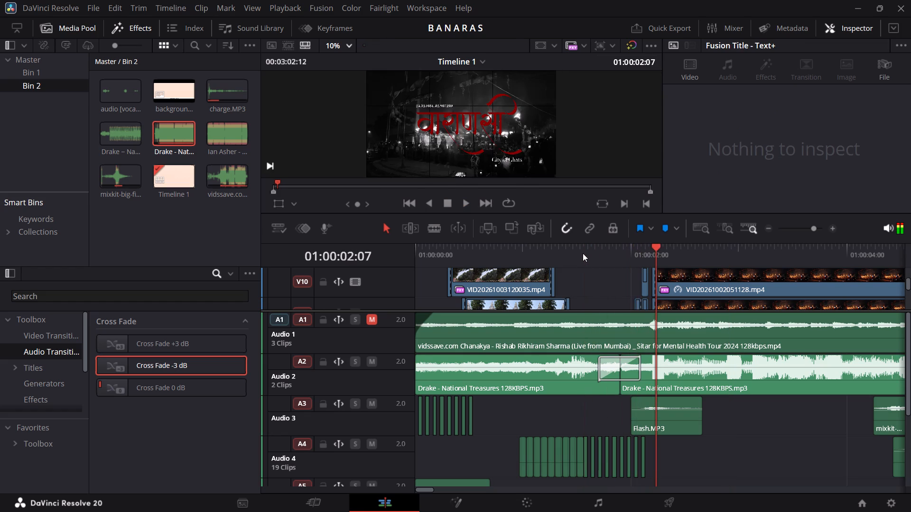
click(583, 253)
key(space)
key(space)
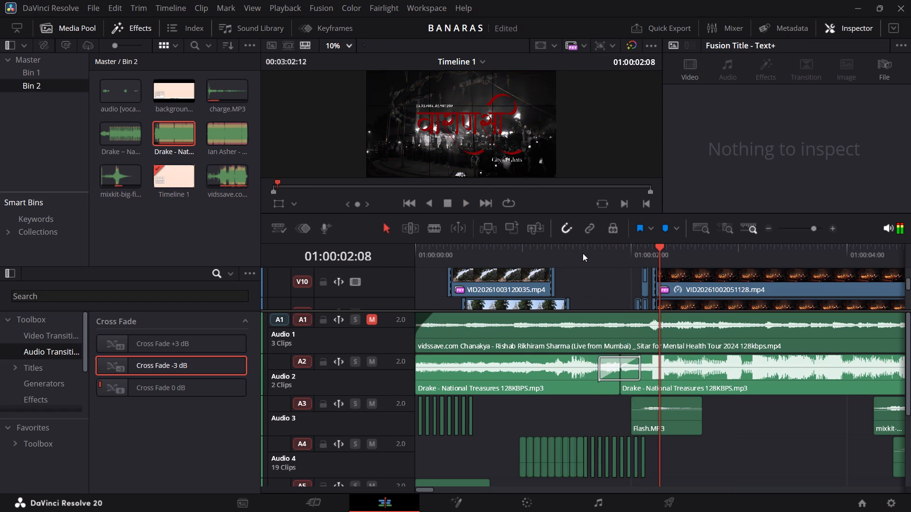
click(583, 253)
key(space)
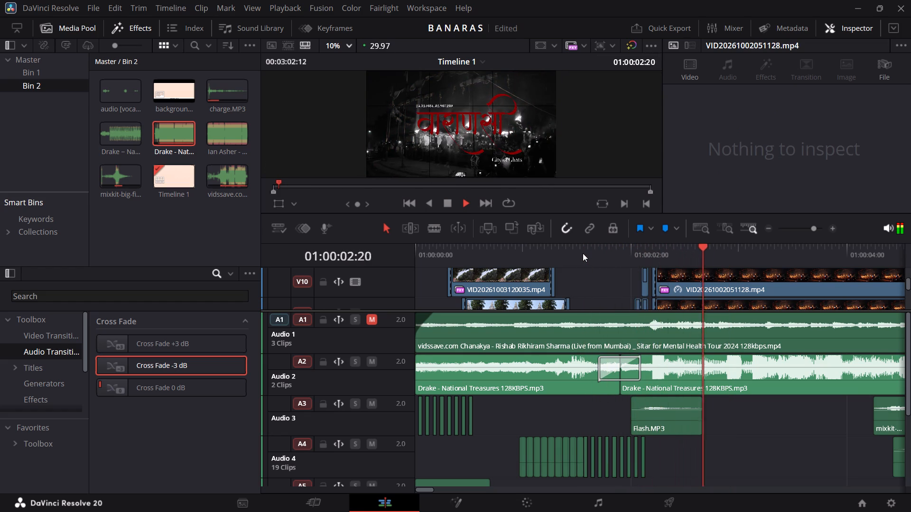
key(space)
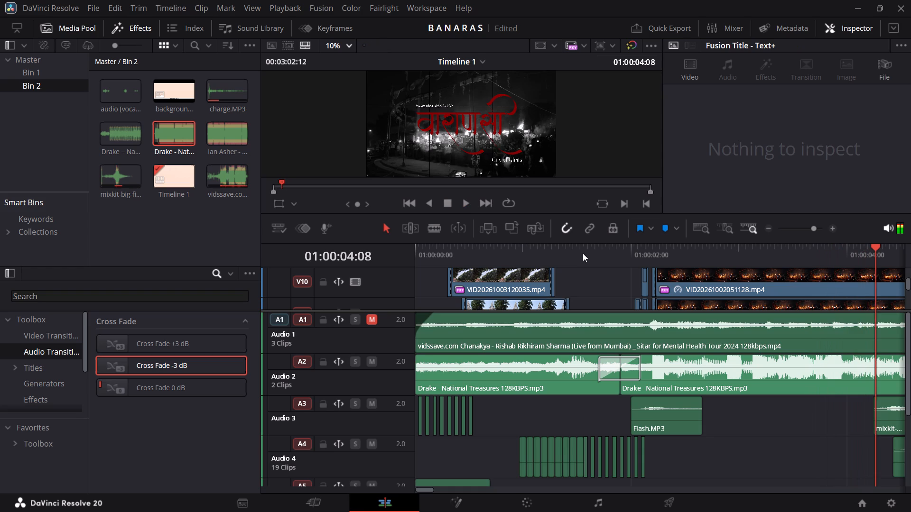
Hide the Effects library and the Media Pool to widen the timeline.
click(119, 23)
click(56, 23)
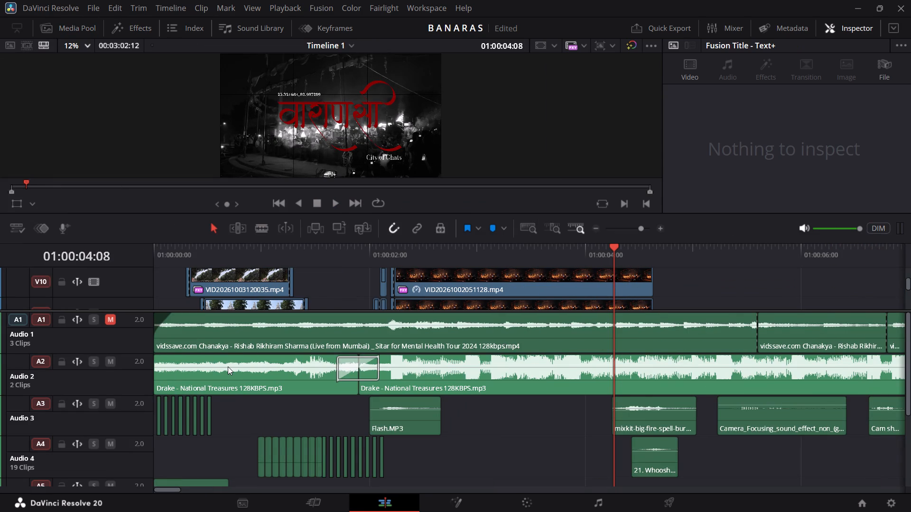
Play the intro from the timeline start through the title reveal with Audio 1 temporarily unmuted, and mute Audio 1 again.
scroll(228, 366, right, 3)
click(661, 228)
click(661, 228)
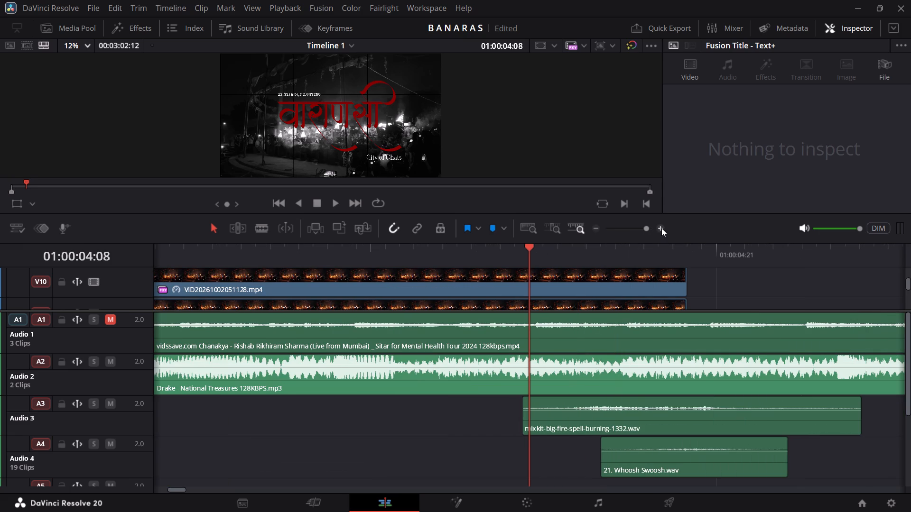
scroll(586, 262, right, 18)
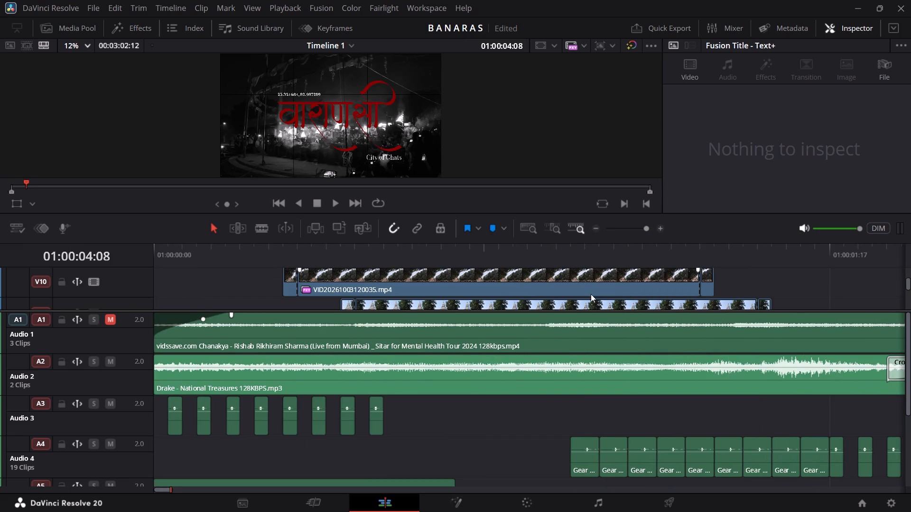
scroll(610, 302, left, 2)
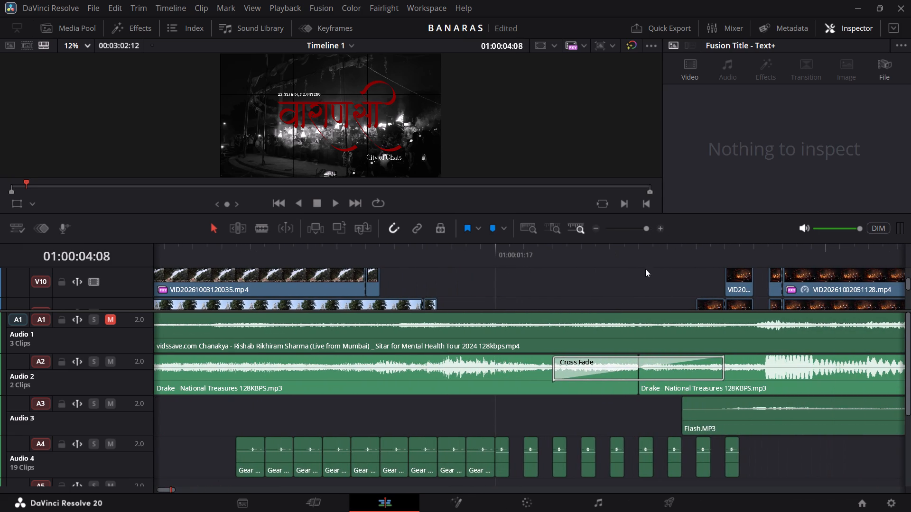
click(595, 229)
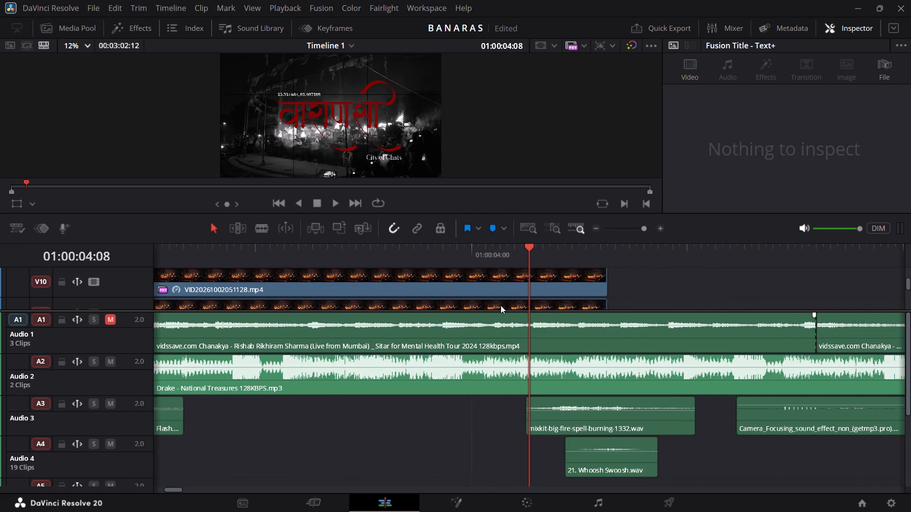
scroll(501, 305, right, 4)
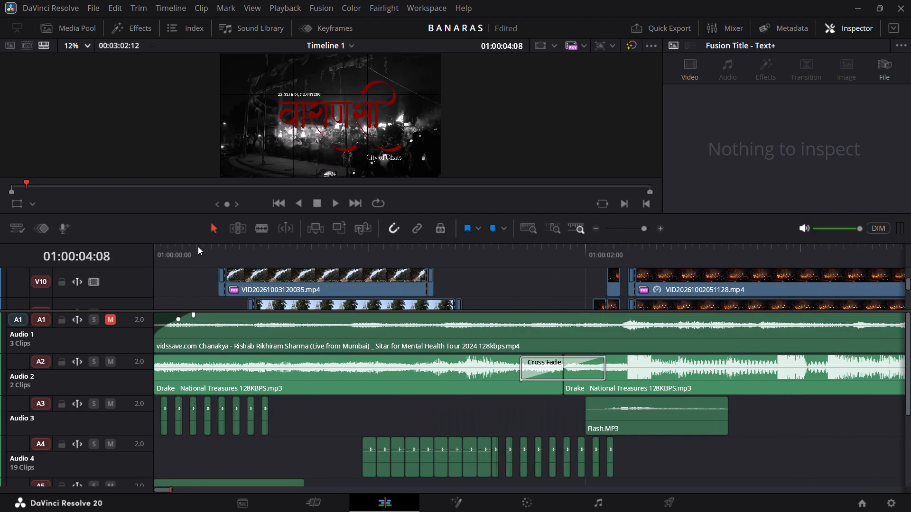
drag(168, 261, 48, 273)
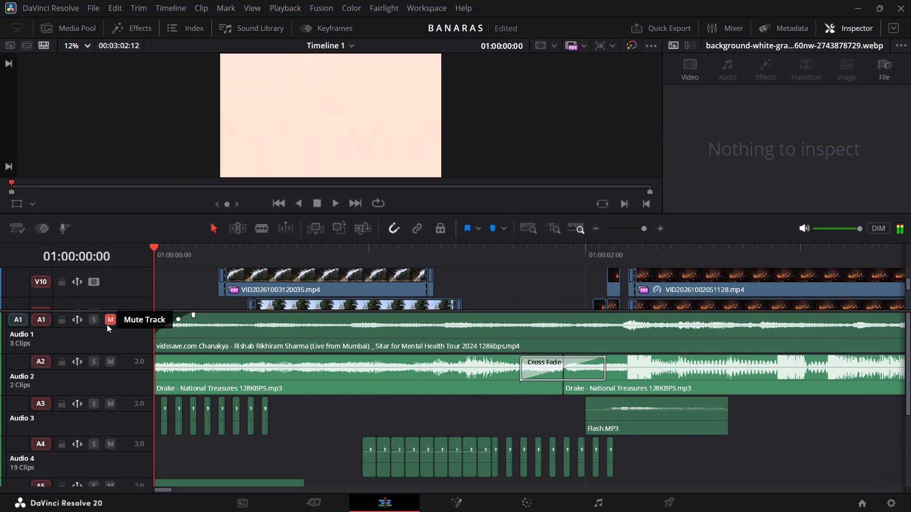
click(107, 324)
key(space)
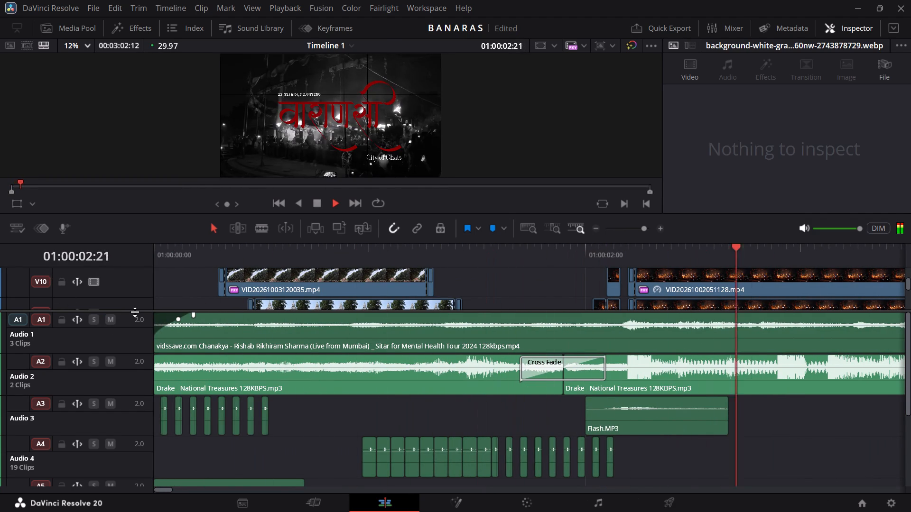
key(space)
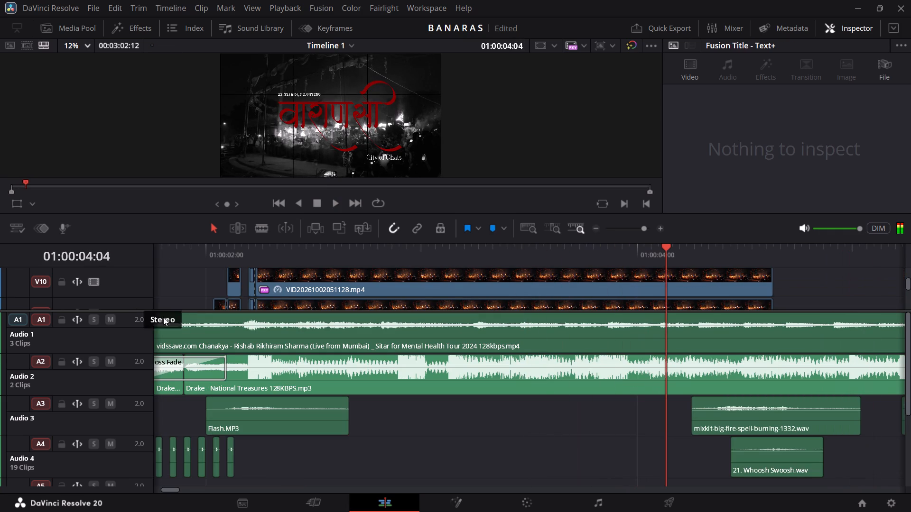
click(110, 320)
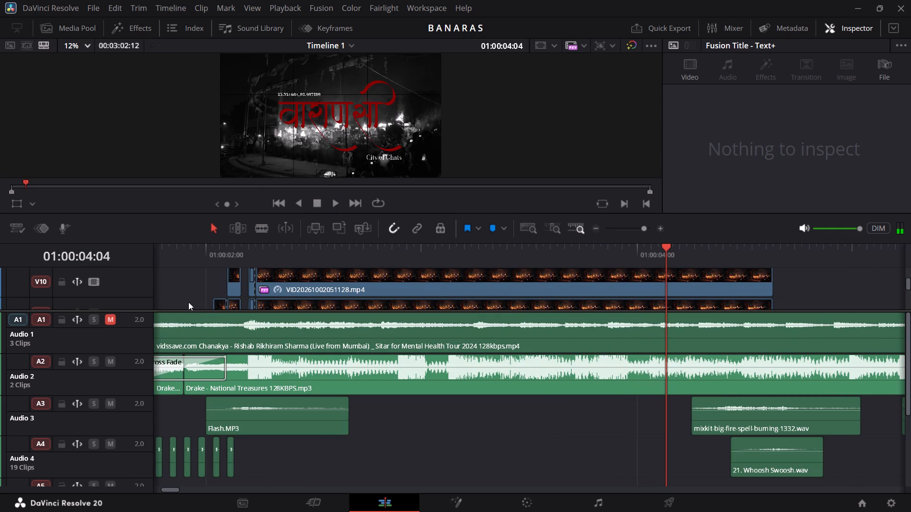
Play the timeline from the start with Audio 1 muted, listening past the title reveal to about 8 seconds.
scroll(188, 302, right, 6)
drag(158, 249, 93, 251)
key(space)
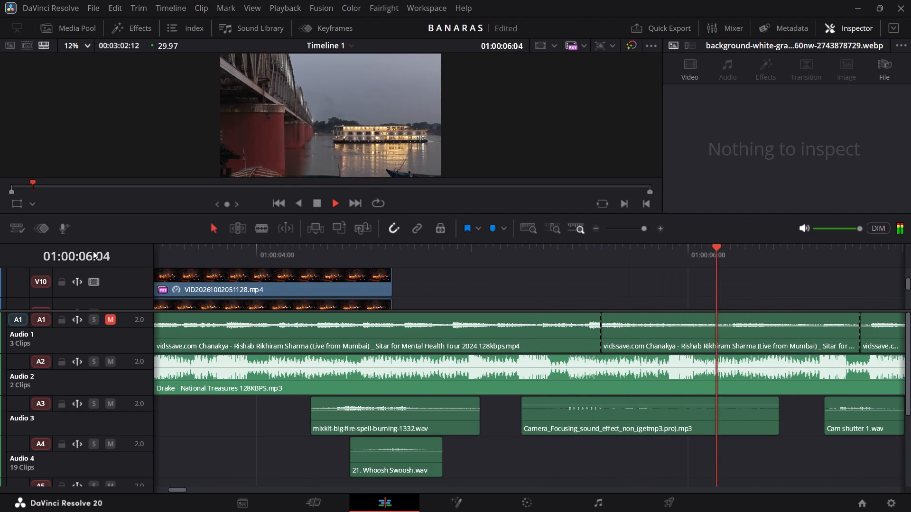
key(space)
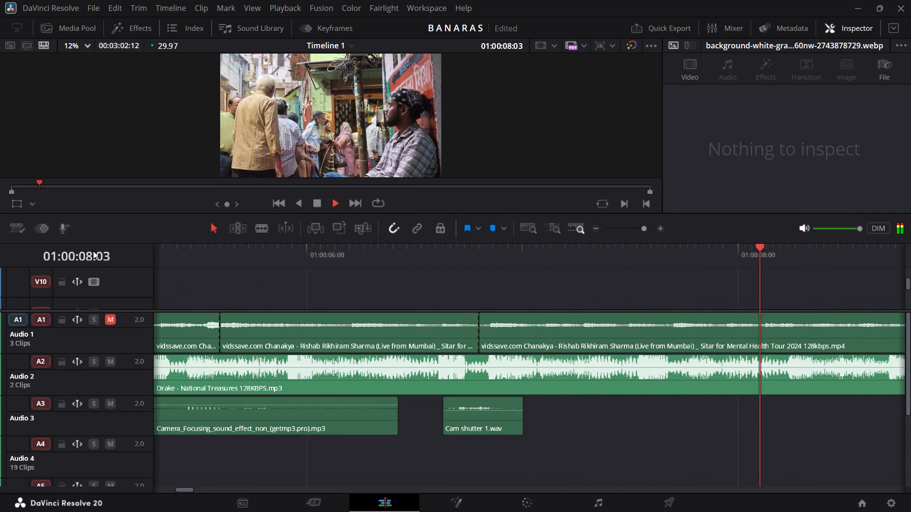
Select the first Drake clip on Audio 2 and change its end cross fade duration to 0.8 seconds (24 frames).
scroll(206, 322, right, 6)
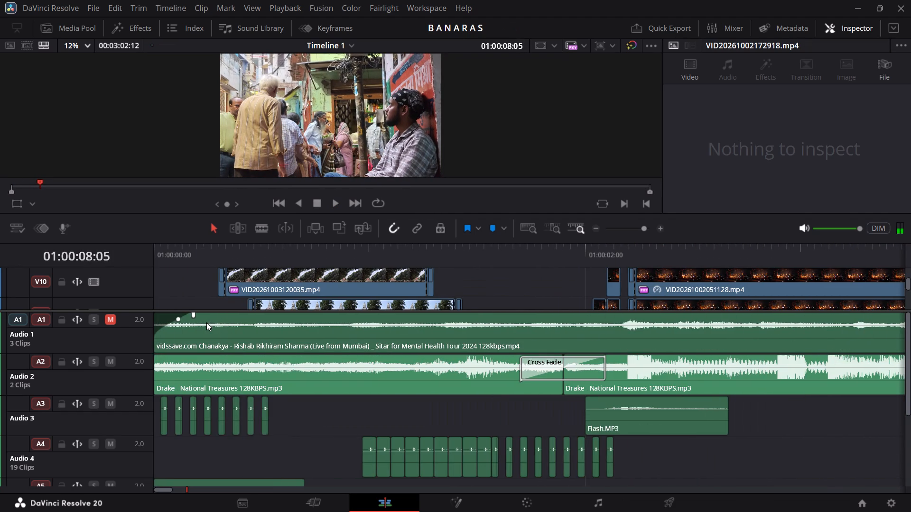
click(518, 391)
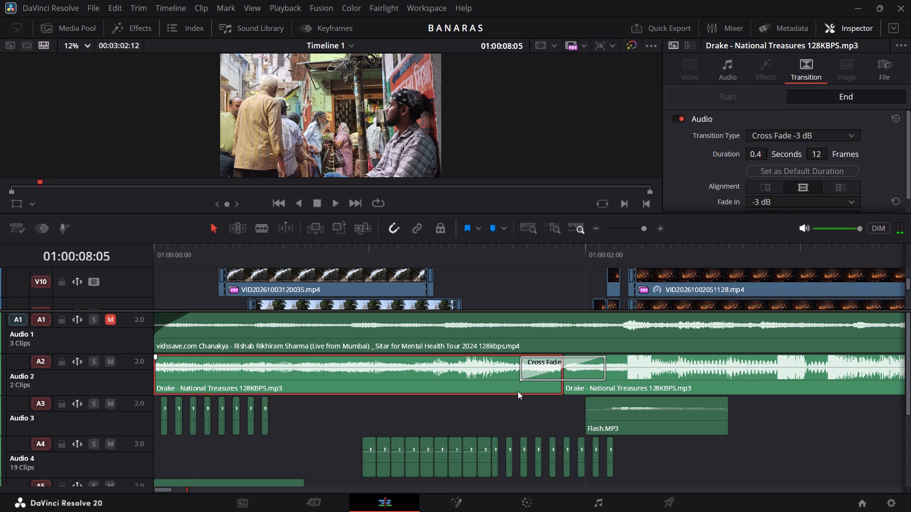
click(727, 67)
click(818, 80)
click(843, 133)
click(843, 133)
scroll(893, 166, down, 3)
scroll(687, 174, down, 3)
drag(689, 176, 688, 133)
double_click(679, 152)
scroll(679, 152, down, 1)
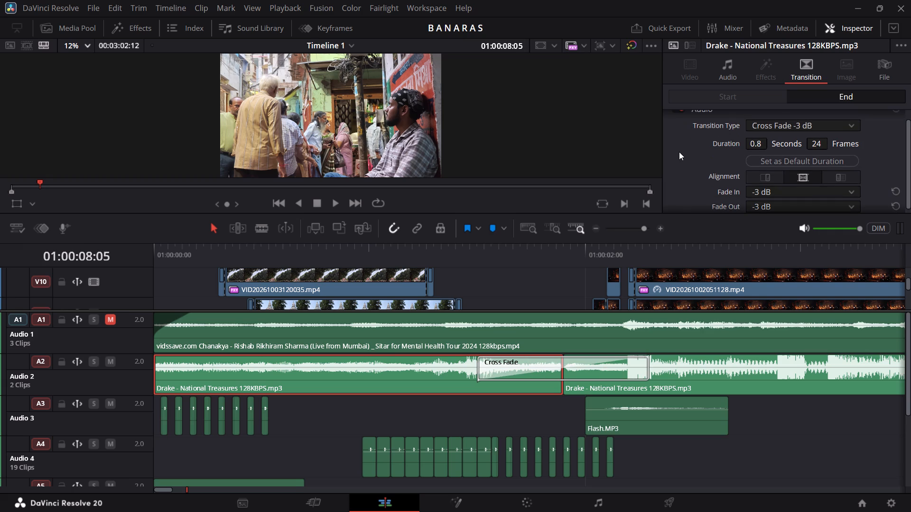
scroll(679, 152, down, 2)
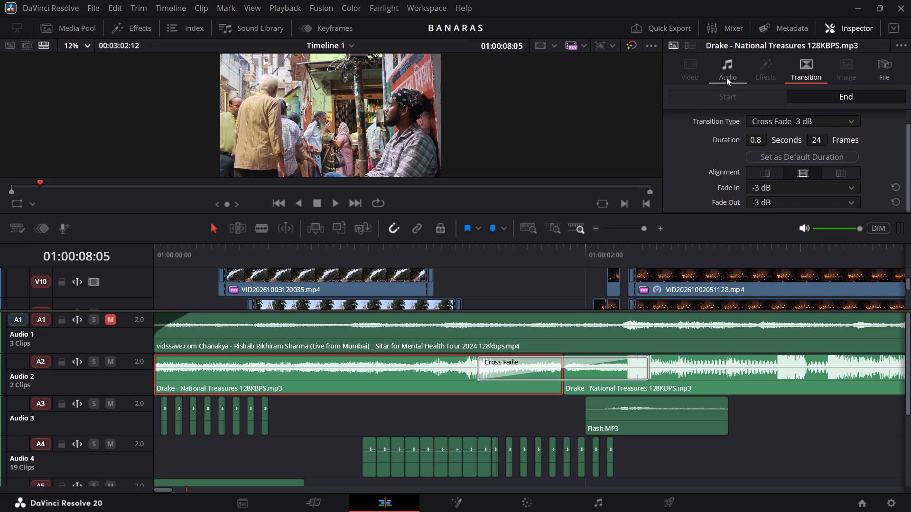
Lower the volume of the first Drake clip on Audio 2.
click(726, 76)
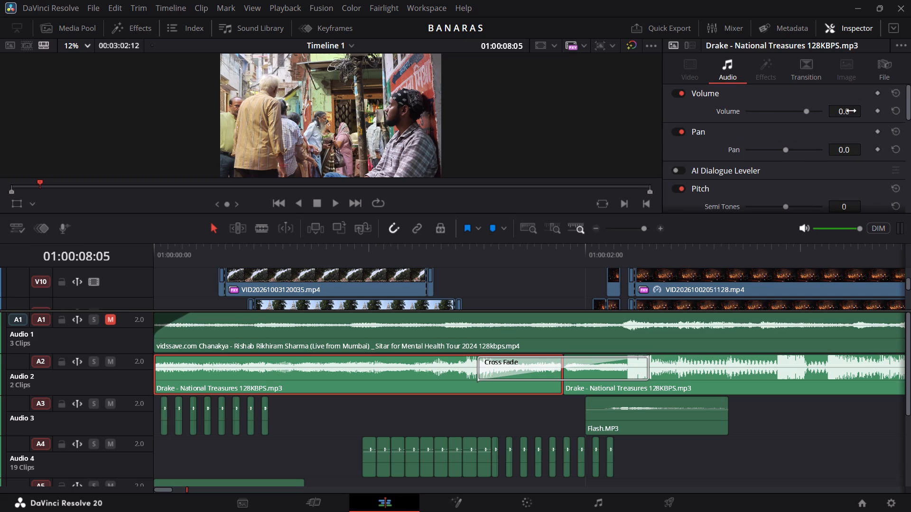
drag(851, 111, 846, 111)
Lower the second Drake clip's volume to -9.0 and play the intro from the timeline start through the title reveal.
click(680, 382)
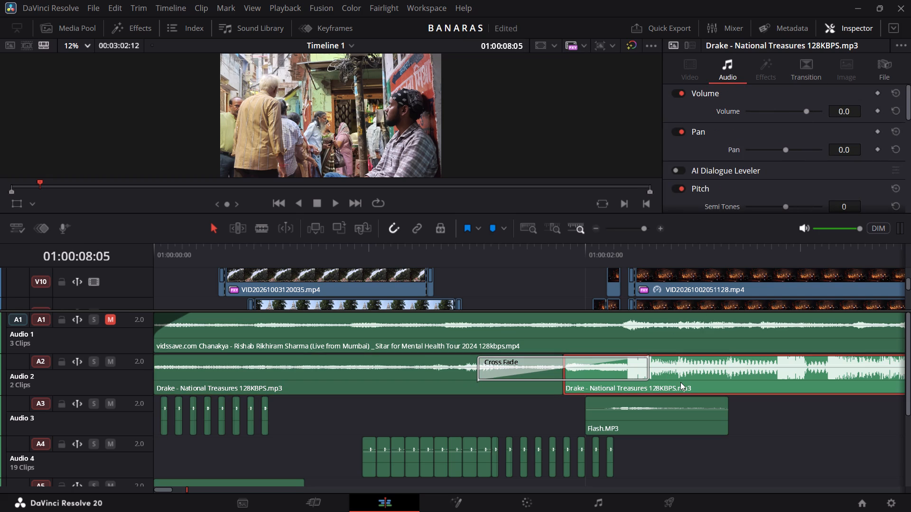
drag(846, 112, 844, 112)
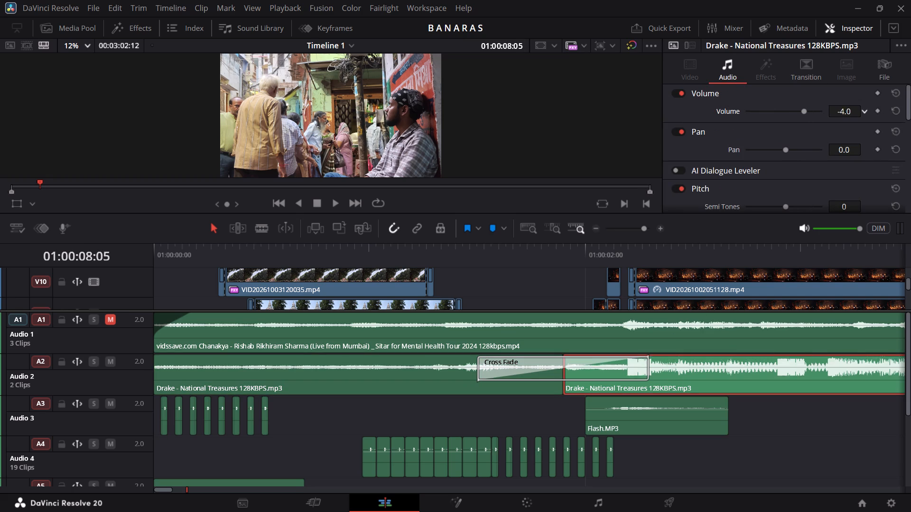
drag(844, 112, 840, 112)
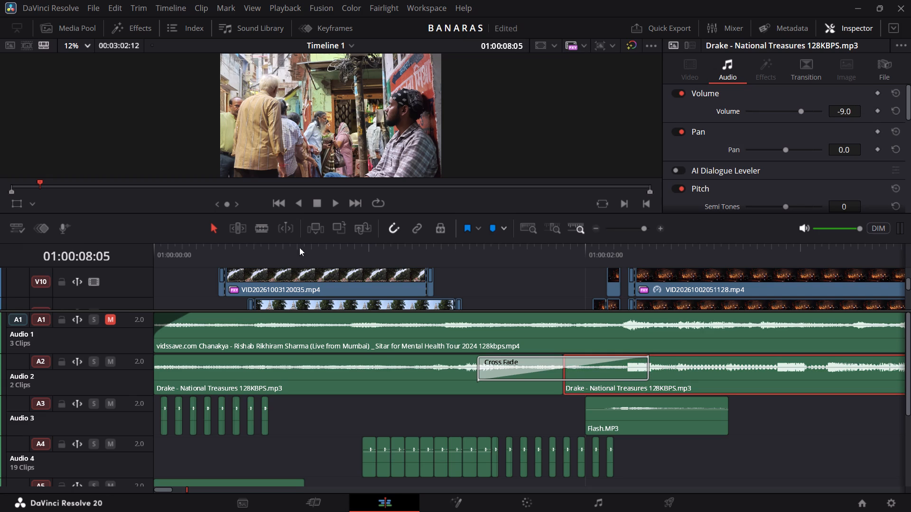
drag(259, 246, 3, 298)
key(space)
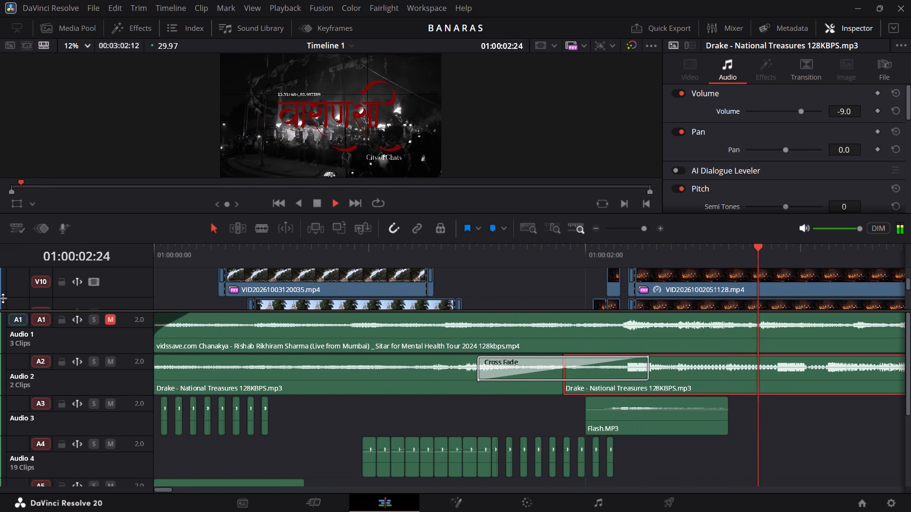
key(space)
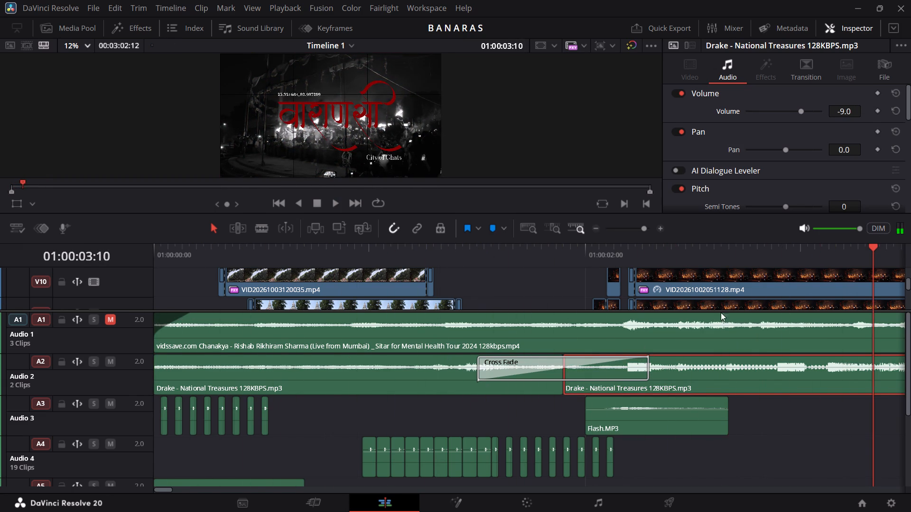
Set the second Drake clip's volume to -6.0 and replay from just before the cut through the title reveal.
click(842, 115)
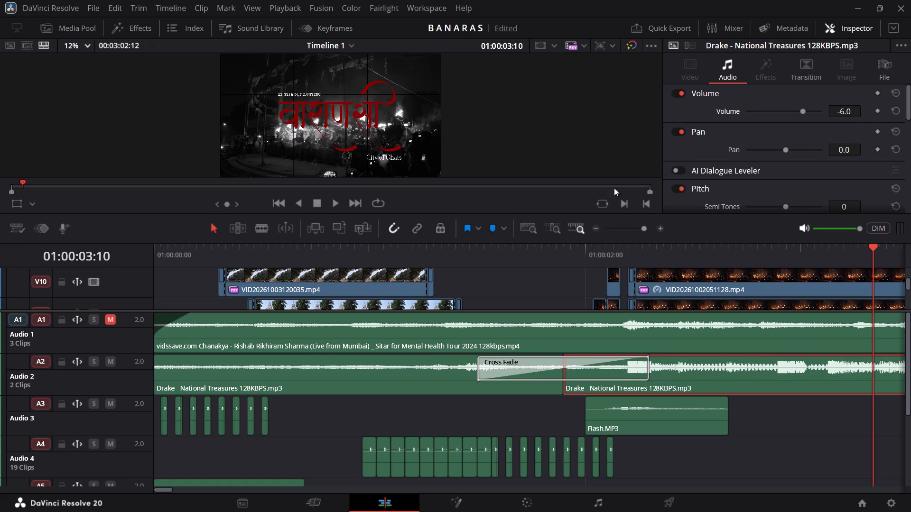
click(497, 250)
key(space)
key(space)
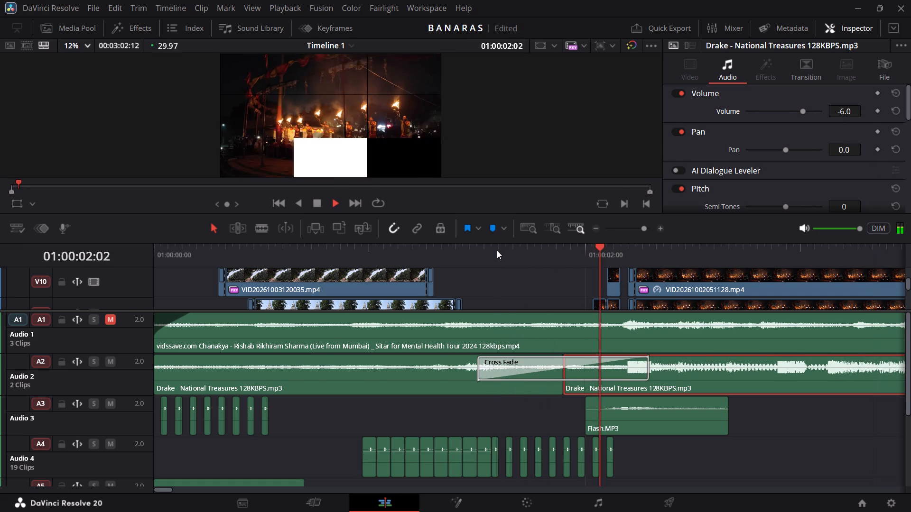
key(space)
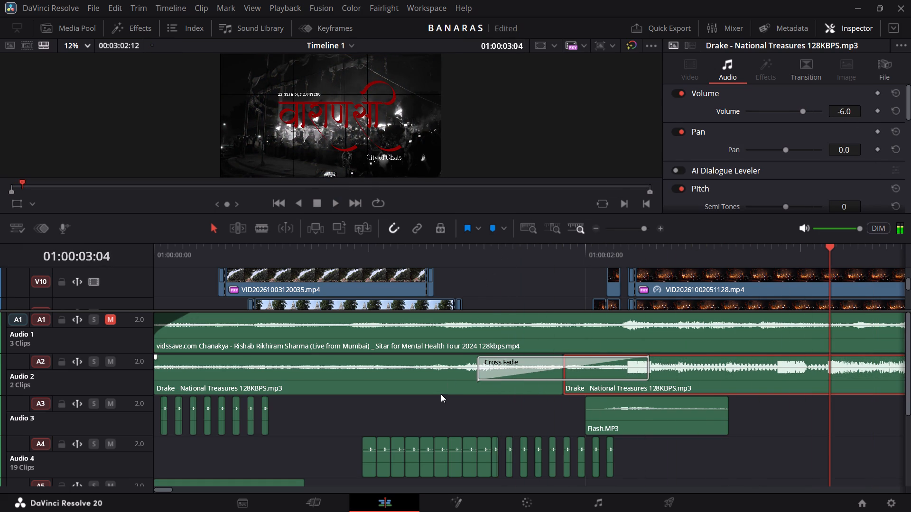
Set the first Drake clip's volume on Audio 2 to -6.0 and play from the timeline start into the street shot.
click(440, 396)
click(474, 386)
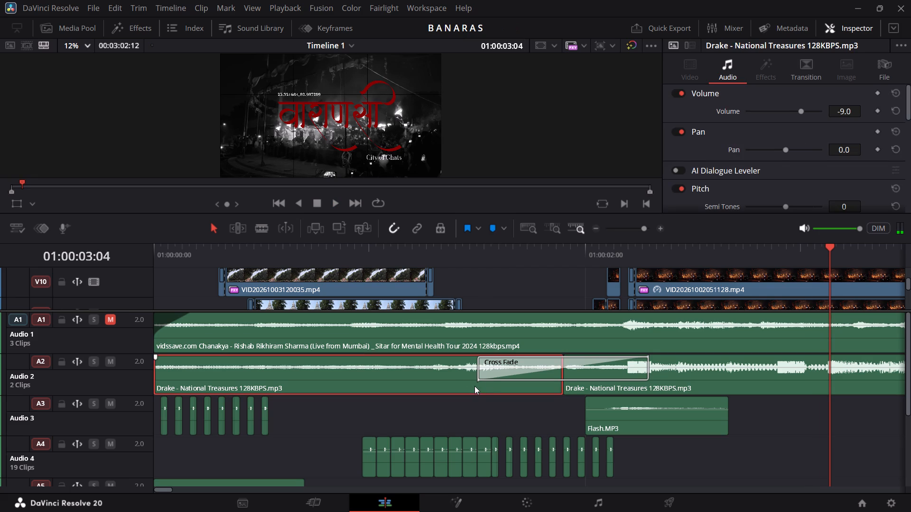
click(839, 108)
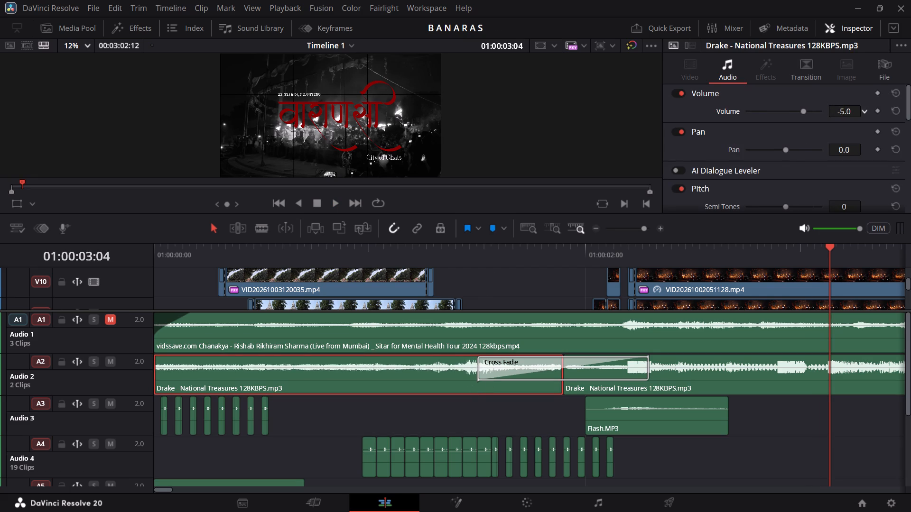
drag(406, 244, 207, 264)
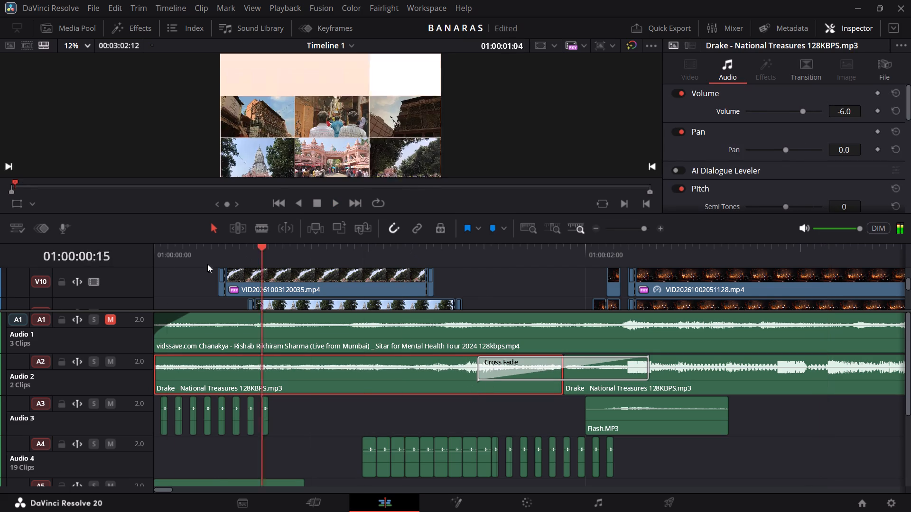
drag(207, 264, 109, 347)
key(space)
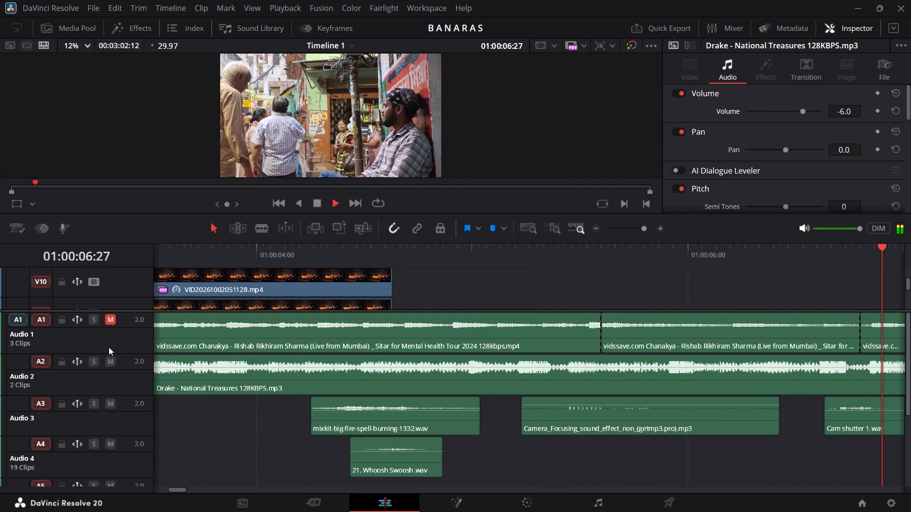
key(space)
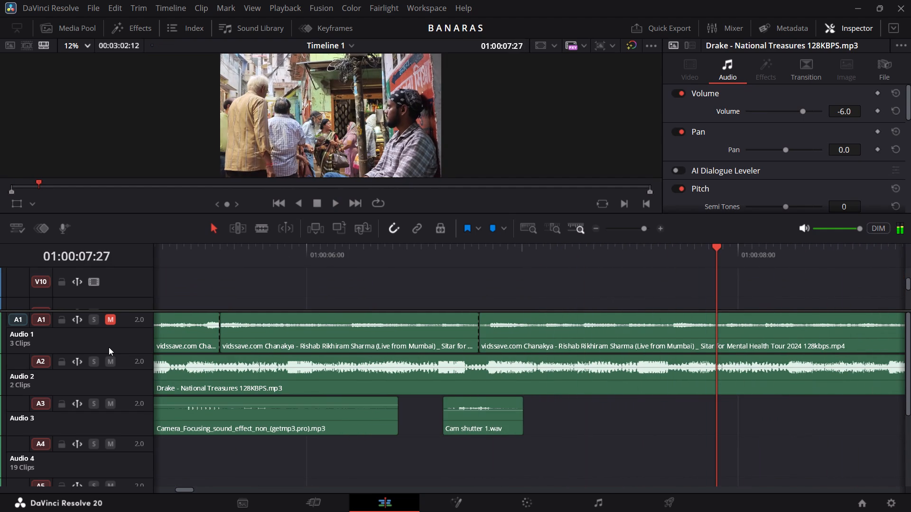
Replay the section after the title reveal, through the bridge and street shots, to check the visuals against the Drake beat.
scroll(189, 297, right, 4)
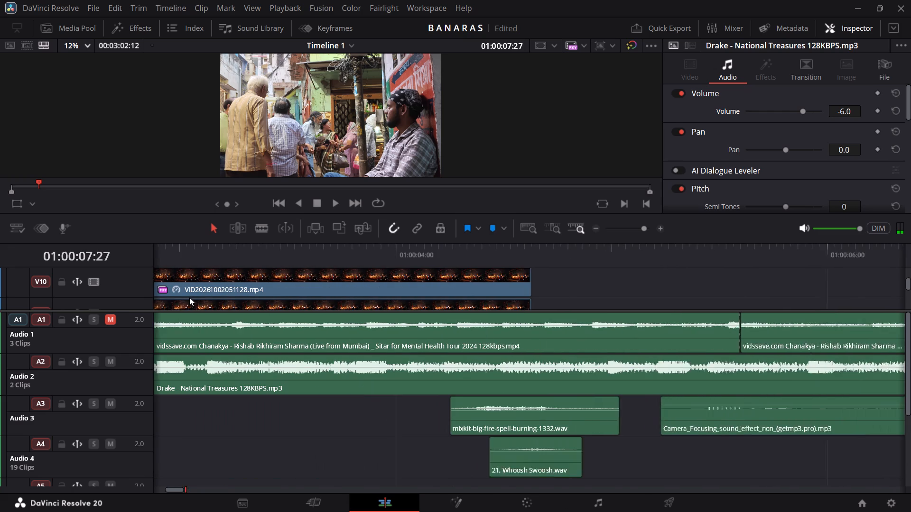
click(272, 251)
key(space)
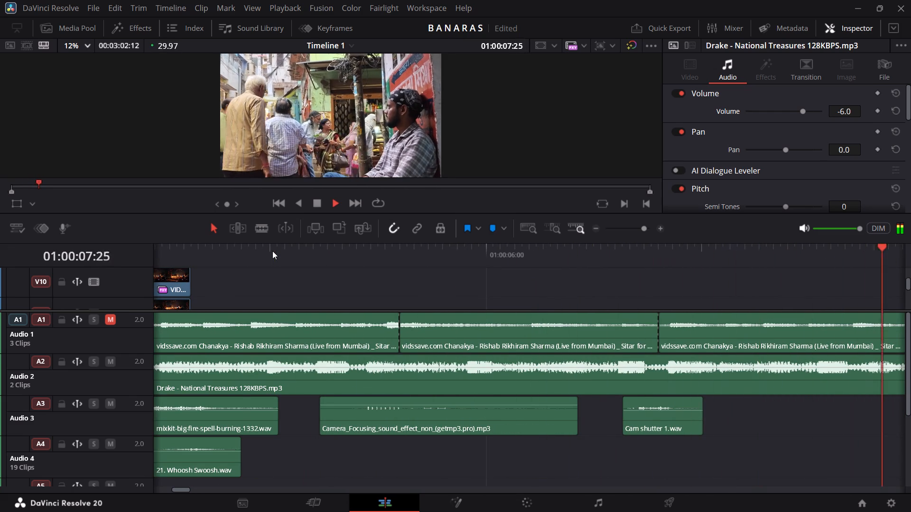
key(space)
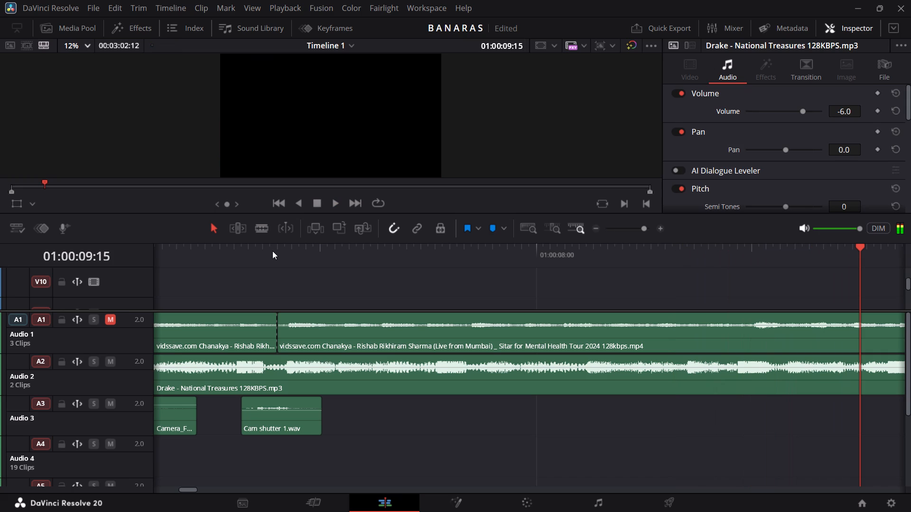
click(238, 250)
key(space)
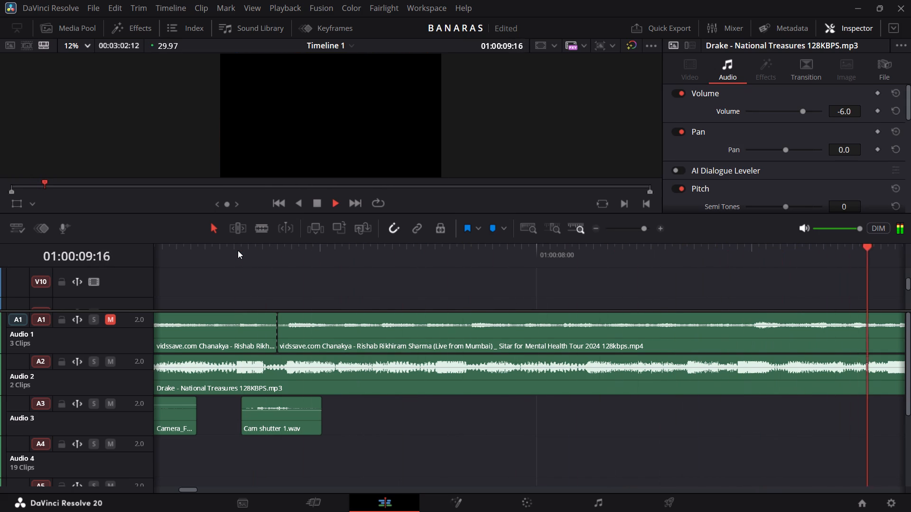
key(space)
scroll(238, 250, right, 1)
click(238, 250)
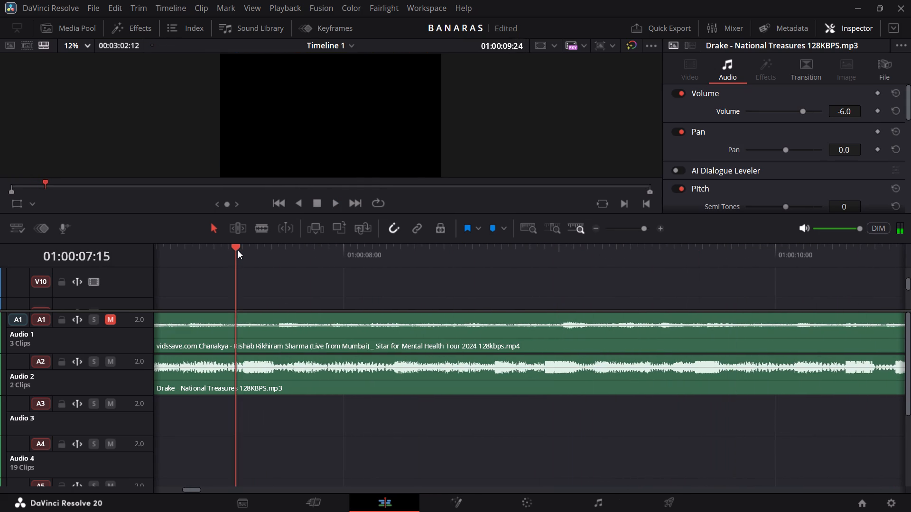
scroll(238, 250, right, 2)
click(238, 250)
key(space)
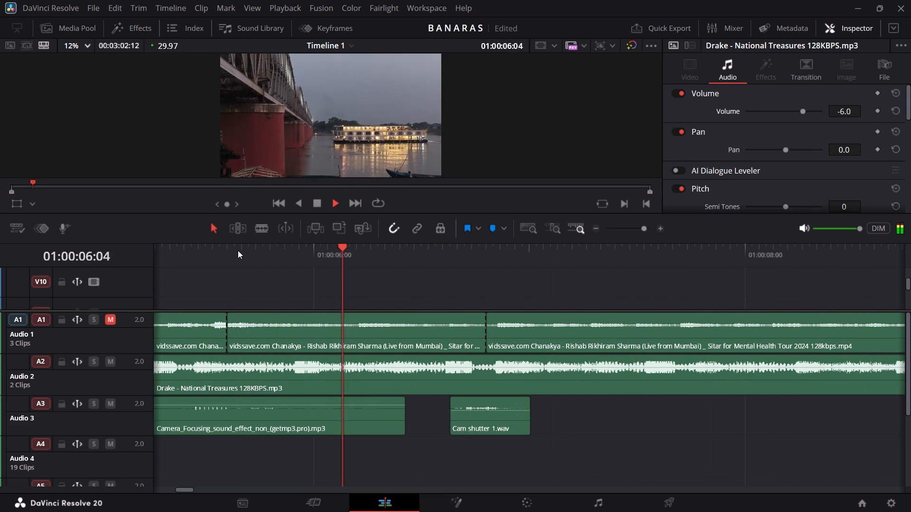
key(space)
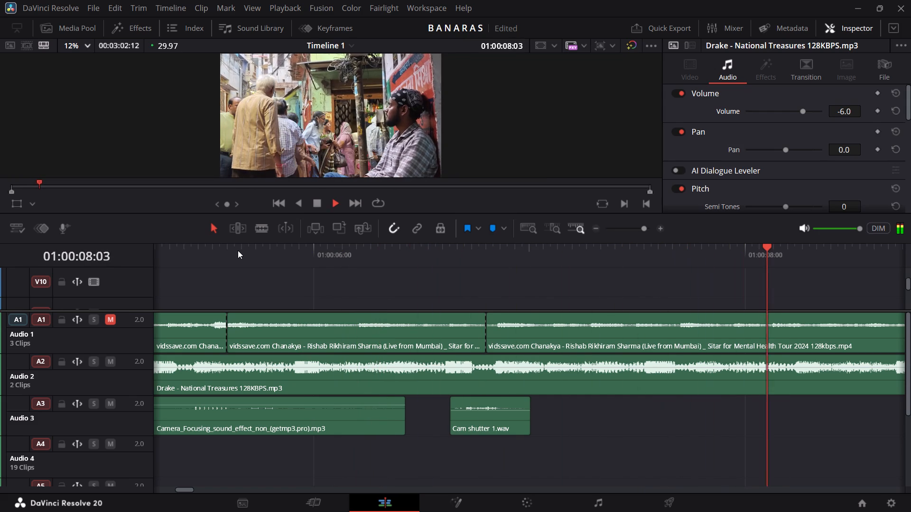
Play in short bursts from about 01:00:06:15 through the street shot to locate the beat for its cut.
scroll(400, 297, up, 1)
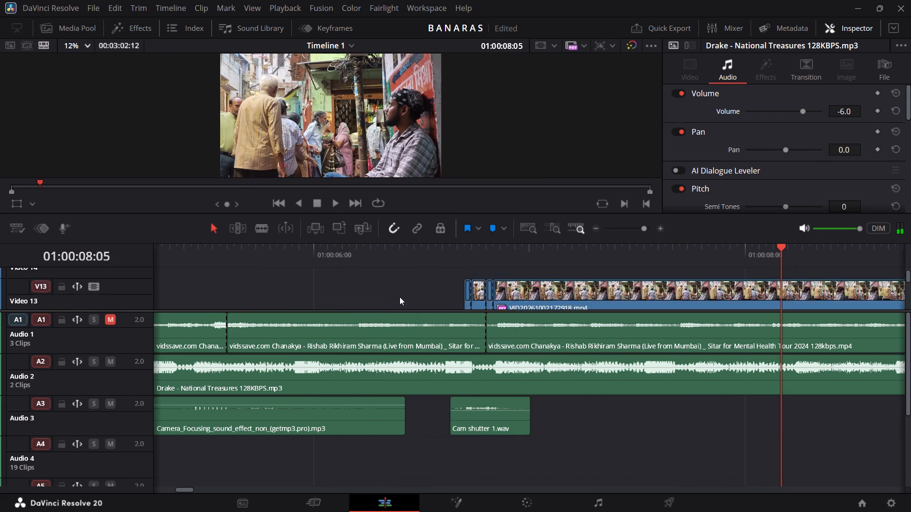
scroll(400, 297, up, 1)
scroll(400, 297, down, 1)
click(420, 250)
key(space)
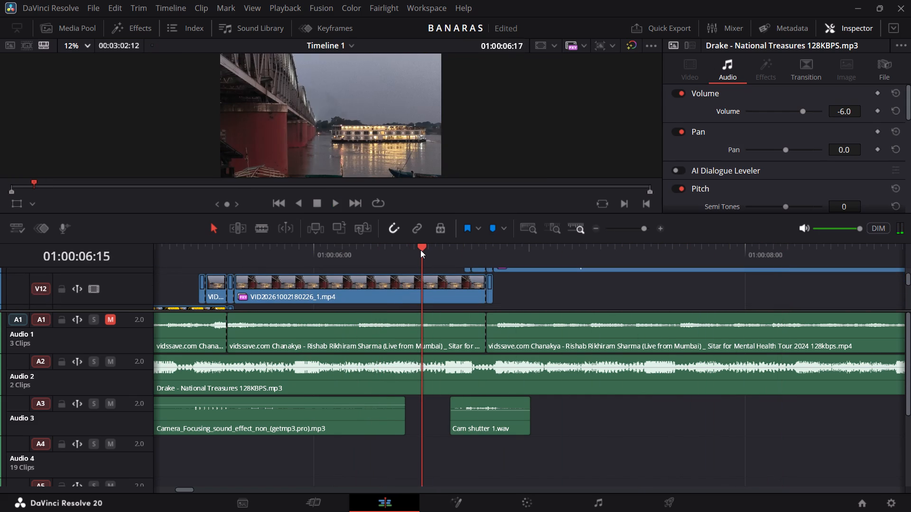
key(space)
key(space)
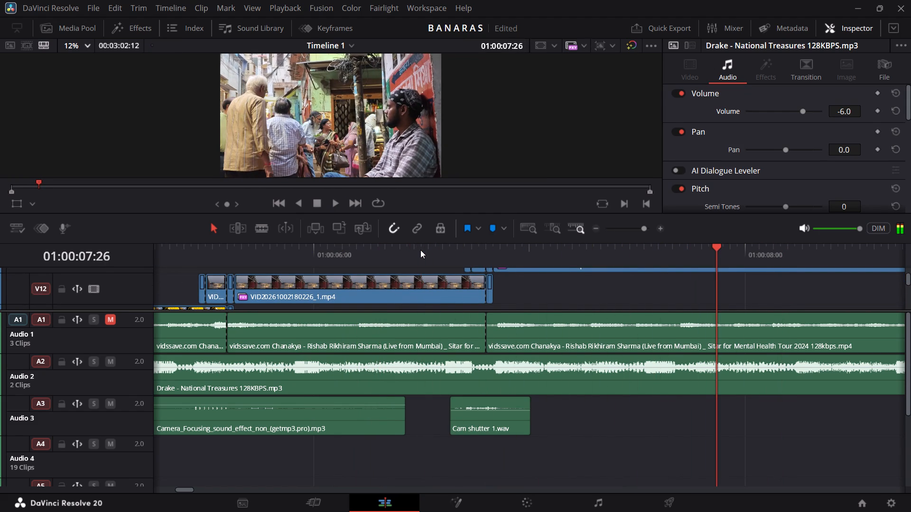
key(space)
key(space)
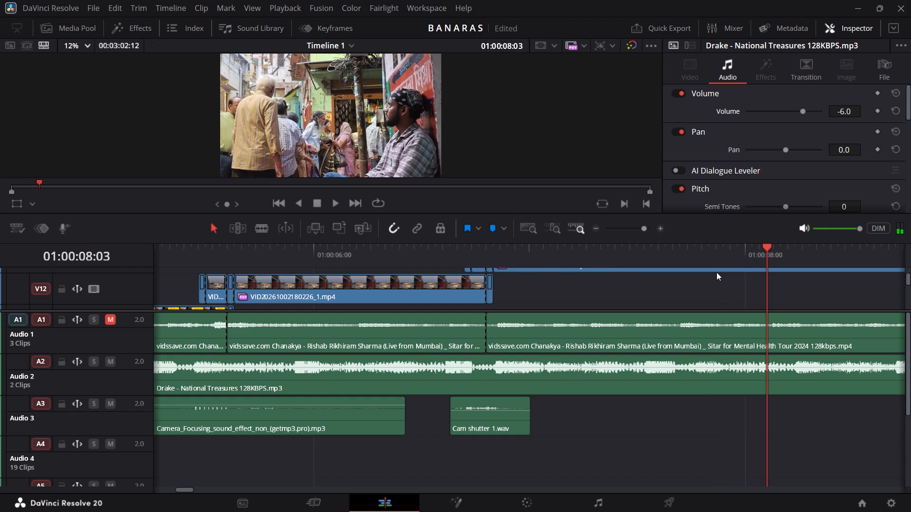
Split the street clip VID20261002172918.mp4 on Video 13 at 01:00:08:00 and delete the part after the cut.
click(745, 253)
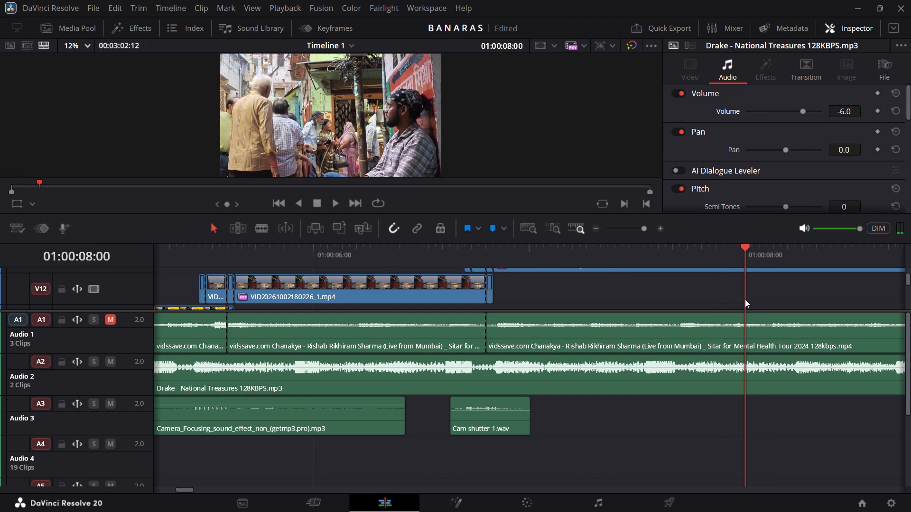
scroll(745, 299, up, 1)
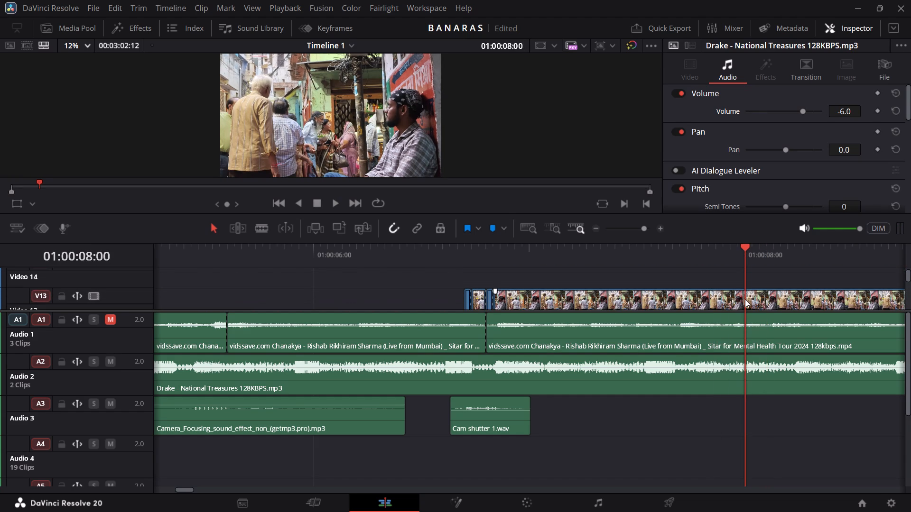
click(753, 300)
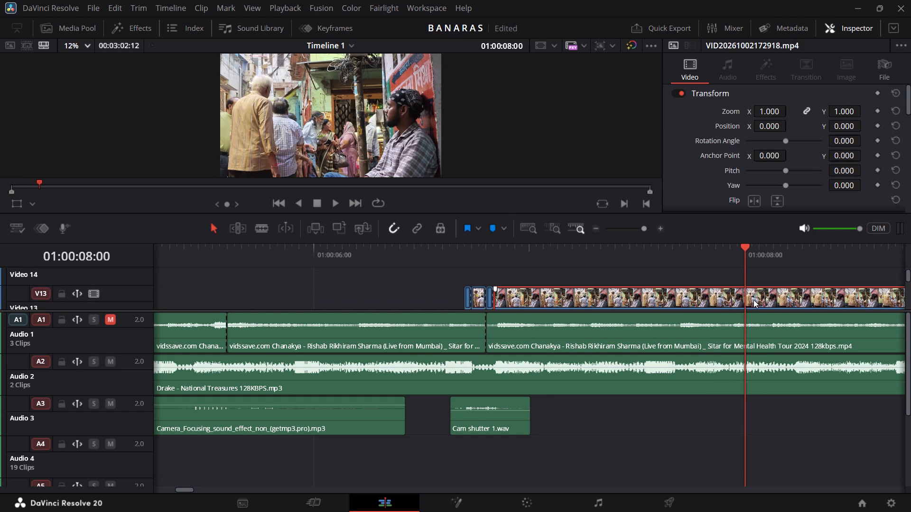
key(ctrl+b)
click(780, 304)
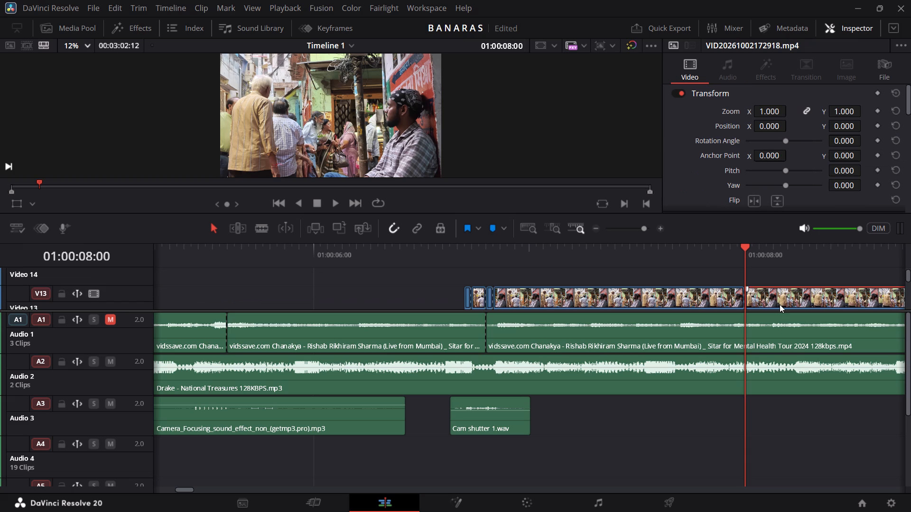
key(BackSpace)
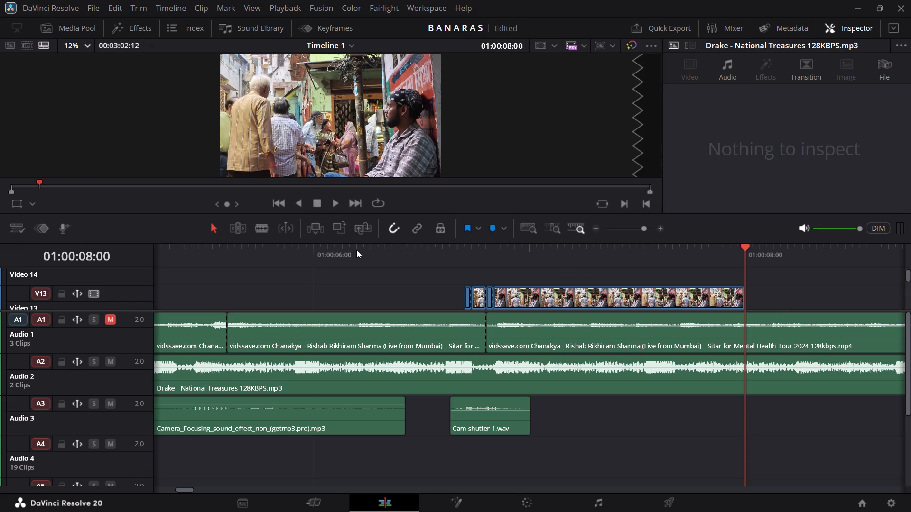
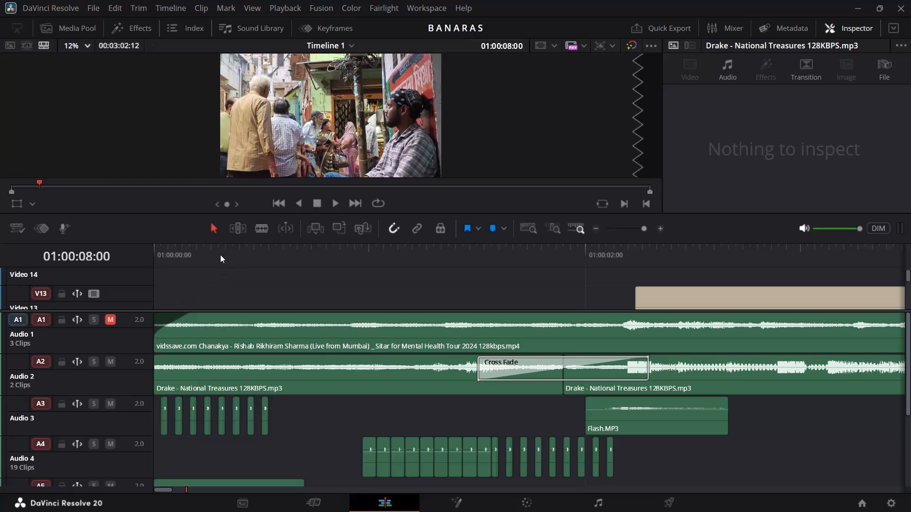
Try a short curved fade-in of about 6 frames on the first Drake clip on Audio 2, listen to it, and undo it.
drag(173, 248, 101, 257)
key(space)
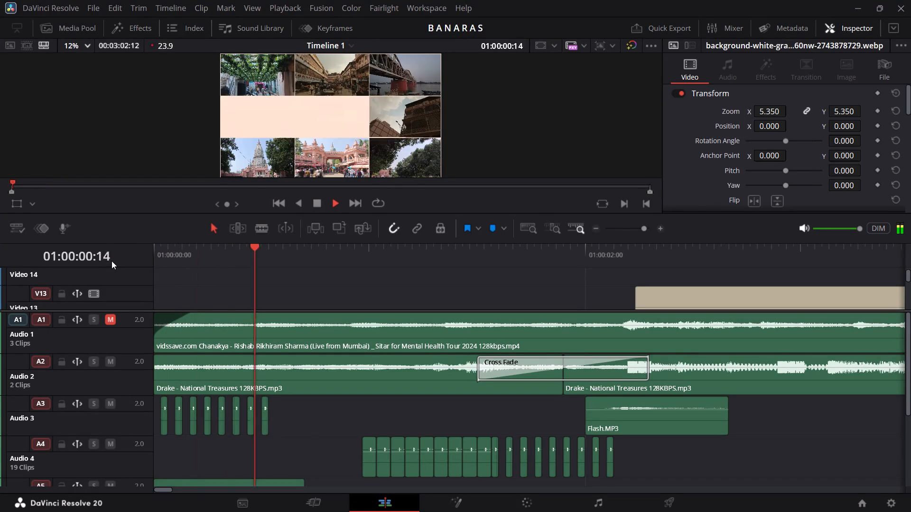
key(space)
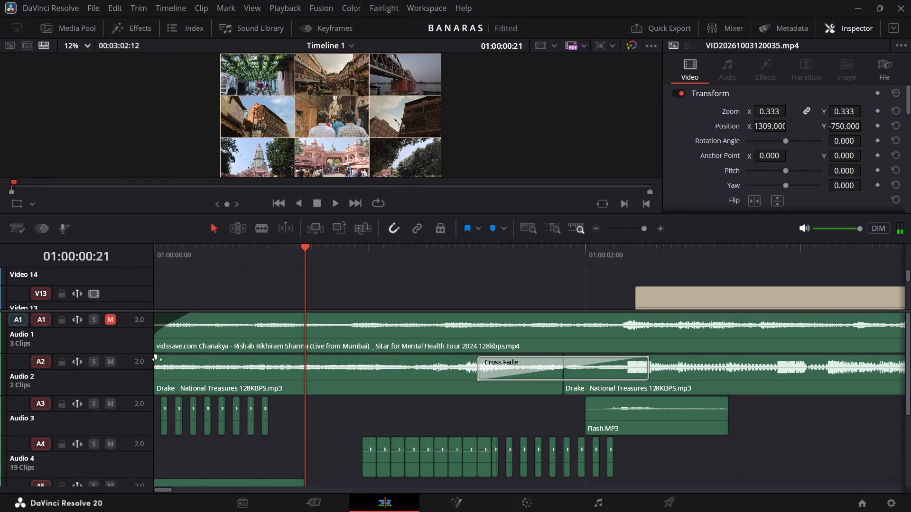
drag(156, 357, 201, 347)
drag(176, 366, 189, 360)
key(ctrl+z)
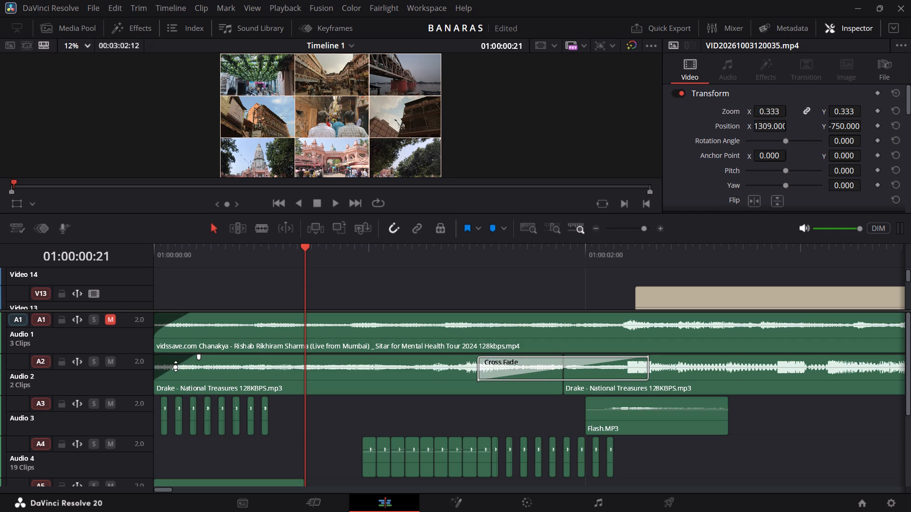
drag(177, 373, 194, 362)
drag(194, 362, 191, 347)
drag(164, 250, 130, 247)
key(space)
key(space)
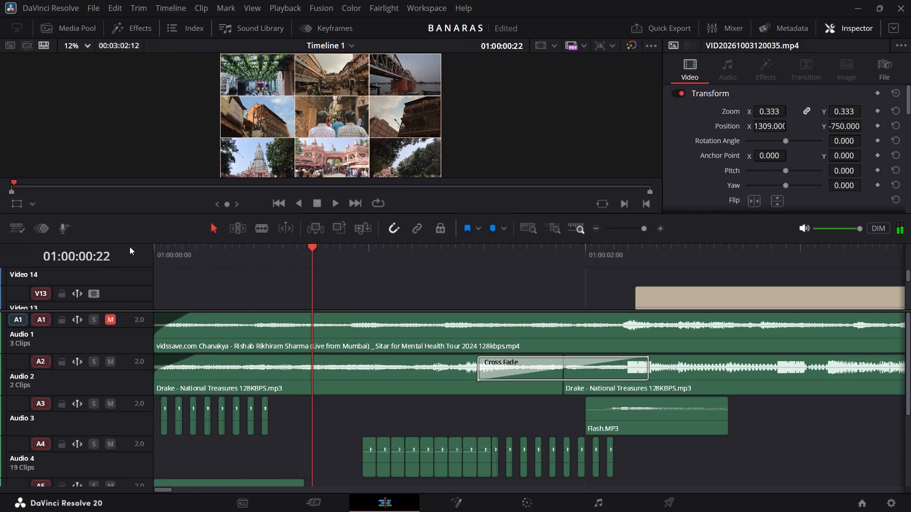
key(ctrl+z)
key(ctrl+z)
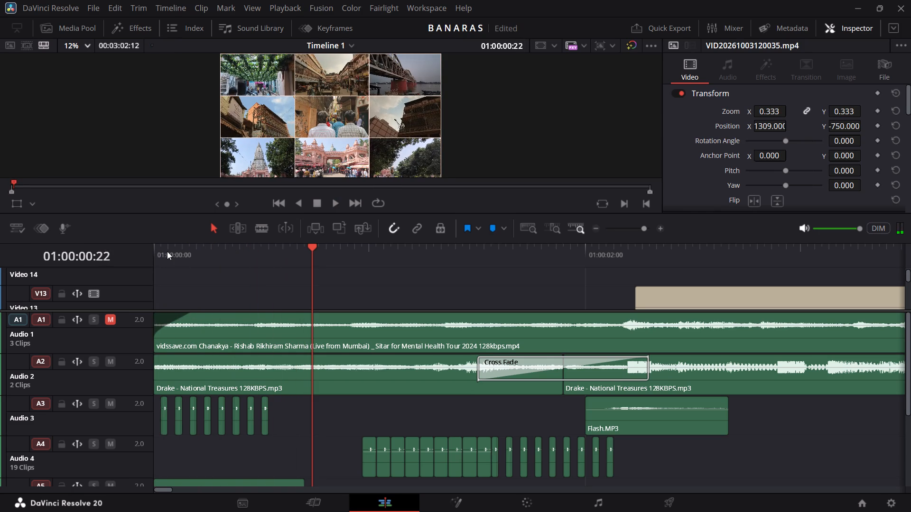
Add a fade-in of about 21 frames to the first Drake clip on Audio 2 and listen from the timeline start.
drag(167, 251, 112, 251)
key(space)
key(space)
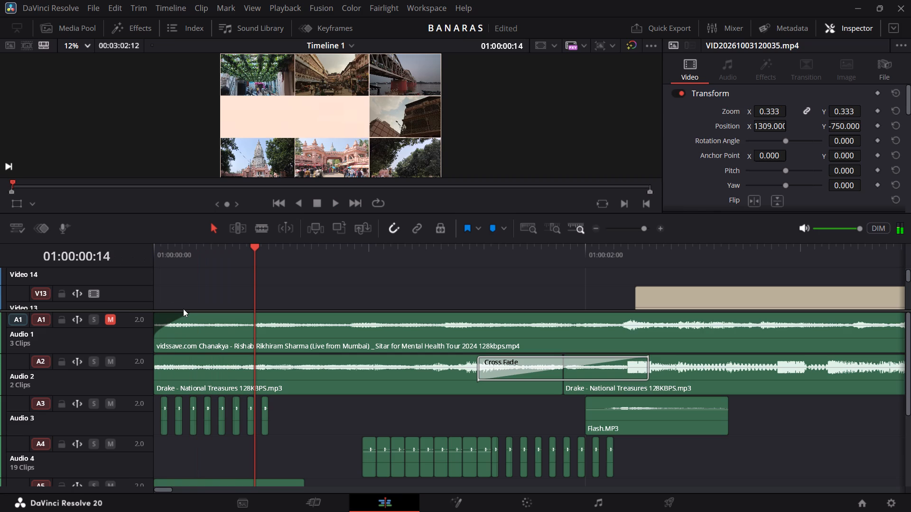
drag(157, 355, 198, 357)
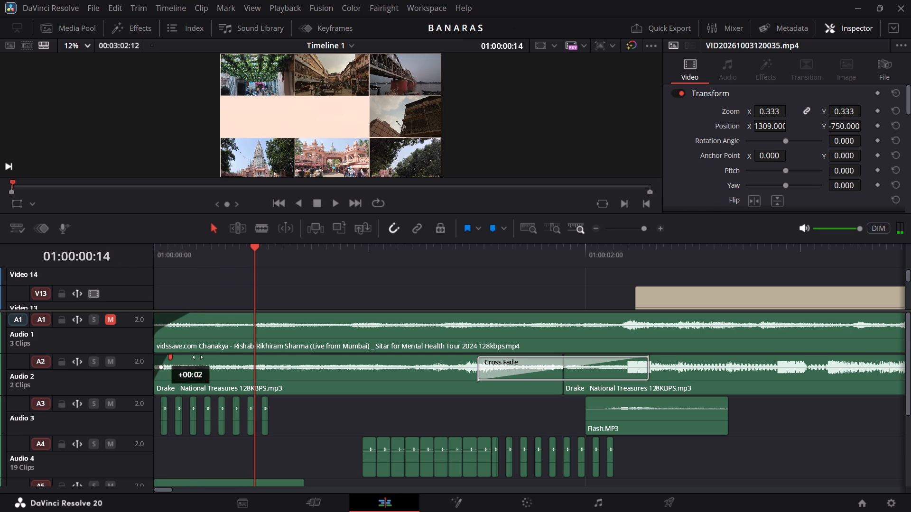
drag(198, 357, 302, 337)
drag(175, 248, 24, 259)
key(space)
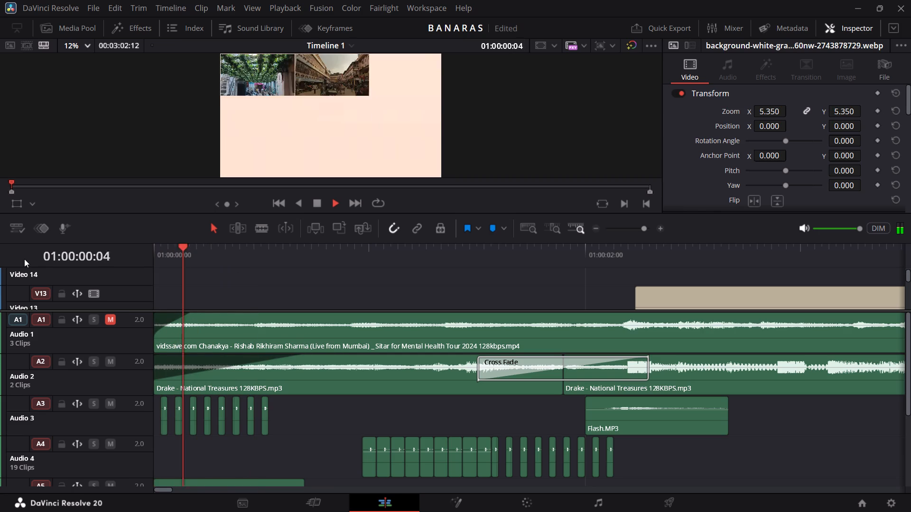
key(space)
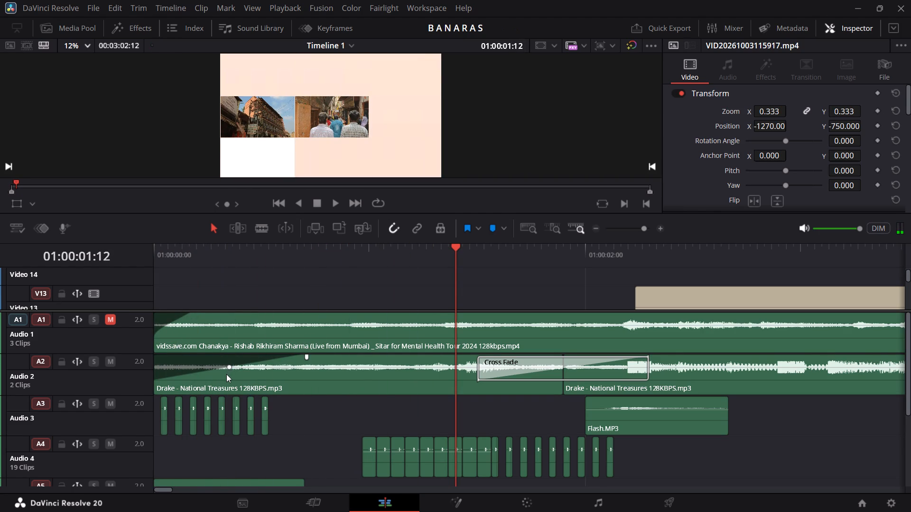
Bend the first Drake clip's fade-in curve so the volume rises sooner, and play from the start into the title to check it.
drag(230, 372, 211, 370)
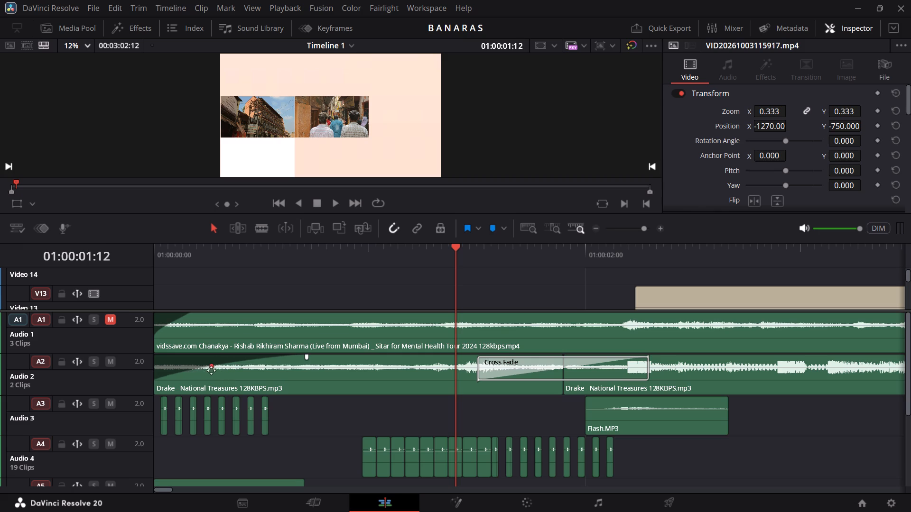
drag(211, 370, 197, 367)
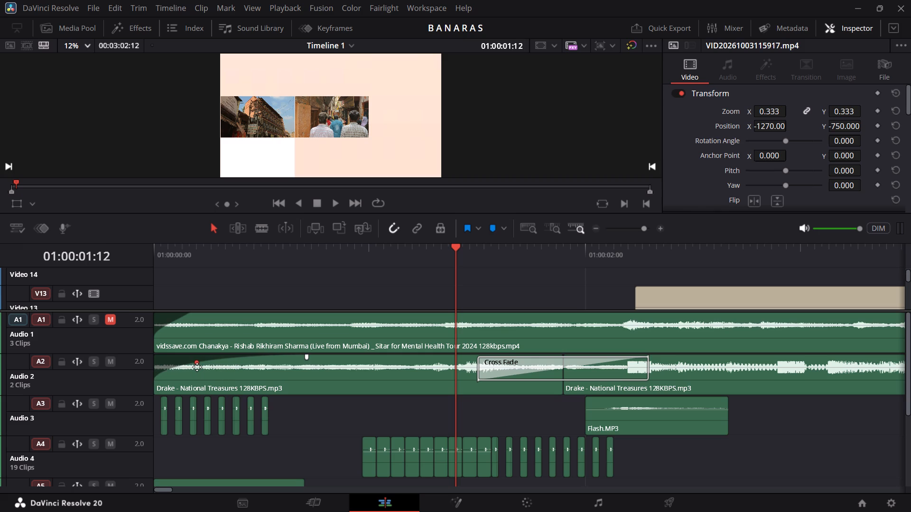
drag(197, 367, 236, 360)
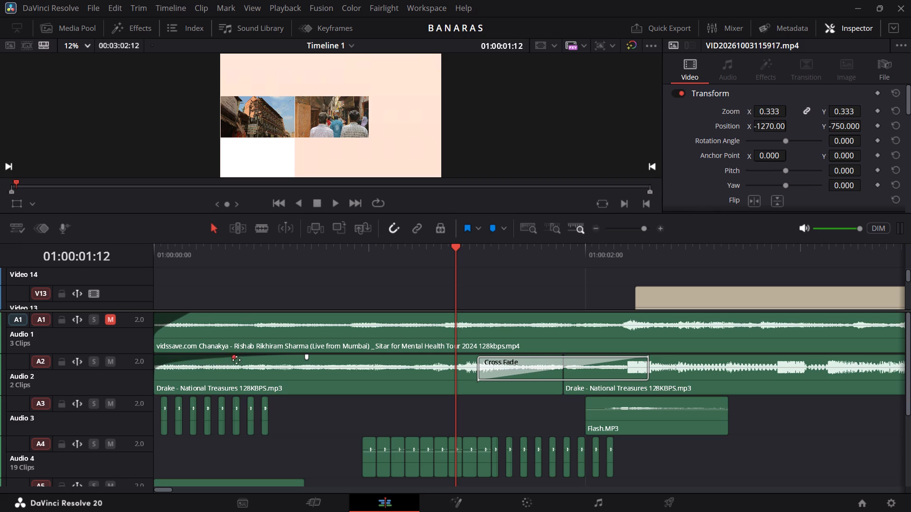
drag(236, 360, 277, 361)
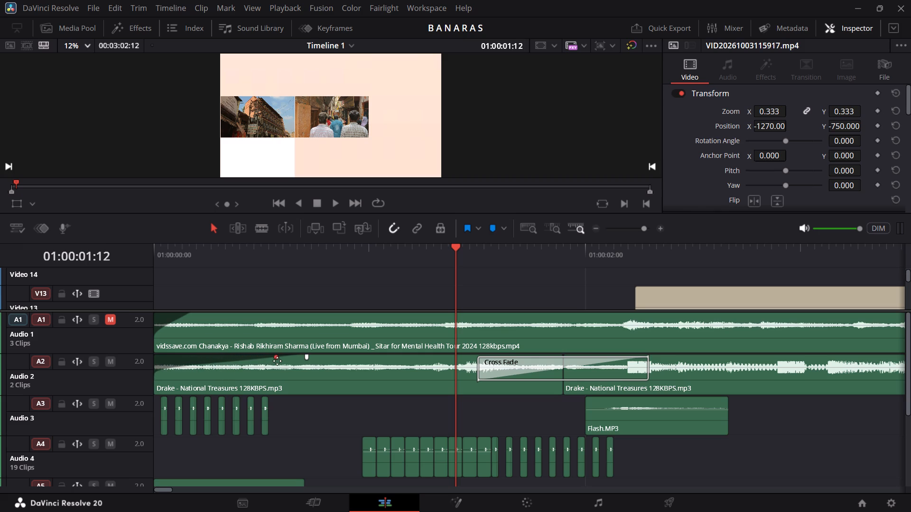
drag(277, 361, 281, 361)
drag(160, 251, 48, 274)
key(space)
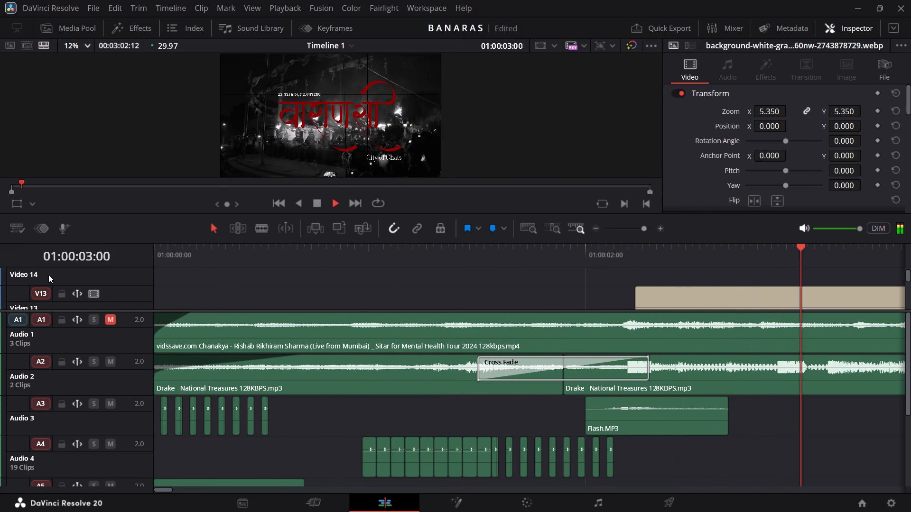
key(space)
scroll(242, 332, right, 8)
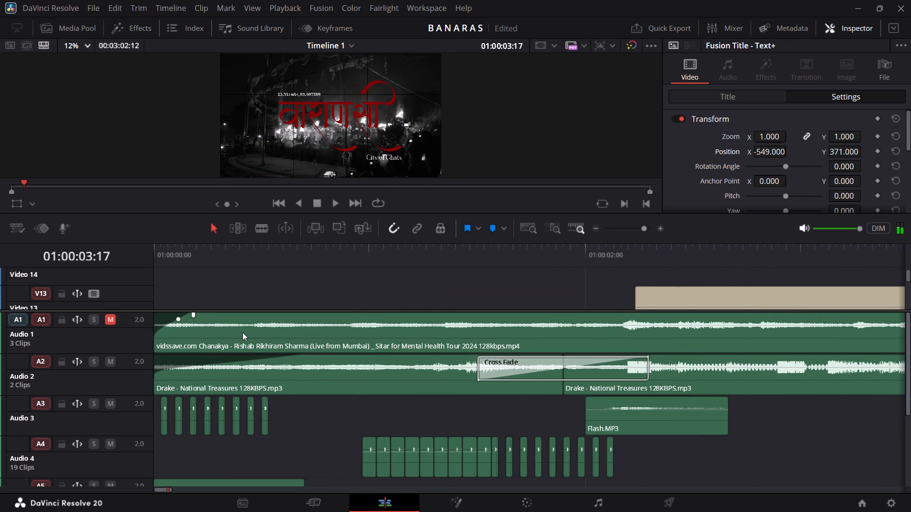
Play from the timeline start through the street shot, and replay the street shot's end to judge its cut against the Drake beat.
drag(157, 253, 110, 259)
key(space)
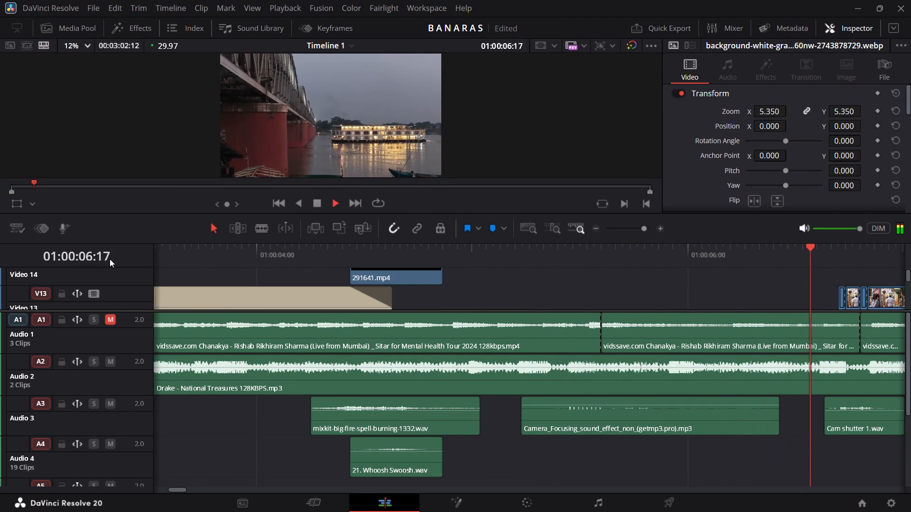
key(space)
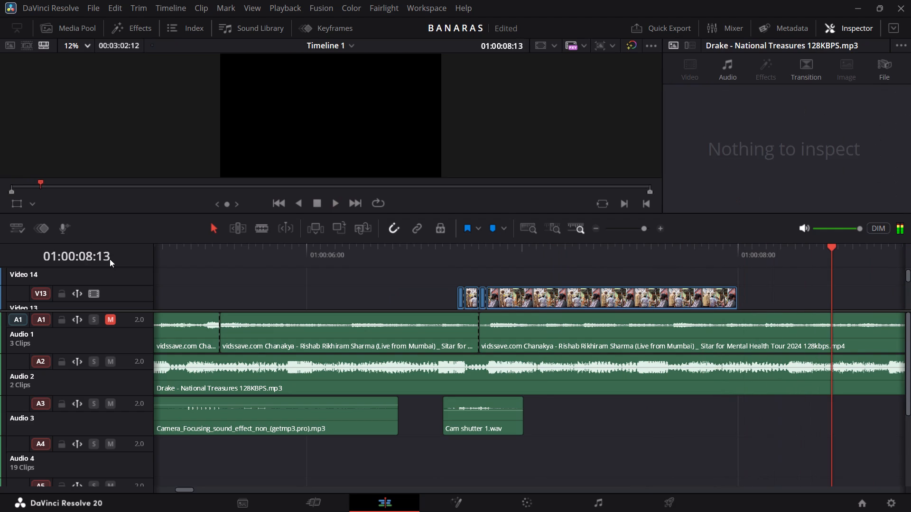
click(596, 265)
key(space)
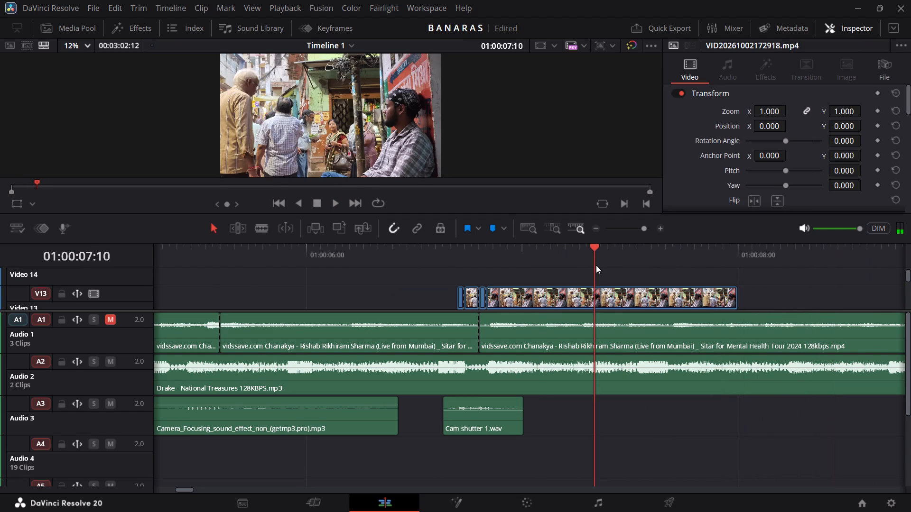
key(space)
key(space)
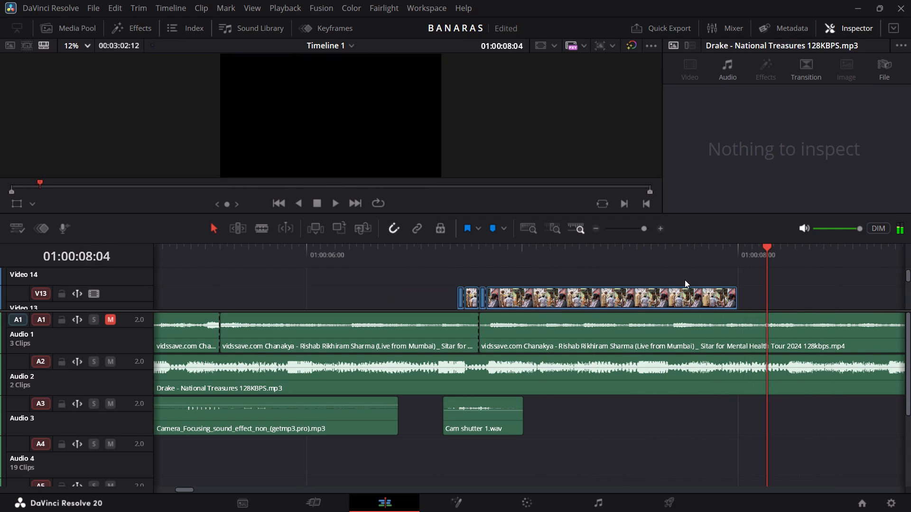
click(667, 261)
key(space)
key(space)
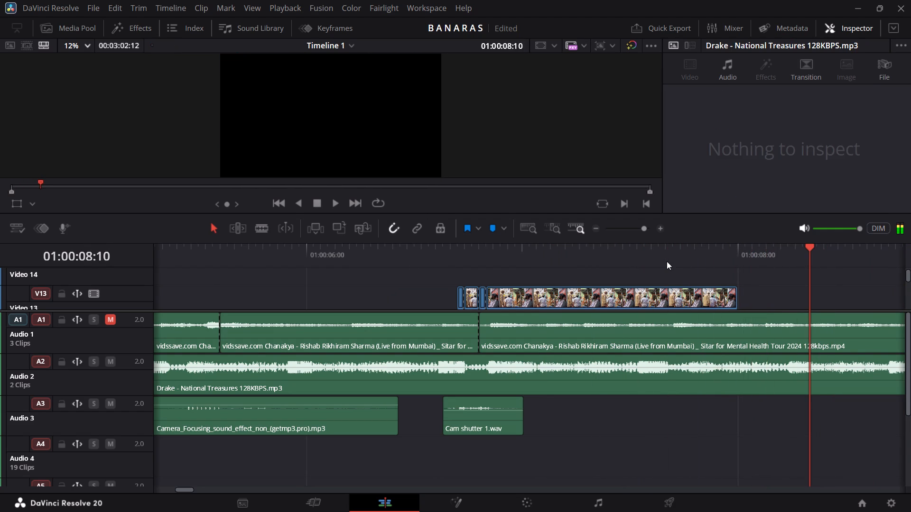
click(441, 256)
key(space)
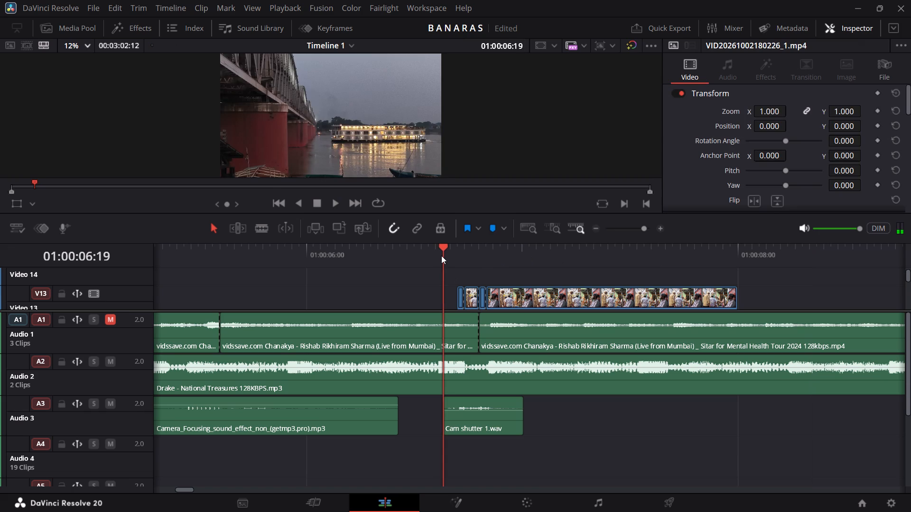
key(space)
key(space)
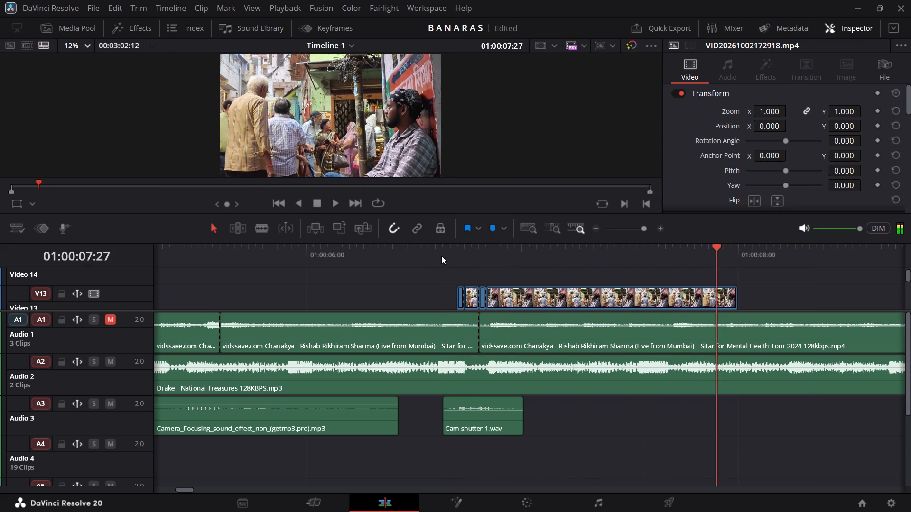
Play short bursts between about 01:00:06:26 and 01:00:08:00 to locate the Drake beat for the street clip's end.
click(676, 250)
key(space)
key(space)
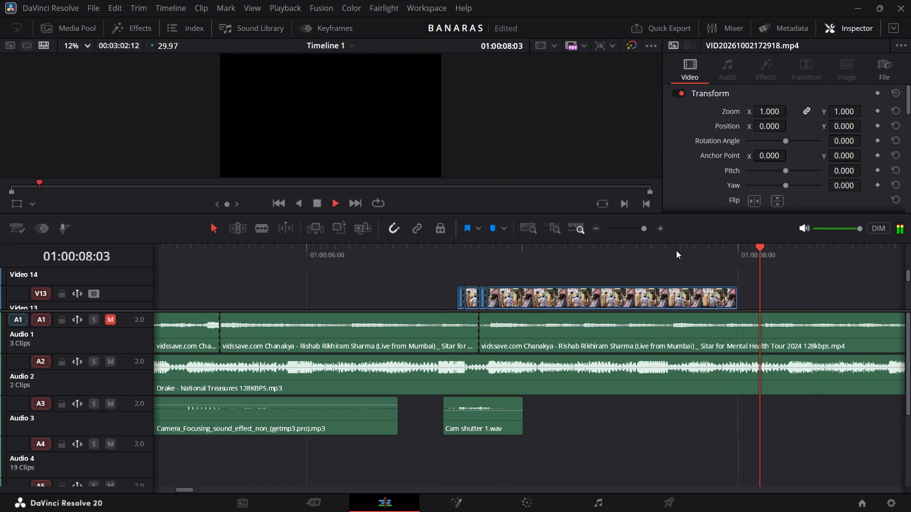
click(632, 254)
key(space)
key(space)
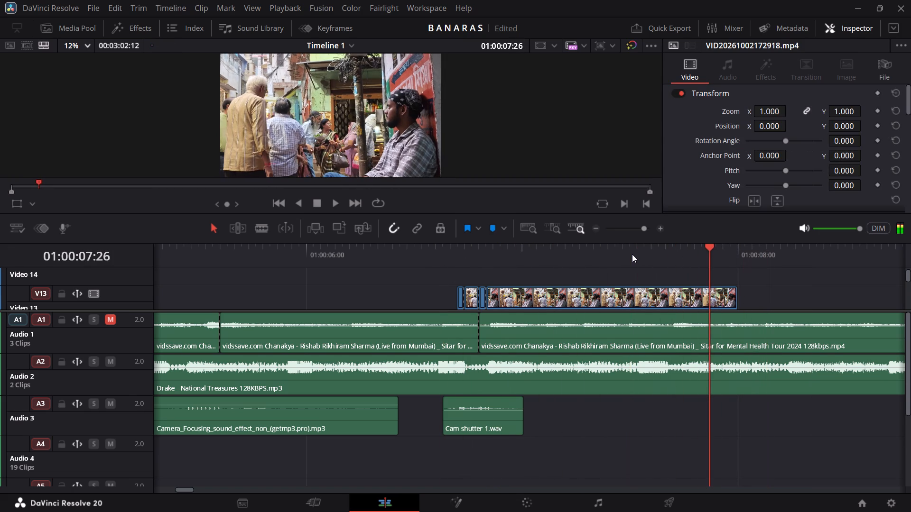
click(572, 251)
key(space)
key(space)
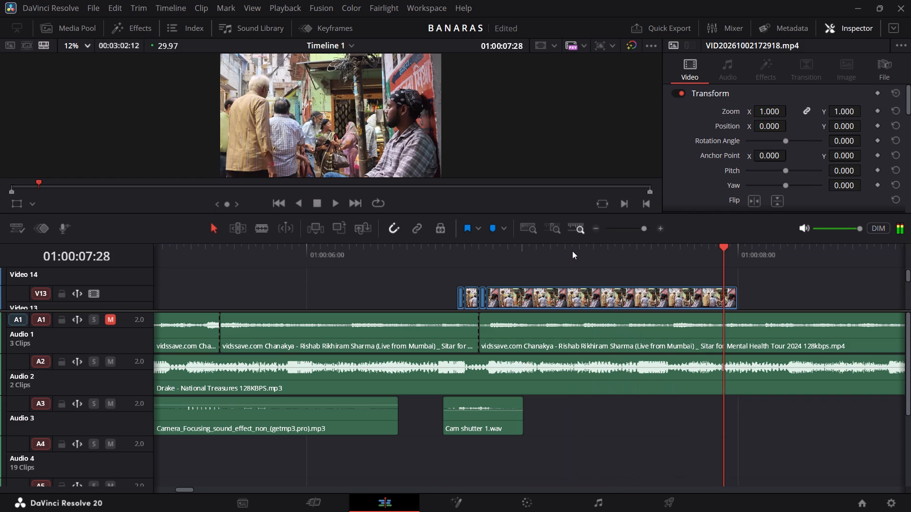
click(572, 251)
key(space)
key(space)
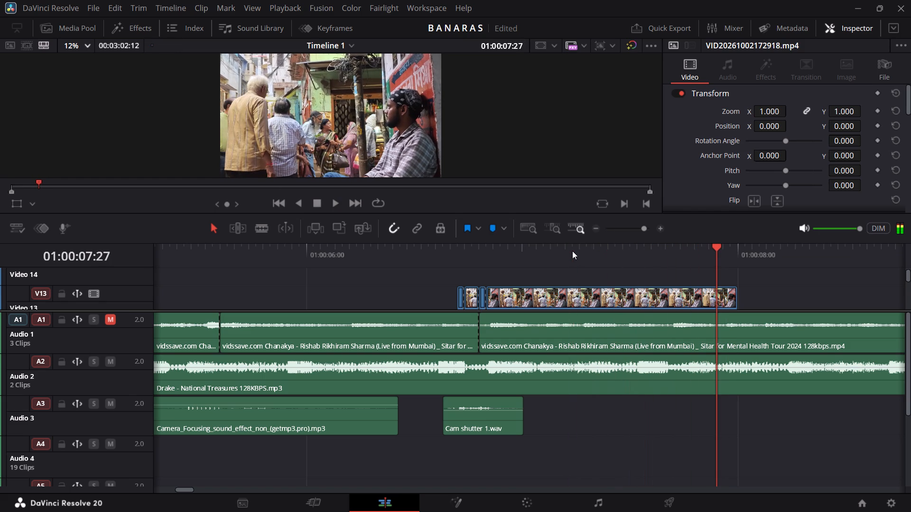
click(493, 253)
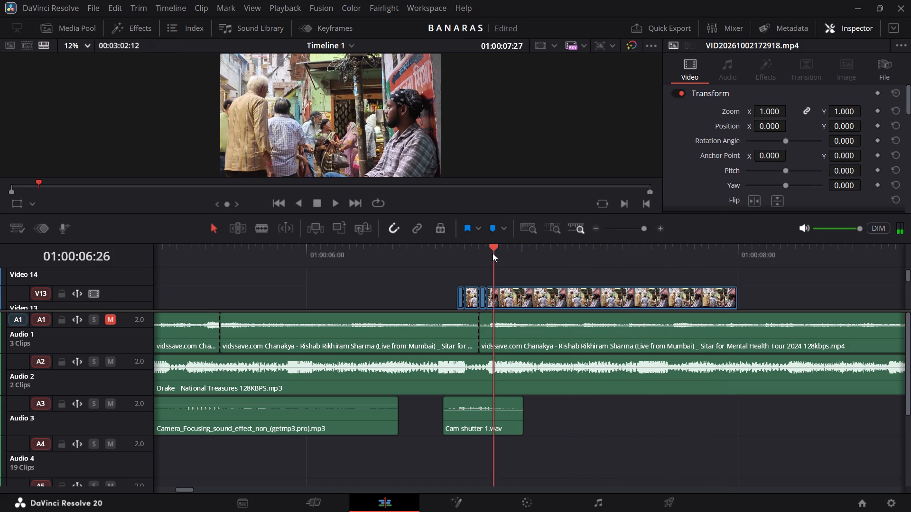
key(space)
key(space)
key(space)
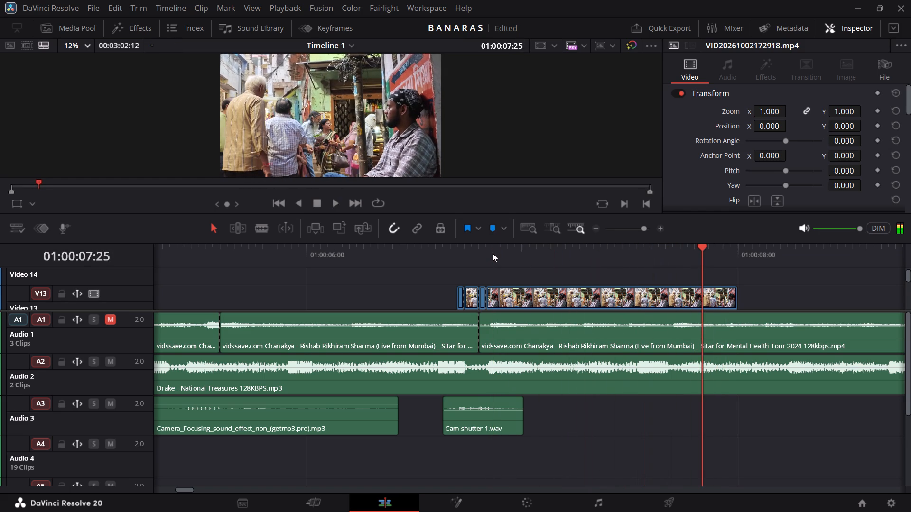
Trim the end of street clip VID20261002172918.mp4 on Video 13 back to 01:00:07:21.
click(679, 255)
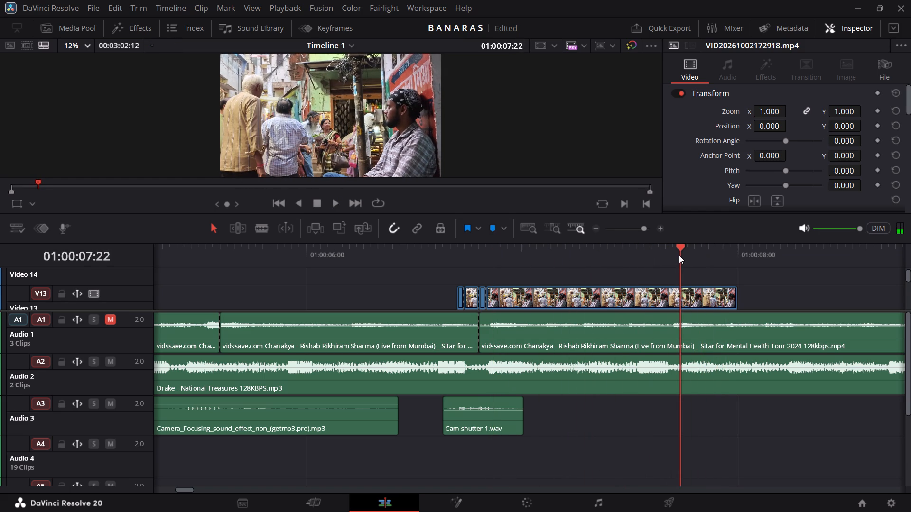
click(670, 252)
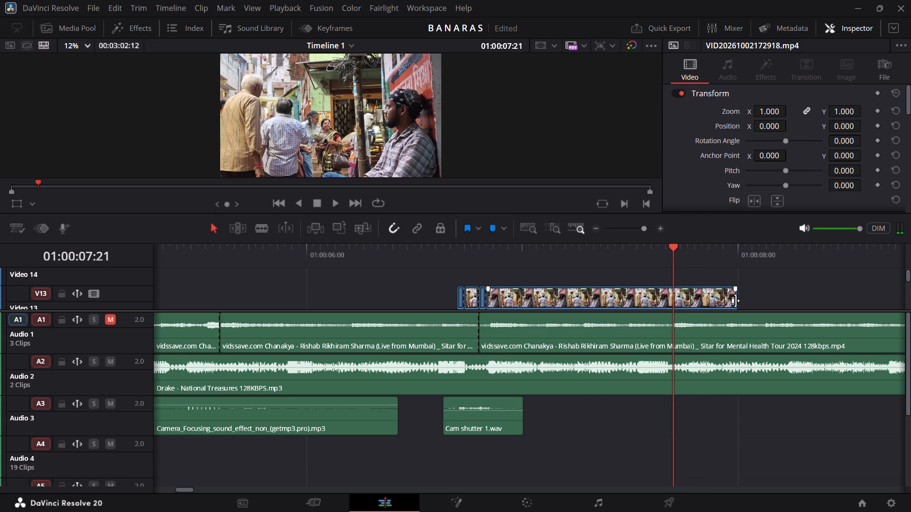
drag(735, 301, 674, 301)
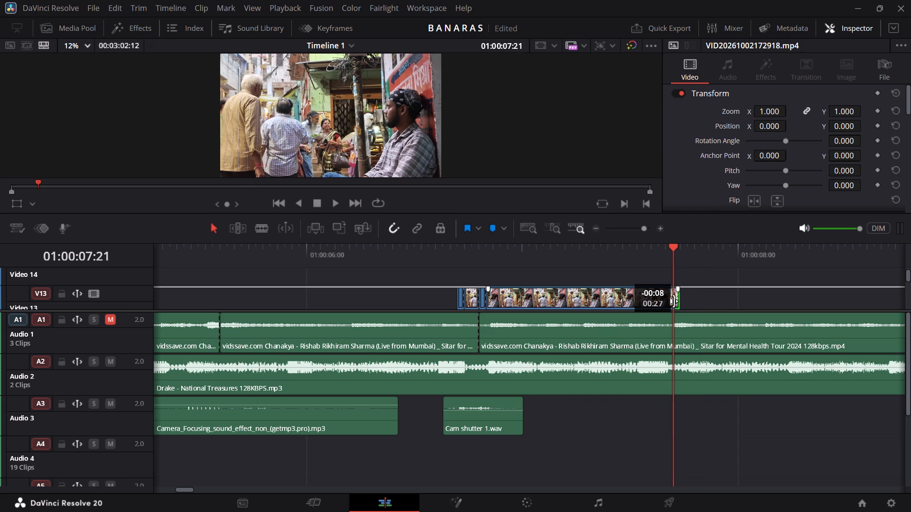
drag(674, 301, 669, 301)
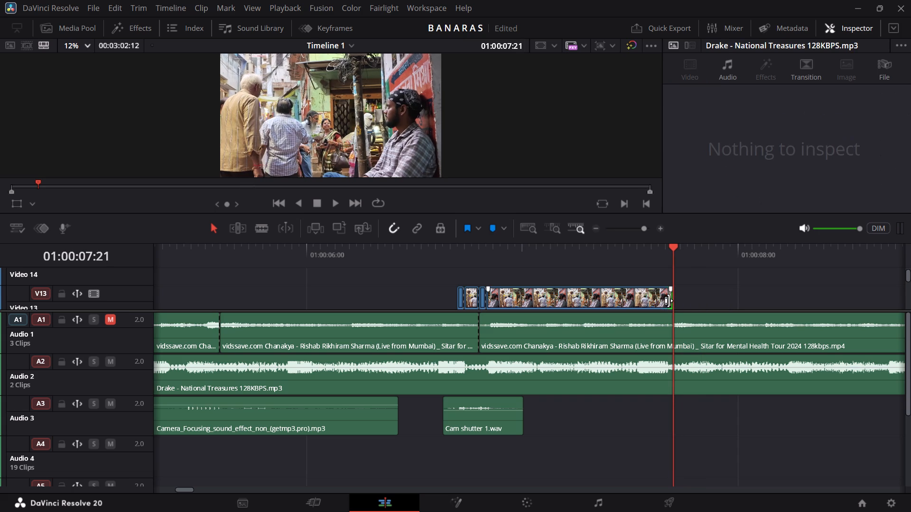
Replay the street clip's end and the empty stretch to about 01:00:11:08 to check the cut against the Drake beat.
click(394, 241)
click(372, 247)
key(space)
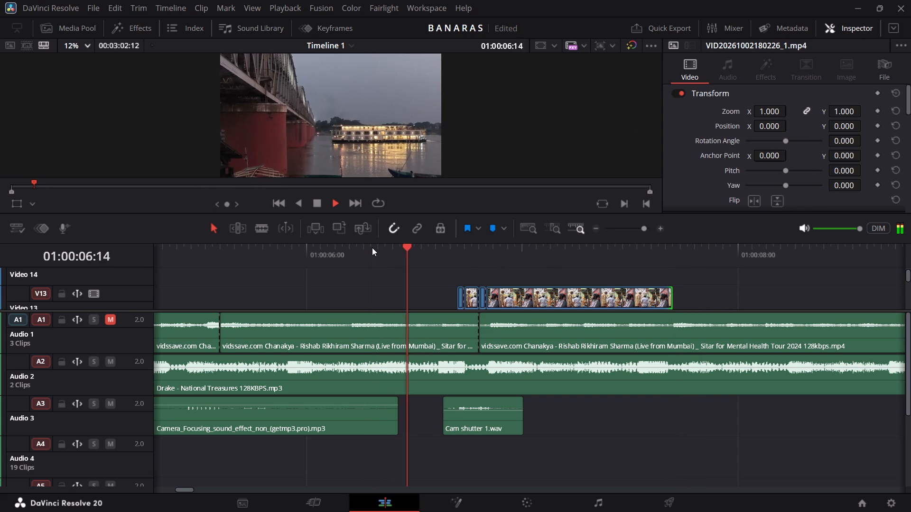
key(space)
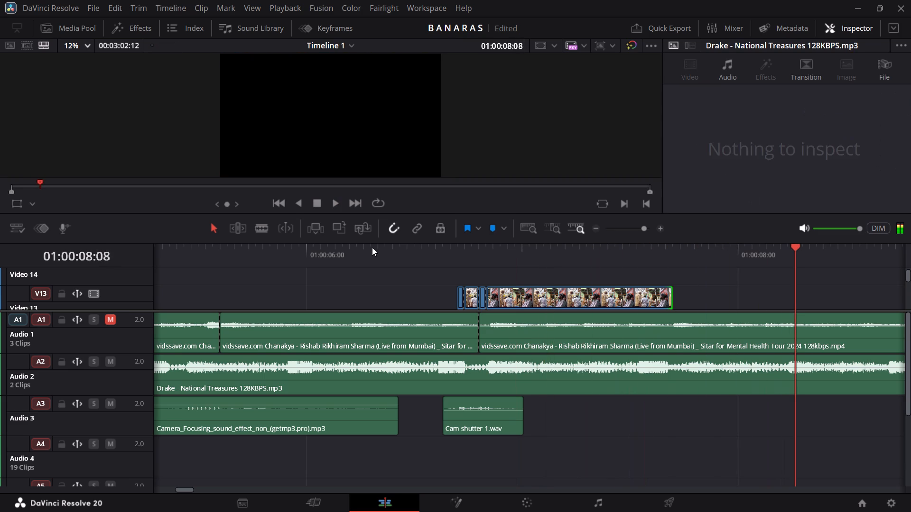
click(611, 267)
key(space)
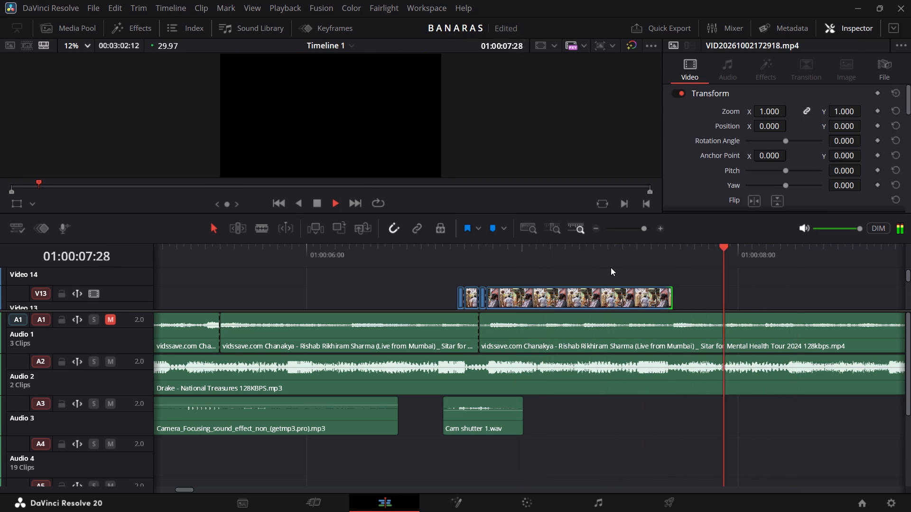
key(space)
click(575, 264)
key(space)
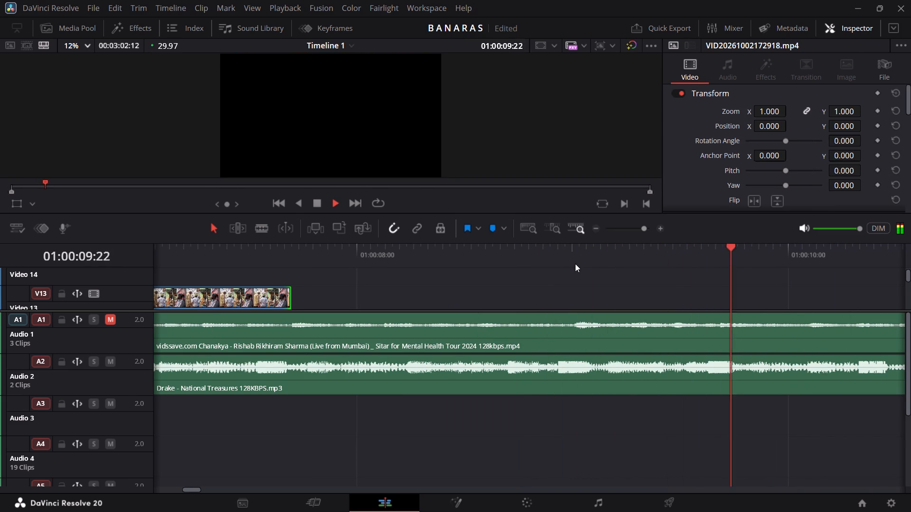
key(space)
key(space)
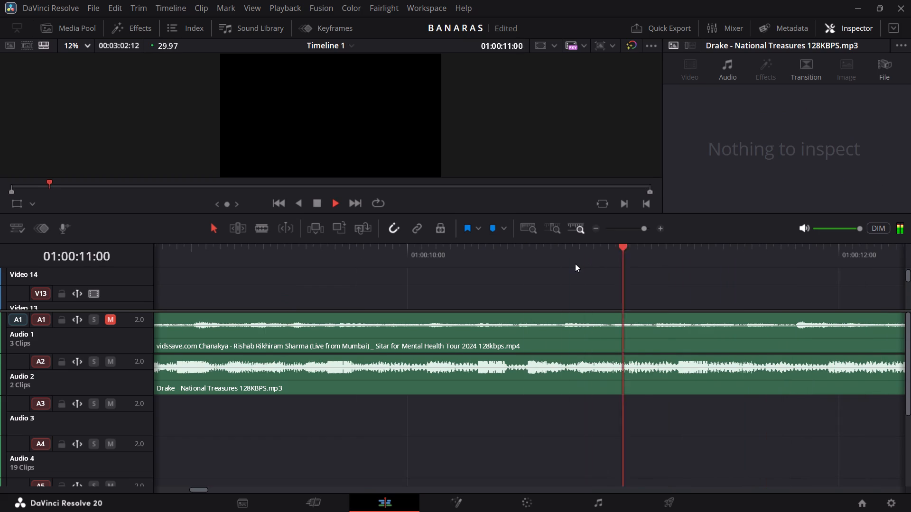
key(space)
scroll(575, 264, right, 3)
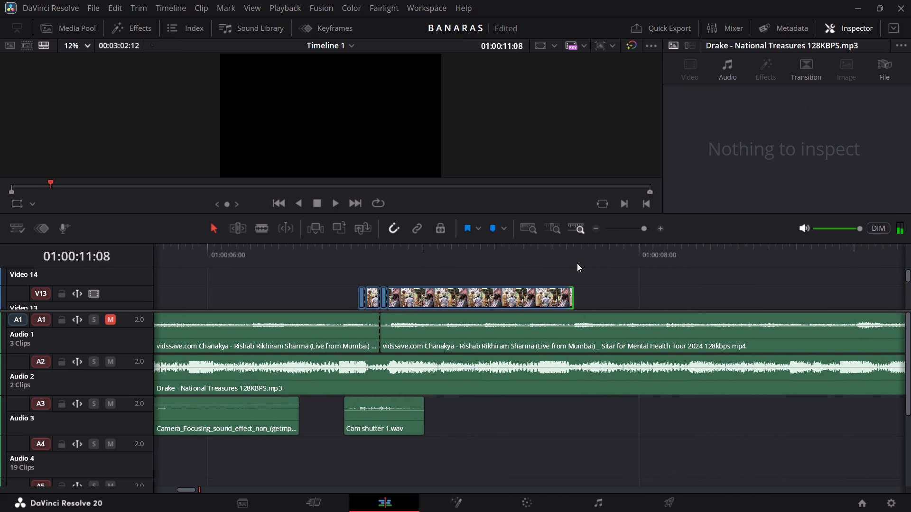
Park the playhead at 01:00:07:21 and show the Bin 1 footage in the media pool with the bin list hidden.
click(578, 260)
key(Left)
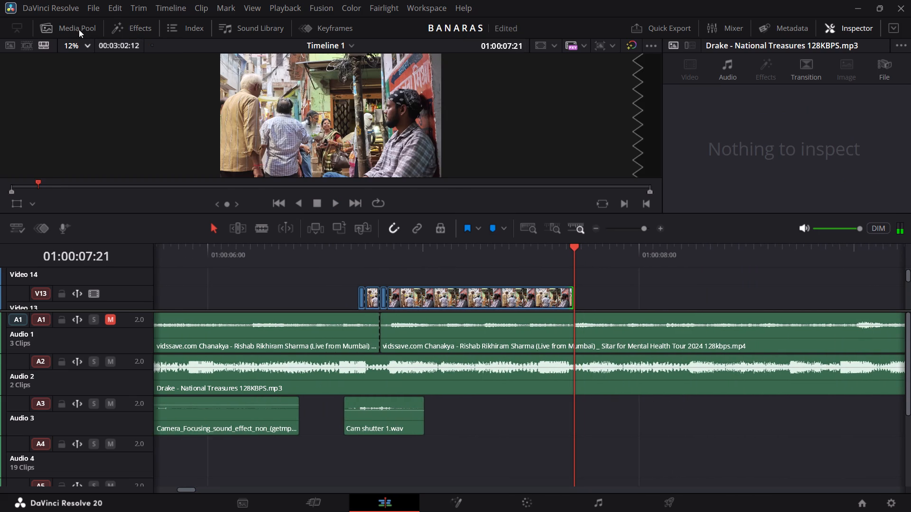
click(56, 28)
click(39, 72)
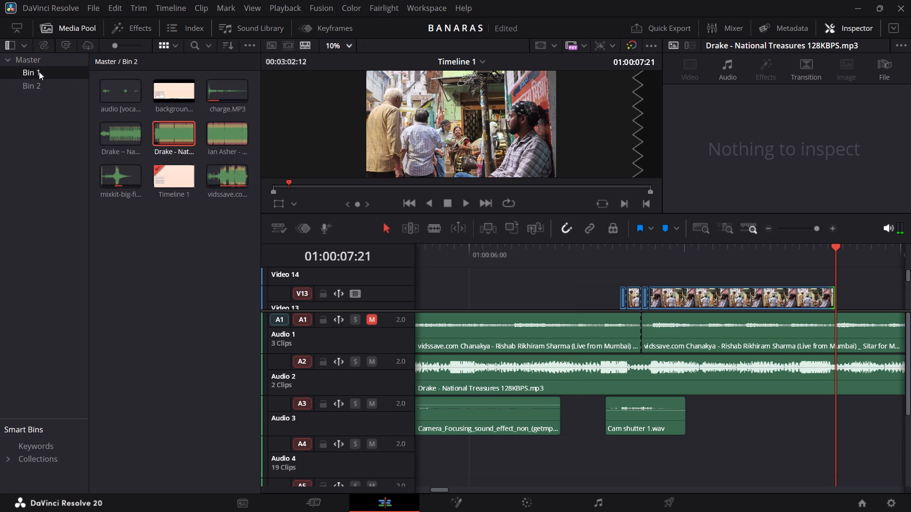
click(25, 50)
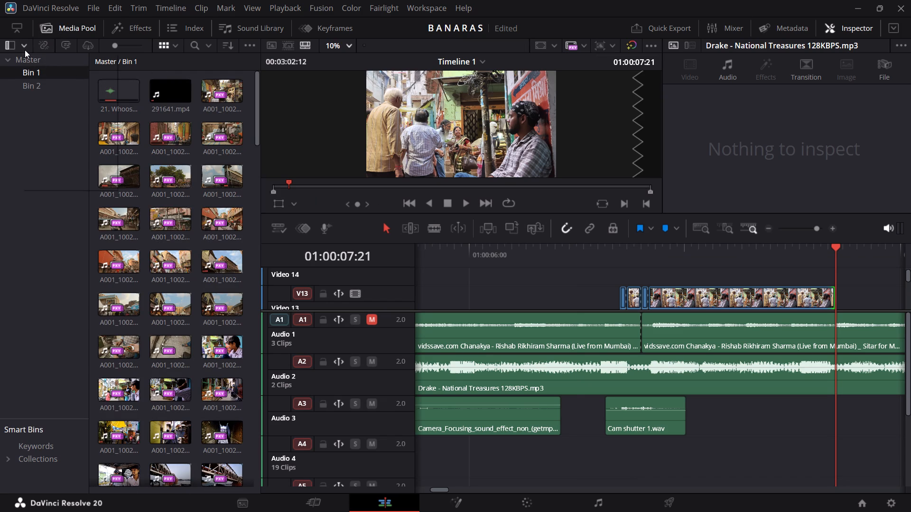
click(25, 50)
click(11, 48)
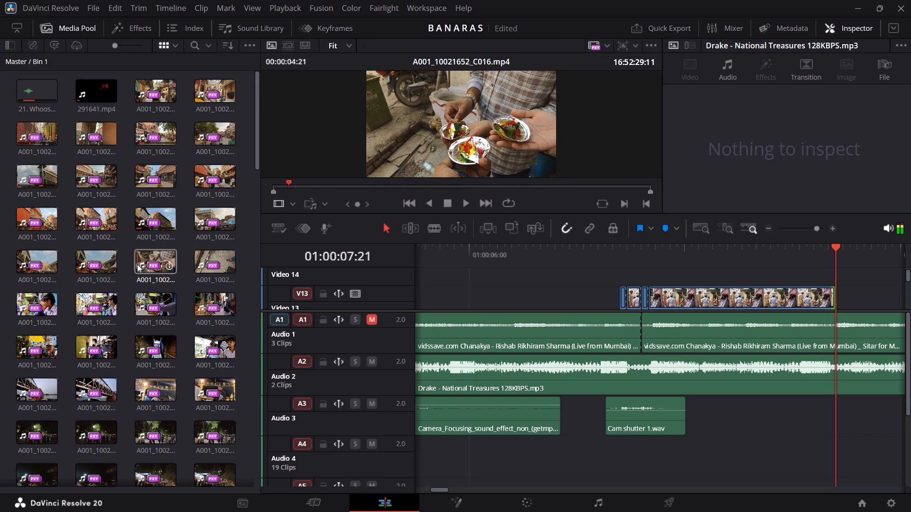
Enlarge the video track area and place only the video of A001_10021652_C016.mp4 on Video 13 just after the street clip.
double_click(137, 264)
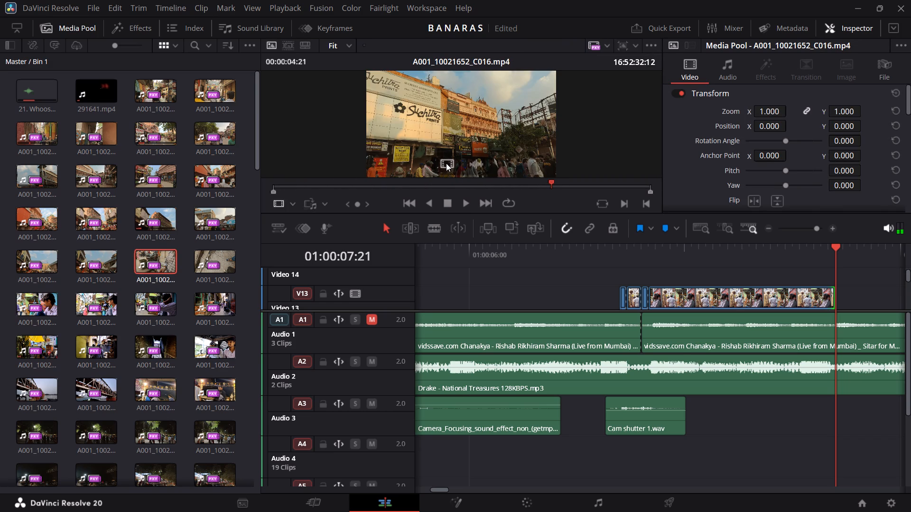
scroll(629, 334, left, 1)
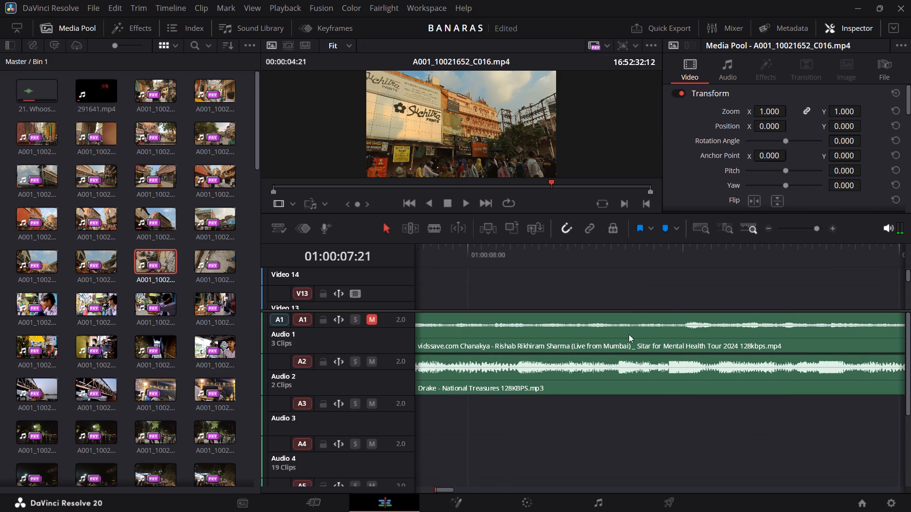
scroll(629, 334, right, 1)
drag(605, 311, 601, 407)
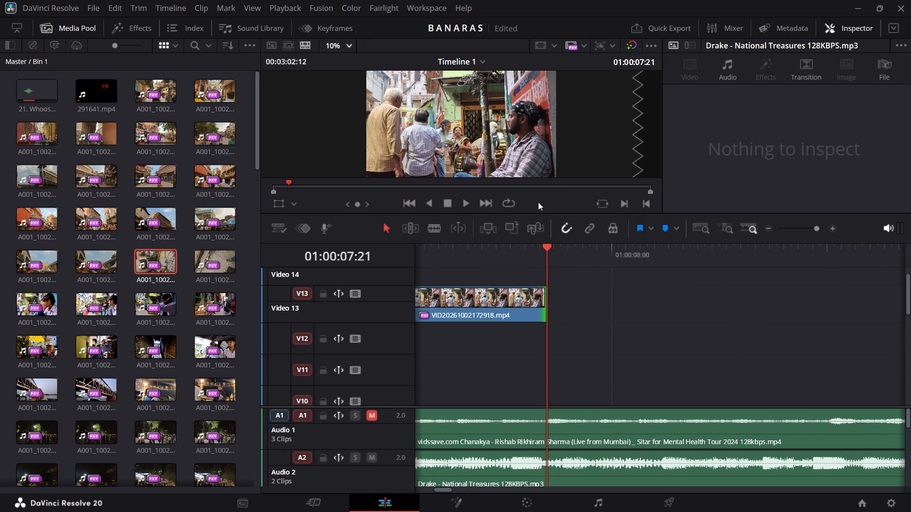
double_click(137, 258)
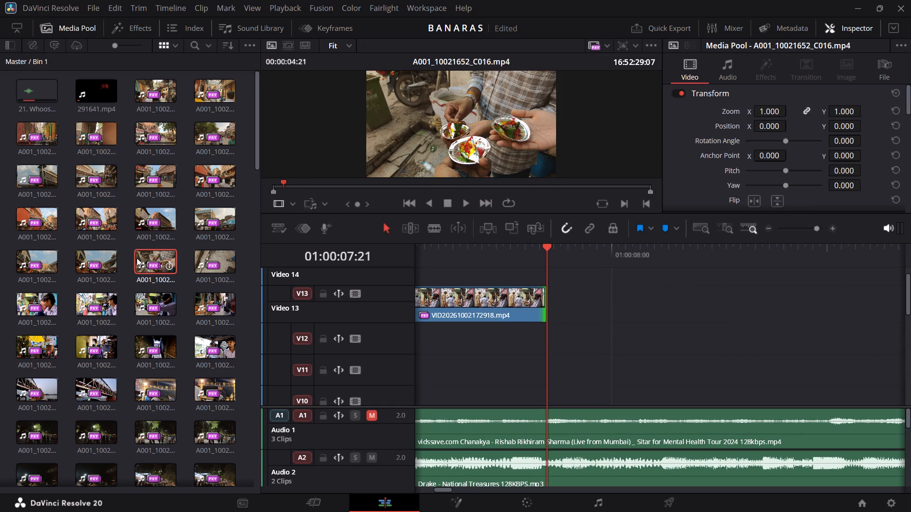
drag(445, 164, 548, 298)
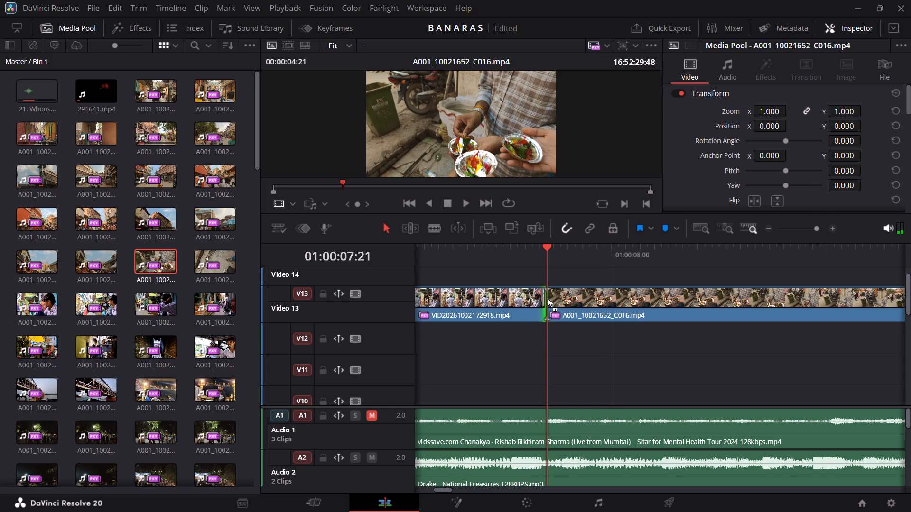
drag(548, 298, 549, 299)
Play short bursts of the food clip from 01:00:07:21 to find the Drake beat for its end.
key(space)
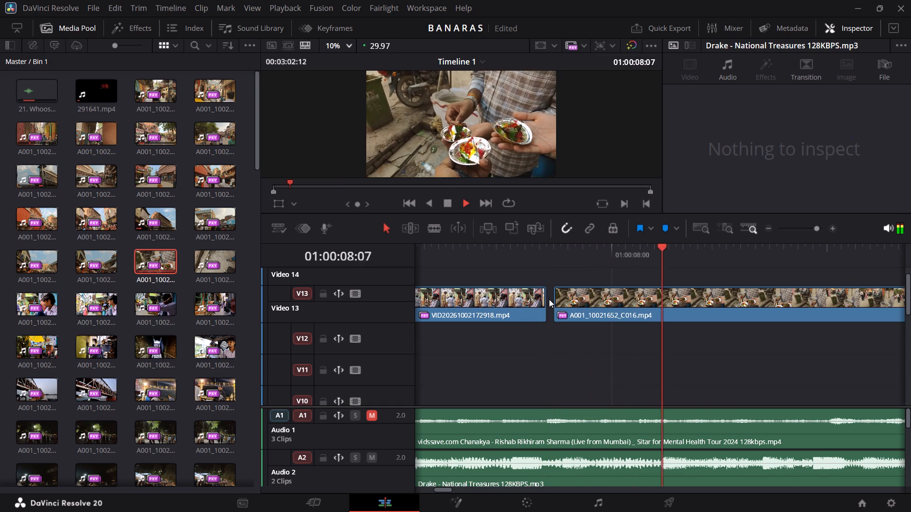
key(space)
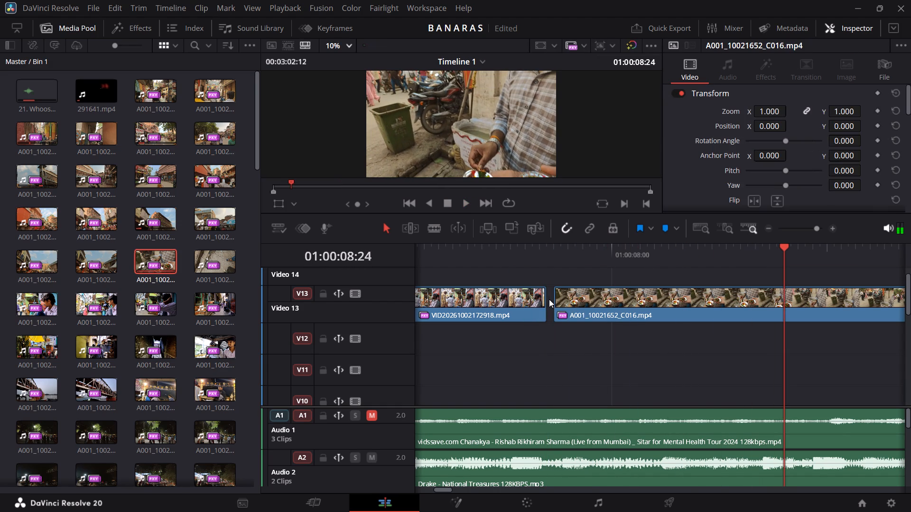
click(548, 257)
key(space)
key(space)
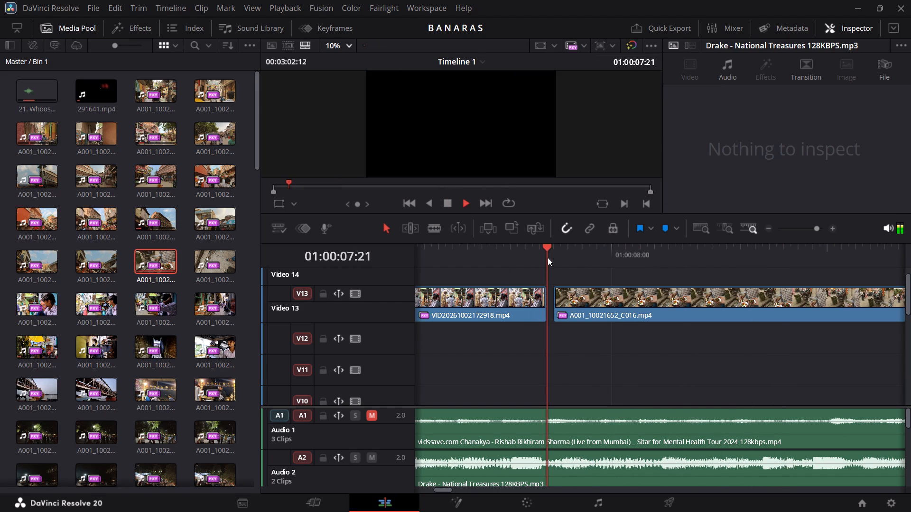
key(space)
key(space)
key(space)
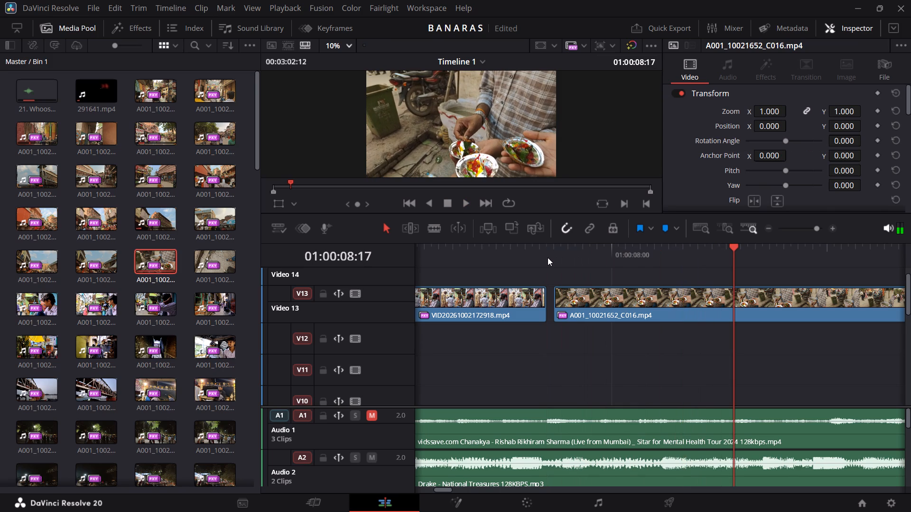
key(space)
key(space)
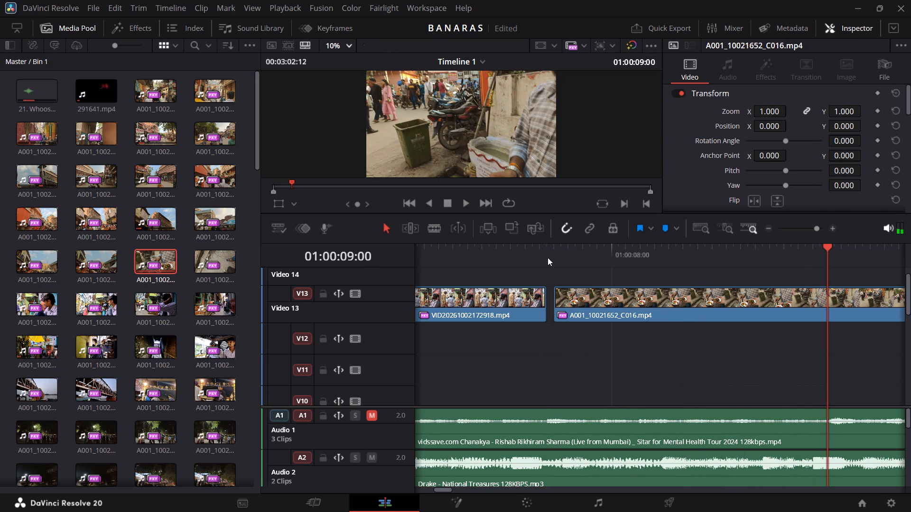
Split A001_10021652_C016.mp4 at 01:00:09:00 and delete the part after the cut.
click(618, 296)
key(ctrl+b)
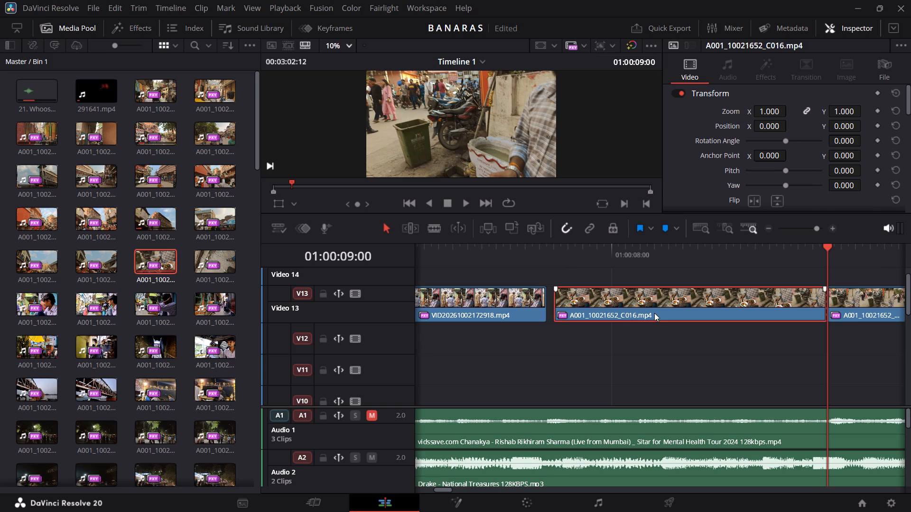
click(868, 301)
key(BackSpace)
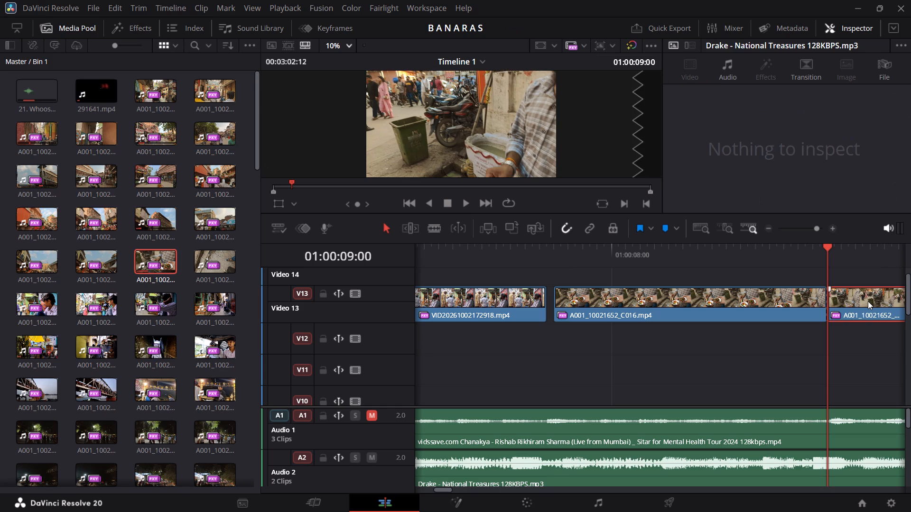
Move the shortened food clip up to Video 14, overlapping the street clip's end, with its start at about 01:00:07:17.
drag(651, 306, 639, 290)
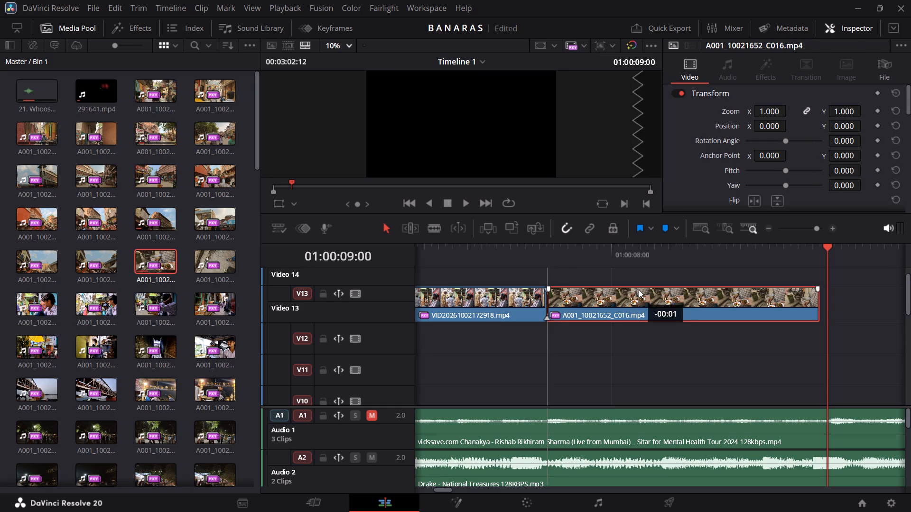
drag(639, 290, 589, 276)
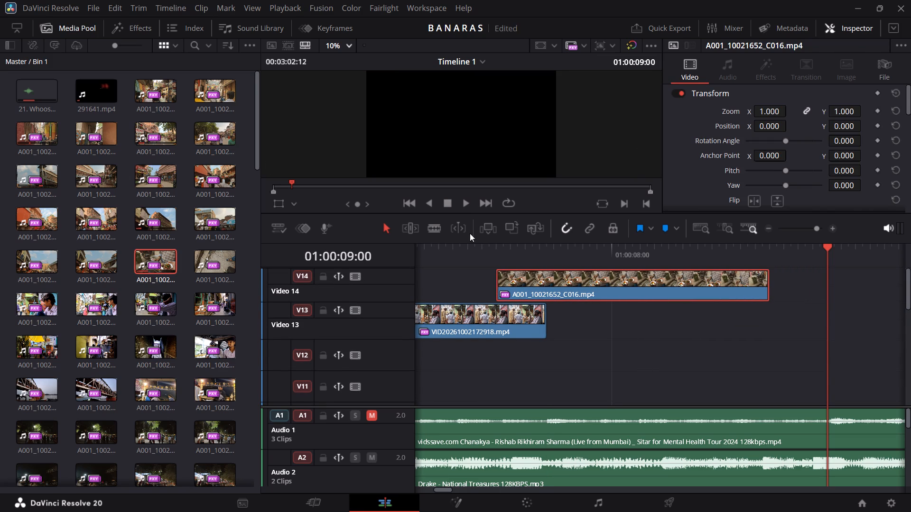
click(829, 233)
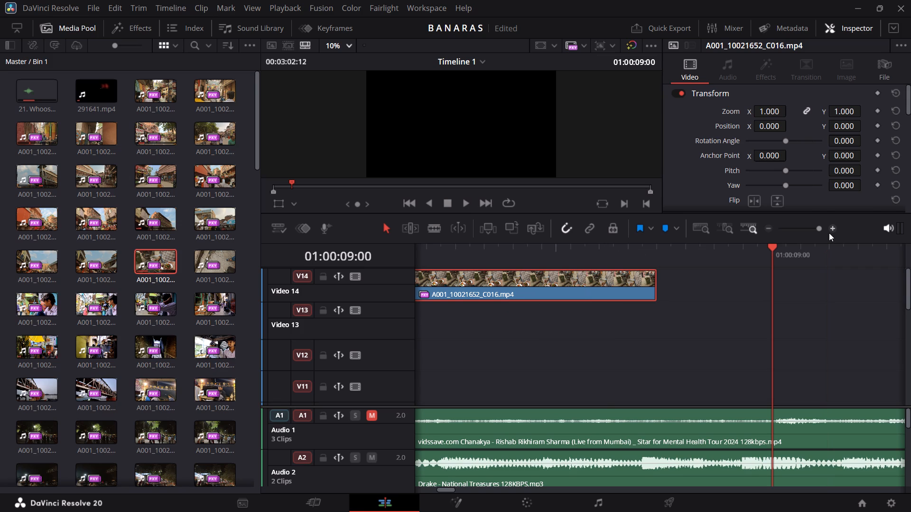
scroll(677, 301, right, 2)
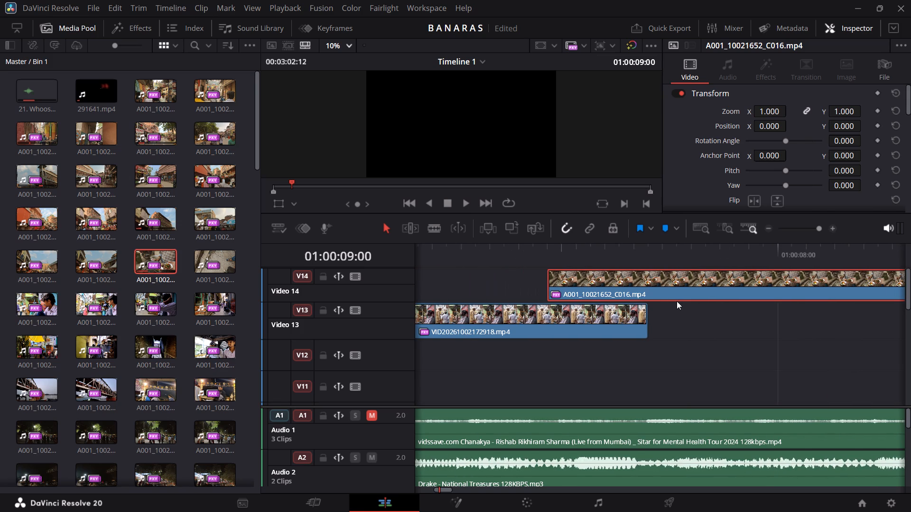
click(487, 247)
key(space)
key(space)
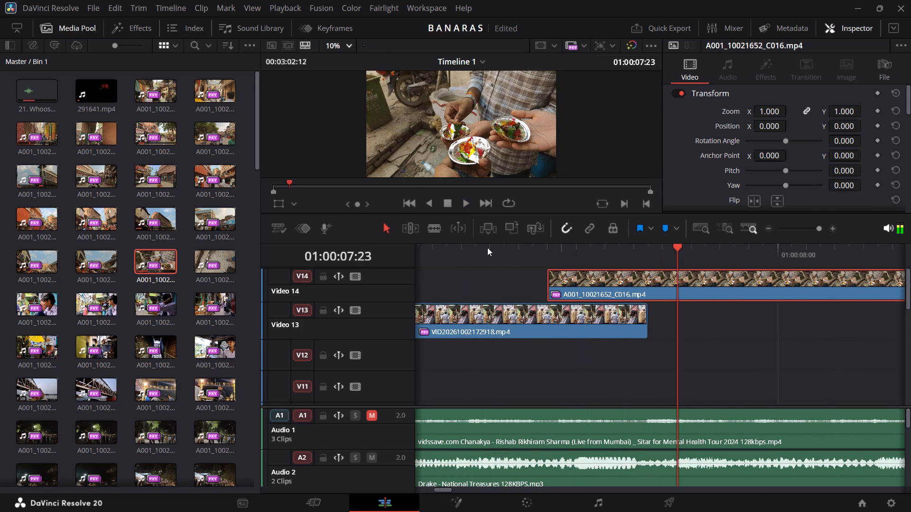
drag(577, 283, 622, 283)
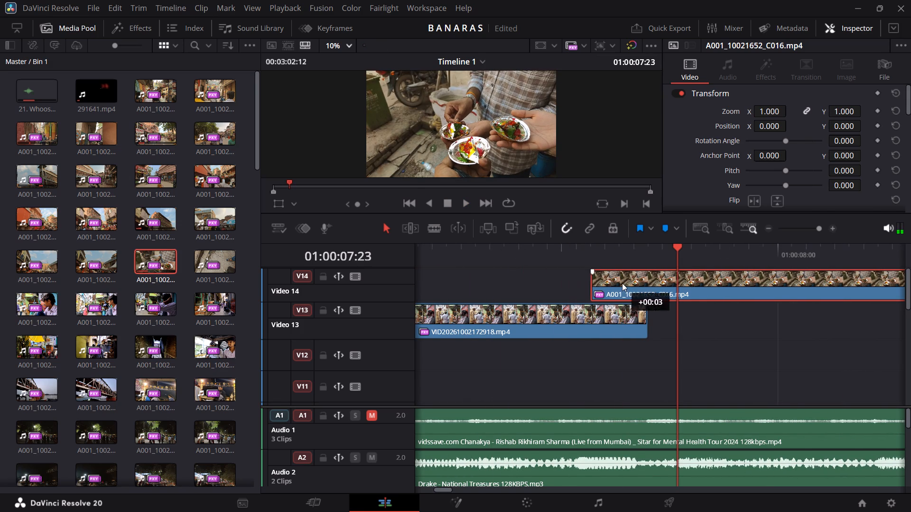
drag(622, 283, 623, 283)
Step back to the Drake beat at 01:00:07:16 and move the food clip on Video 14 to start there.
click(647, 253)
key(Left)
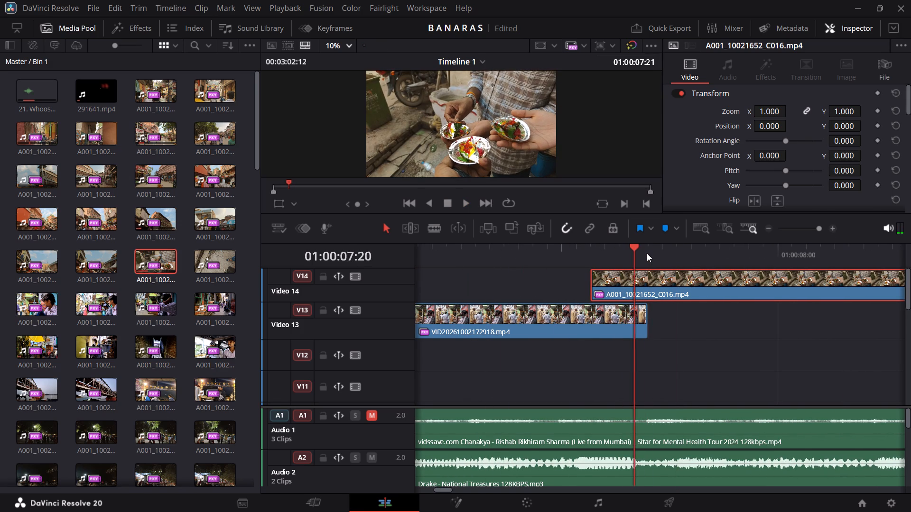
key(Left)
key(Left)
key(Left)
key(Left)
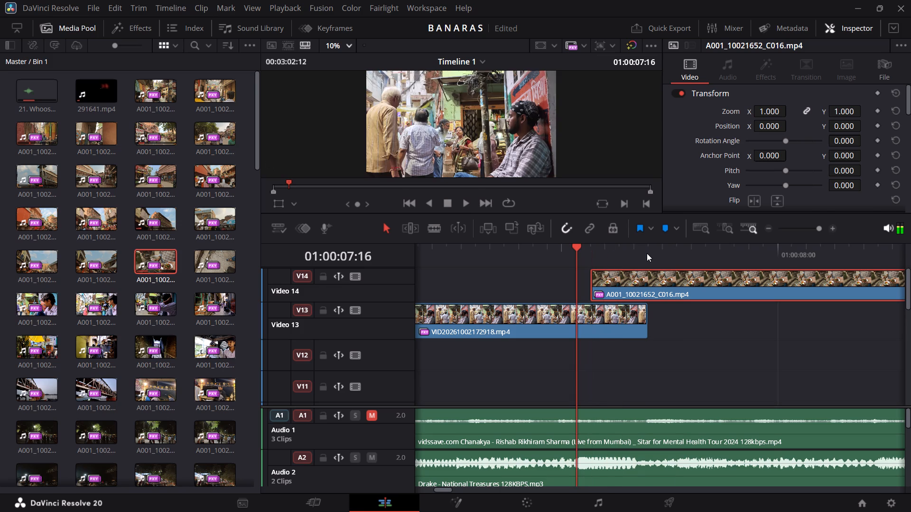
drag(637, 274, 611, 275)
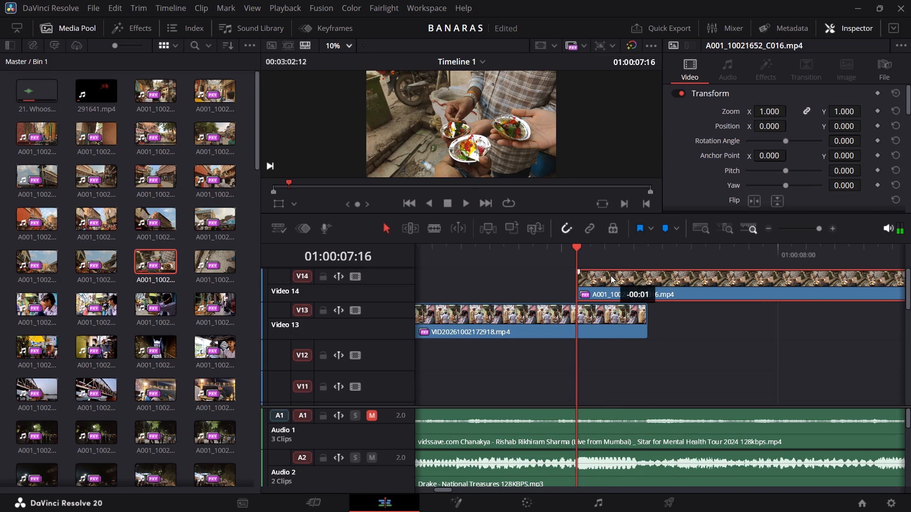
drag(611, 275, 610, 276)
Hide the media pool and play from 01:00:07:16 to check the food clip's start against the beat.
click(62, 31)
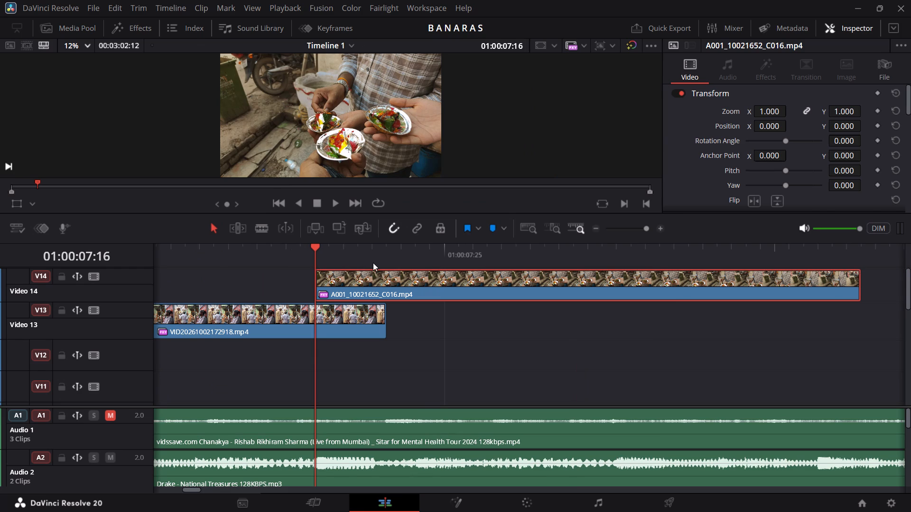
key(space)
key(space)
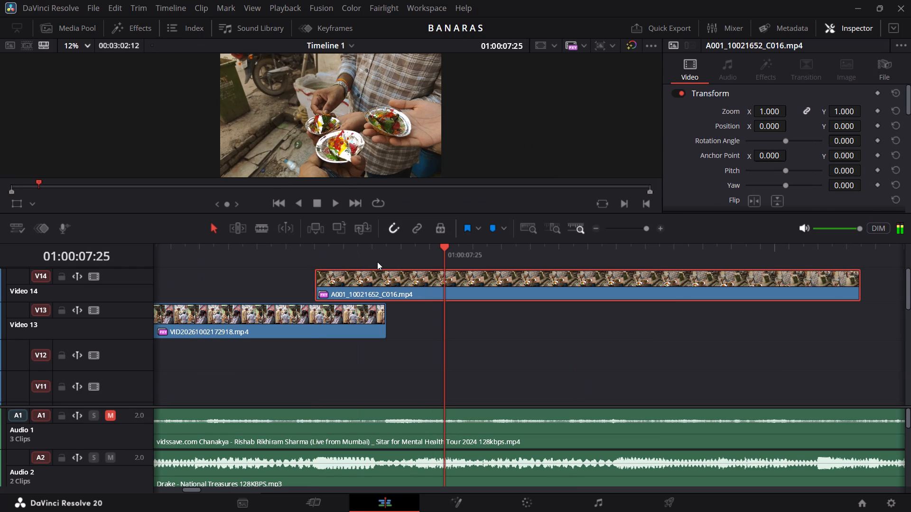
Split A001_10021652_C016.mp4 on Video 14 at 01:00:07:21, where the street clip on Video 13 ends.
click(387, 258)
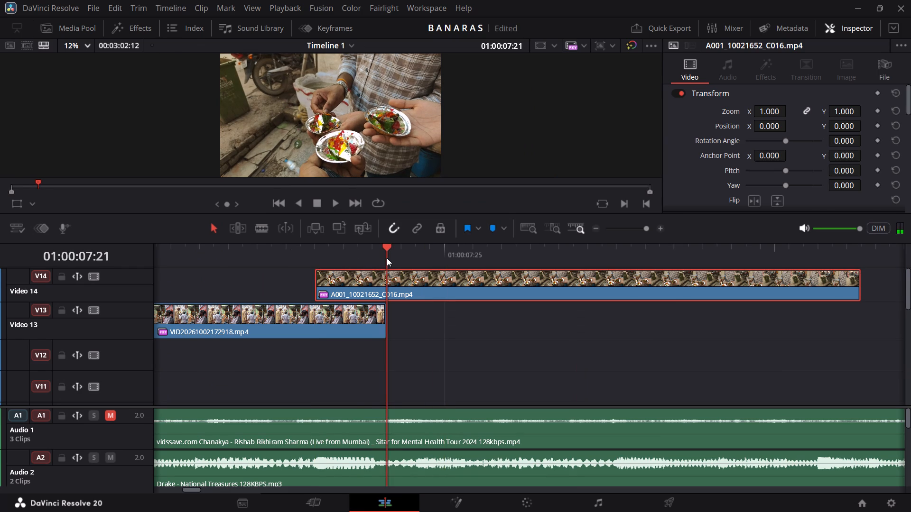
click(266, 229)
click(395, 289)
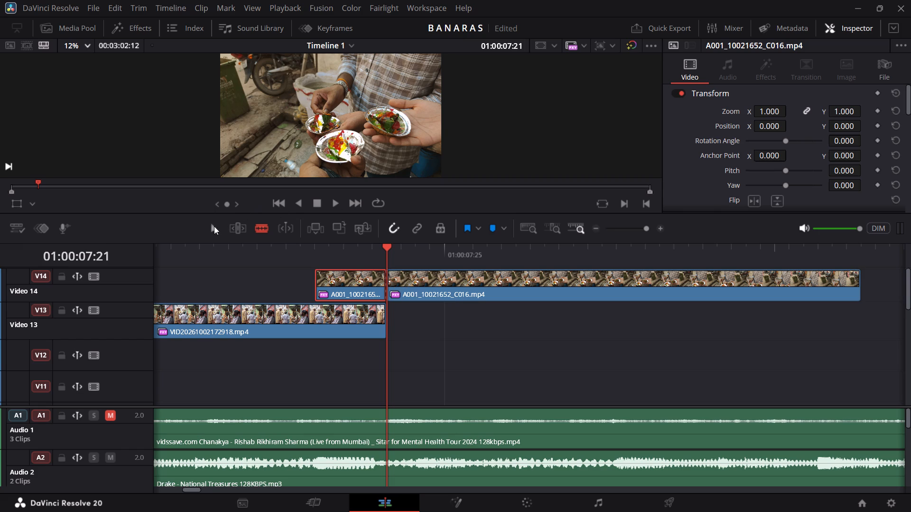
click(214, 226)
Play the split food clip from around the cut and on past its end, listening for the Drake beats.
click(185, 253)
key(space)
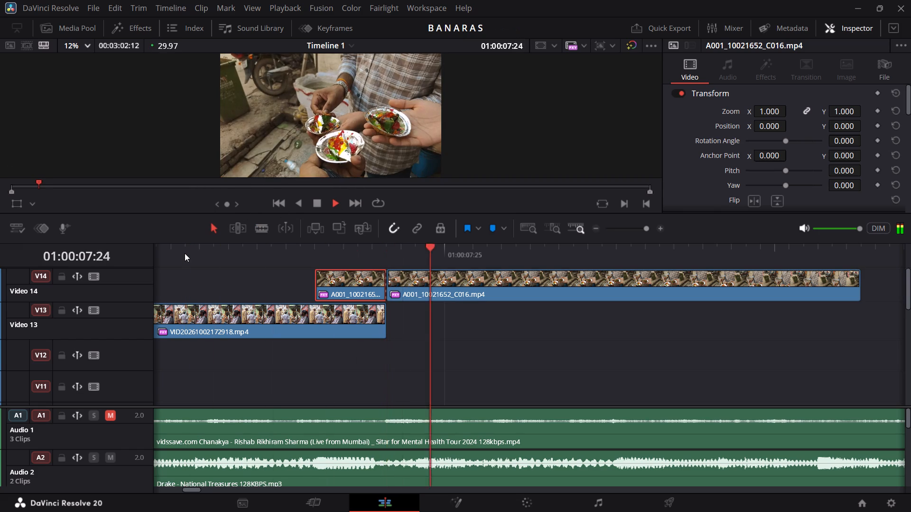
key(space)
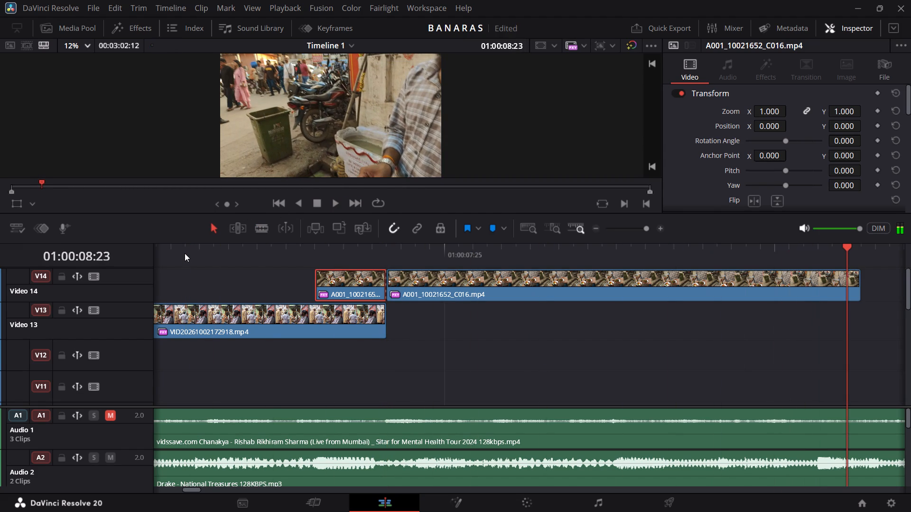
key(space)
key(space)
scroll(185, 253, right, 2)
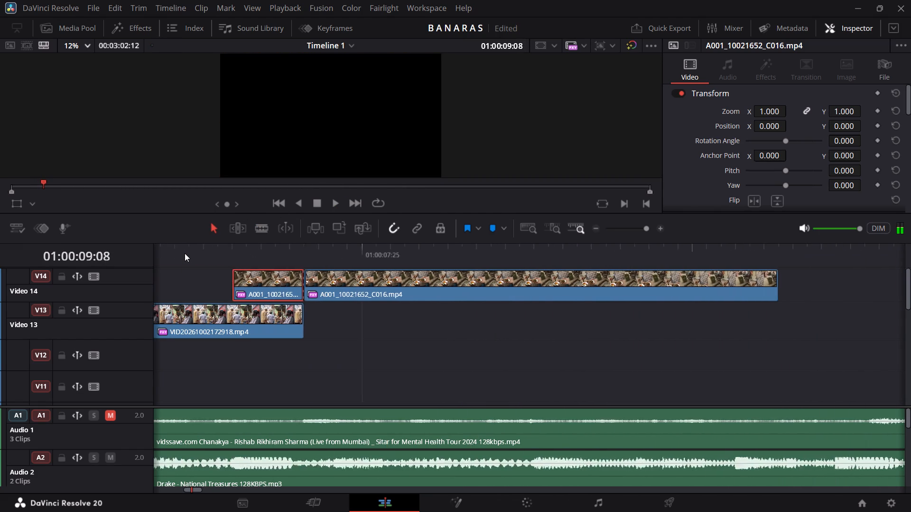
scroll(185, 253, right, 1)
click(185, 253)
key(space)
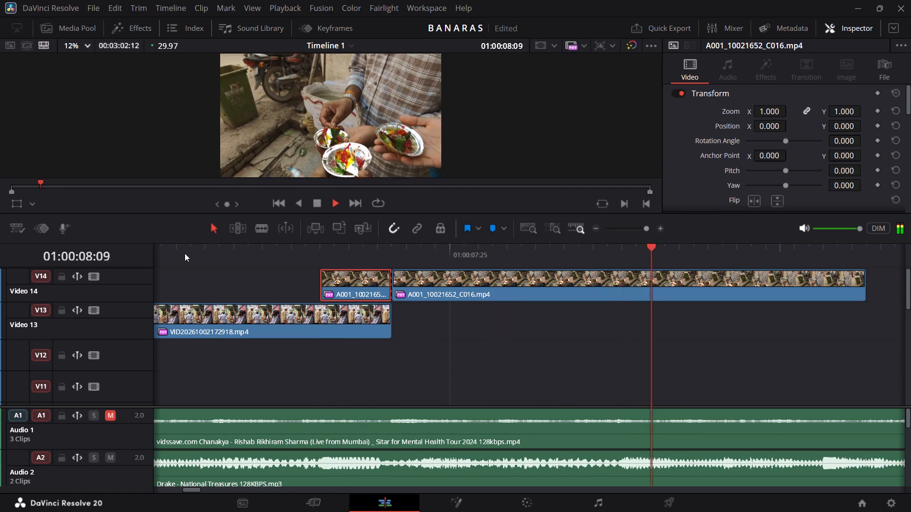
key(space)
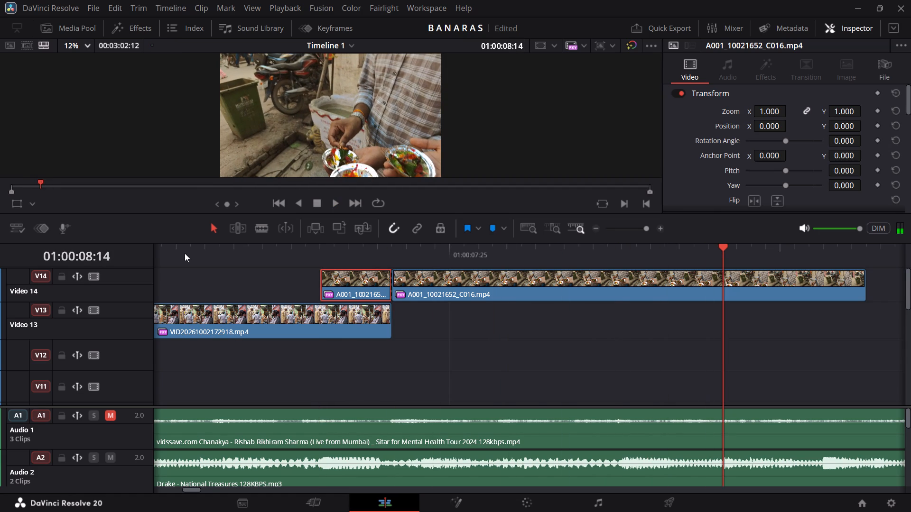
key(space)
key(space)
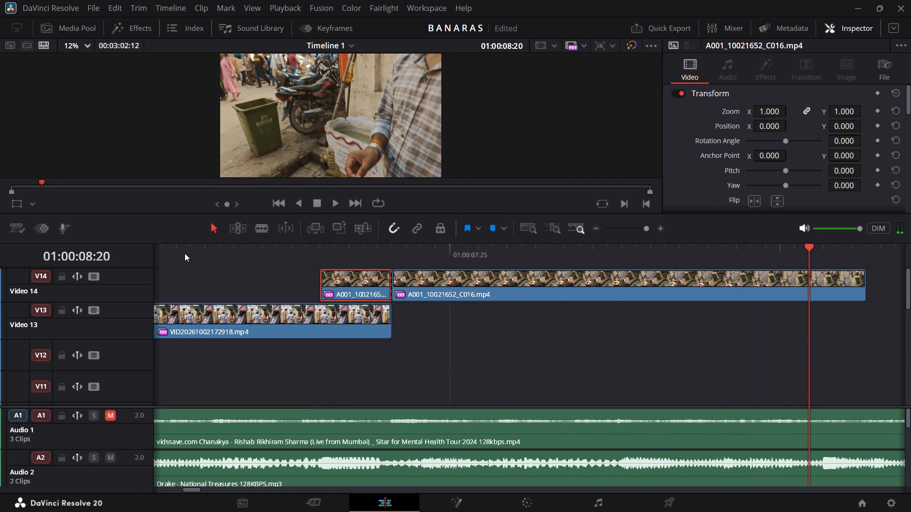
key(space)
key(space)
key(space)
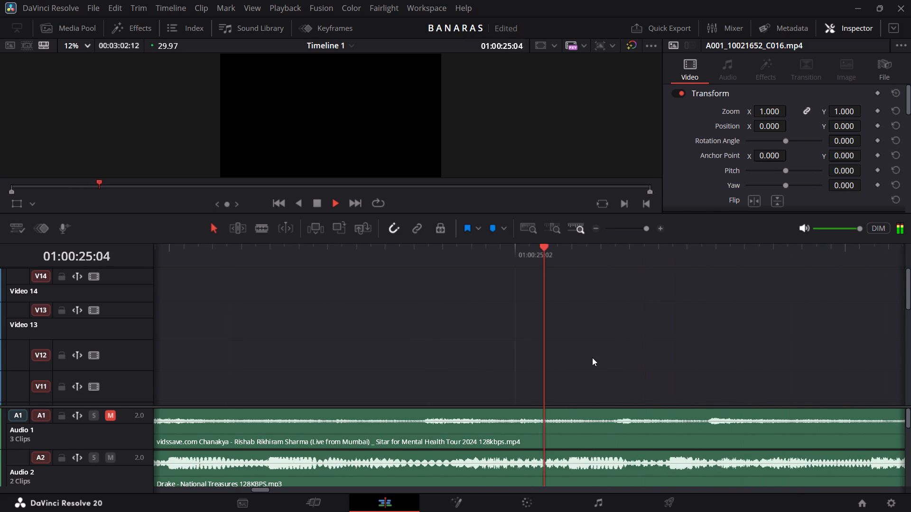
key(space)
Play the opening from 01:00:00:00 through the title into the yellow market clip to review its timing with the music.
scroll(592, 357, right, 17)
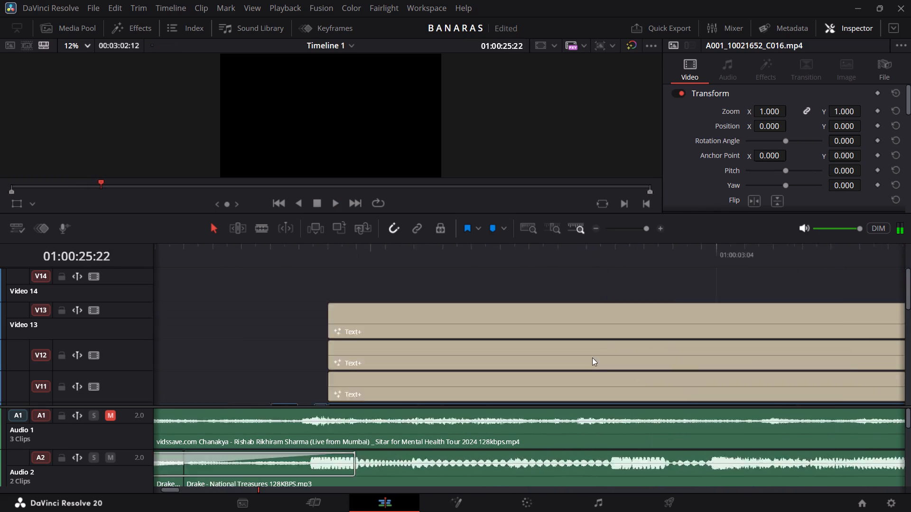
scroll(592, 357, right, 2)
drag(178, 262, 108, 248)
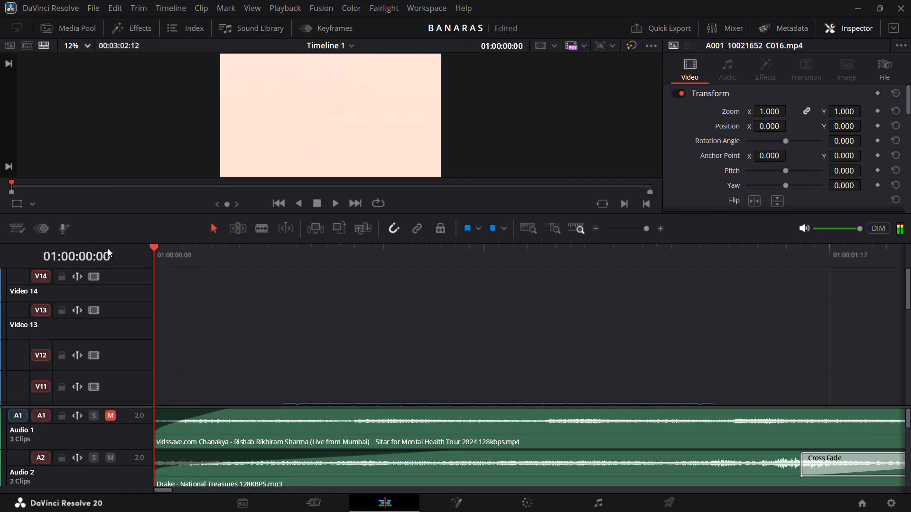
key(space)
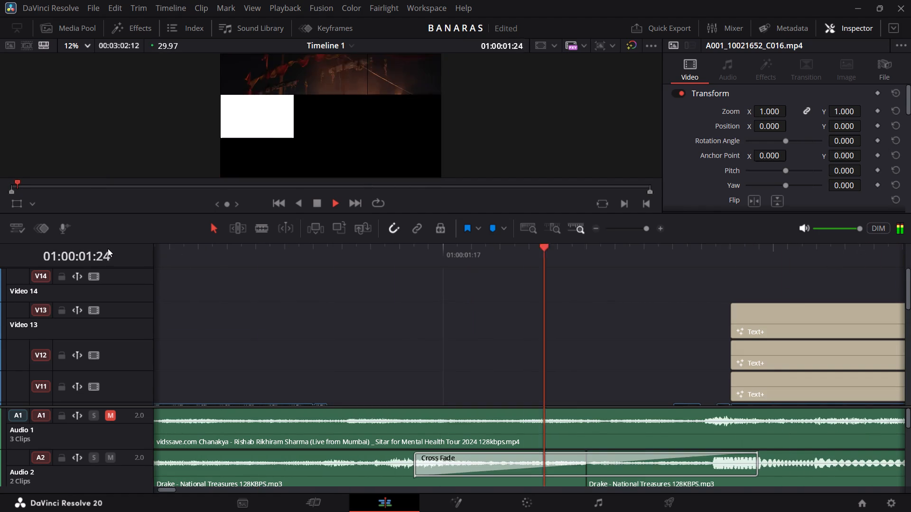
key(space)
drag(169, 251, 65, 247)
key(space)
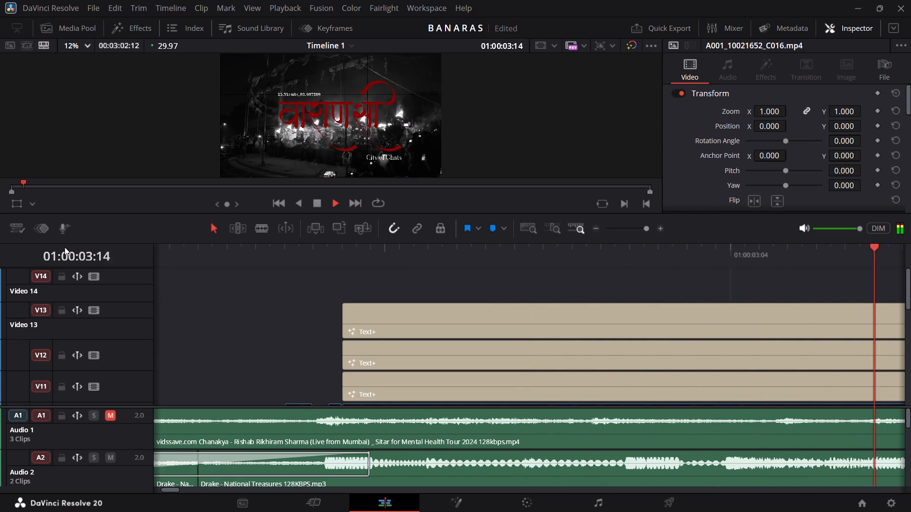
key(space)
drag(170, 247, 0, 261)
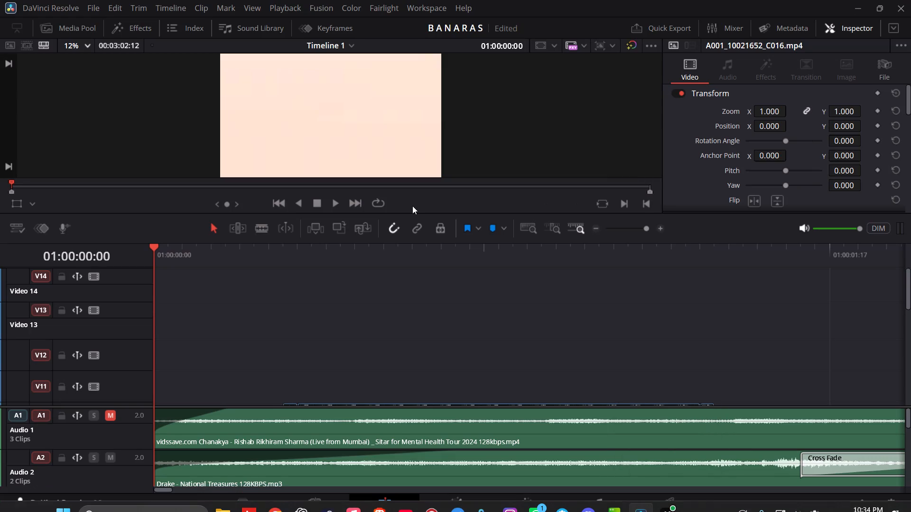
key(space)
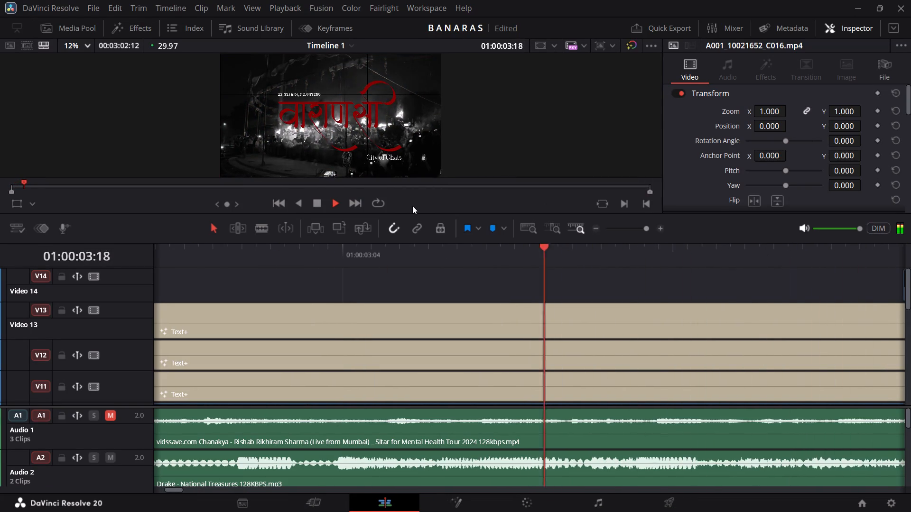
key(space)
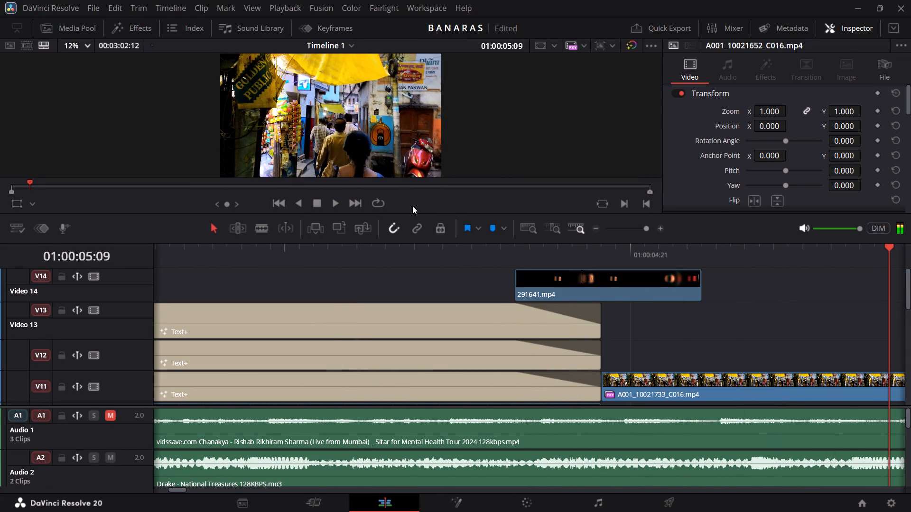
Replay the title, market, bridge, street and food clips from about 01:00:04:04 to check the cuts against the beat.
drag(399, 237, 381, 260)
click(381, 260)
key(space)
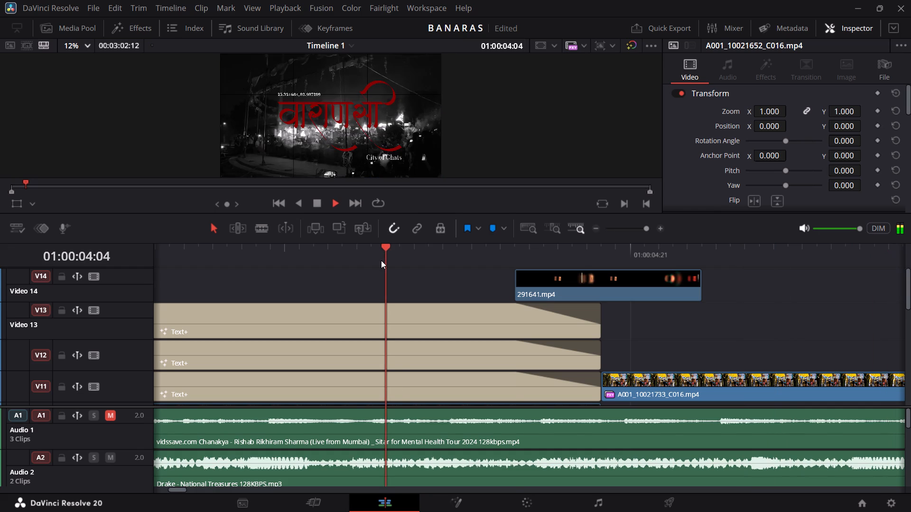
key(space)
scroll(381, 260, right, 3)
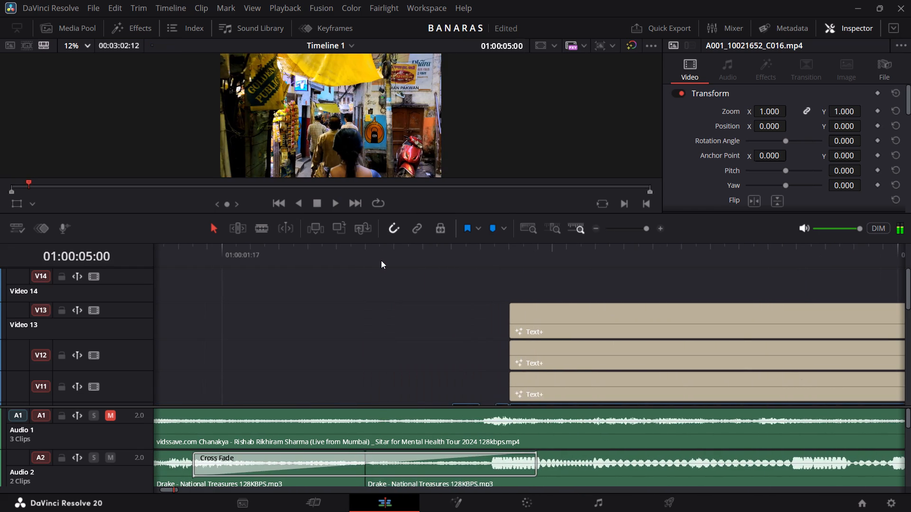
click(381, 260)
key(space)
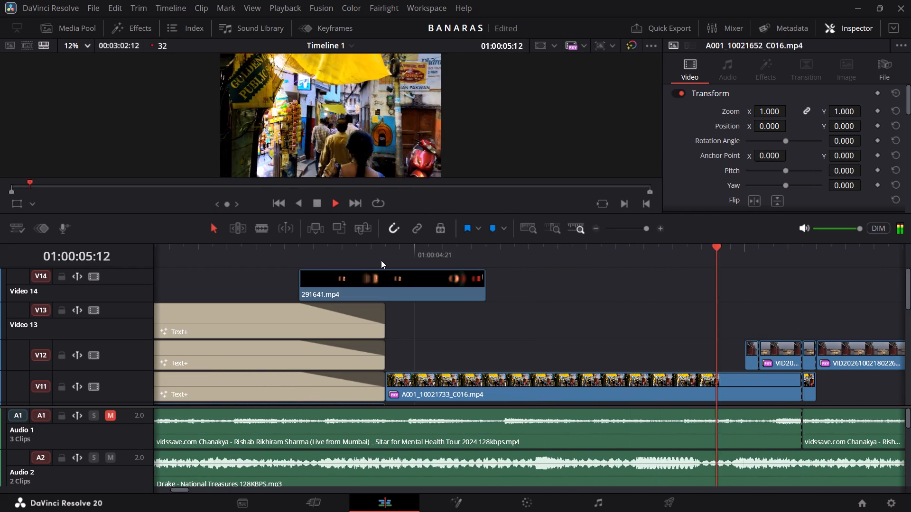
key(space)
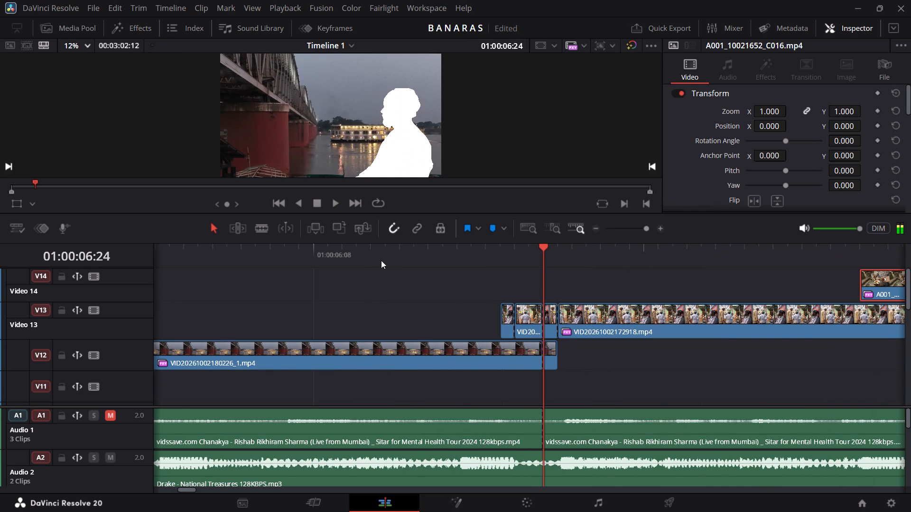
scroll(381, 260, right, 3)
click(381, 260)
key(space)
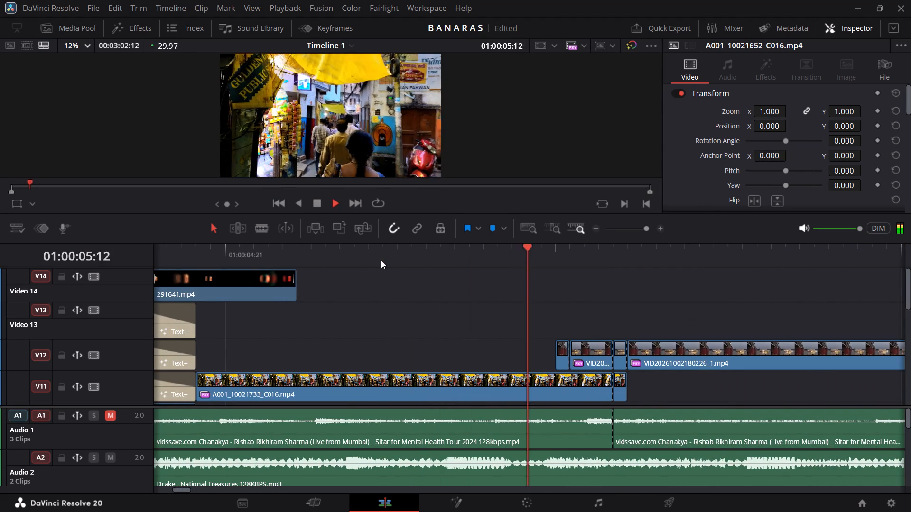
key(space)
click(381, 260)
key(space)
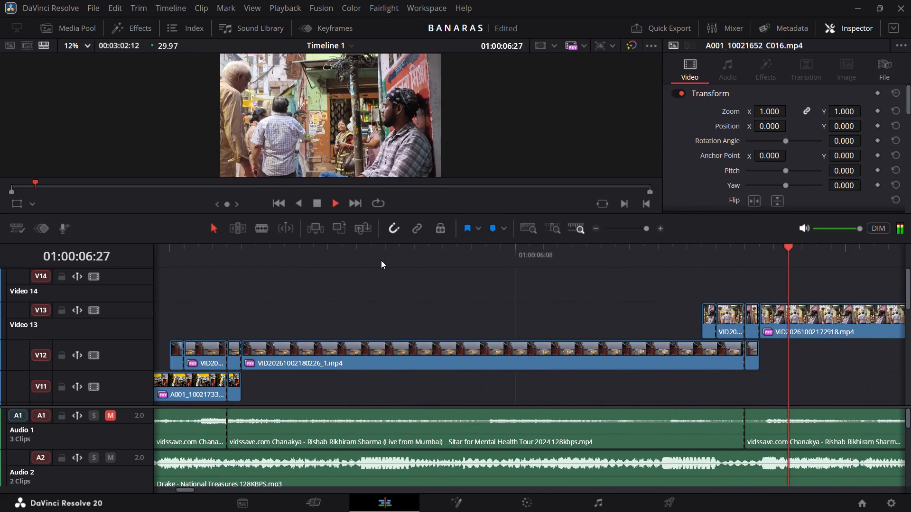
key(space)
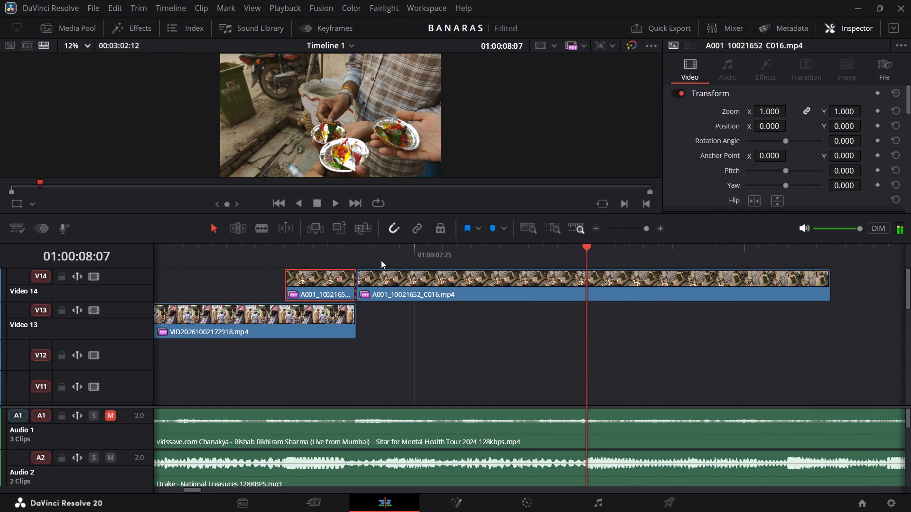
Add a curve window to the short first piece of the food clip on Video 14, at its opening frame 01:00:07:16.
click(286, 252)
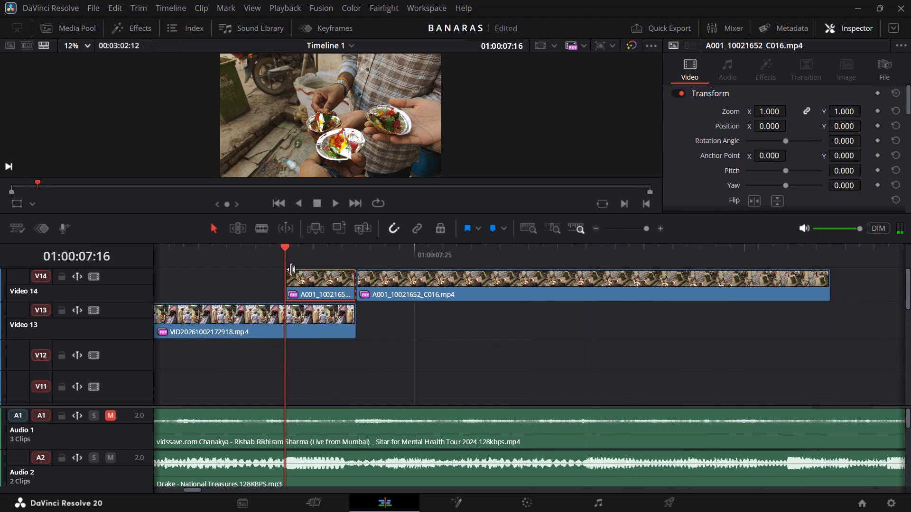
click(529, 499)
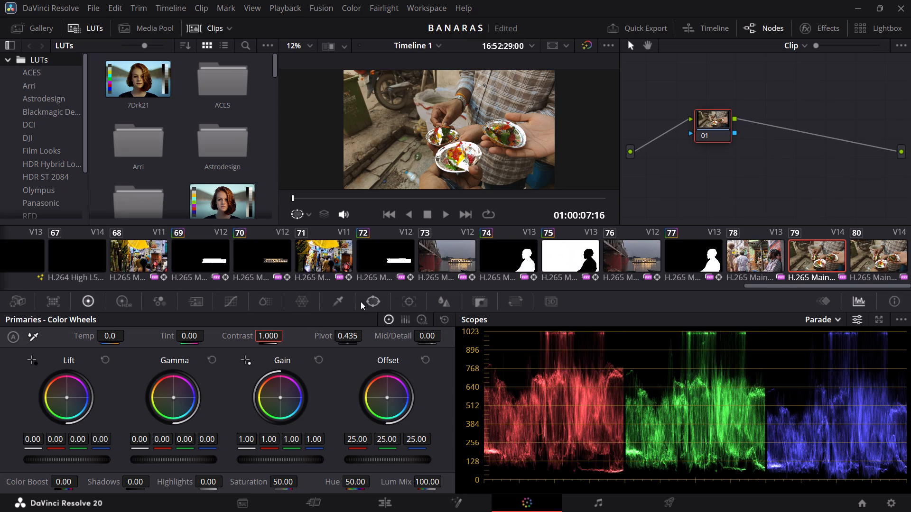
click(369, 300)
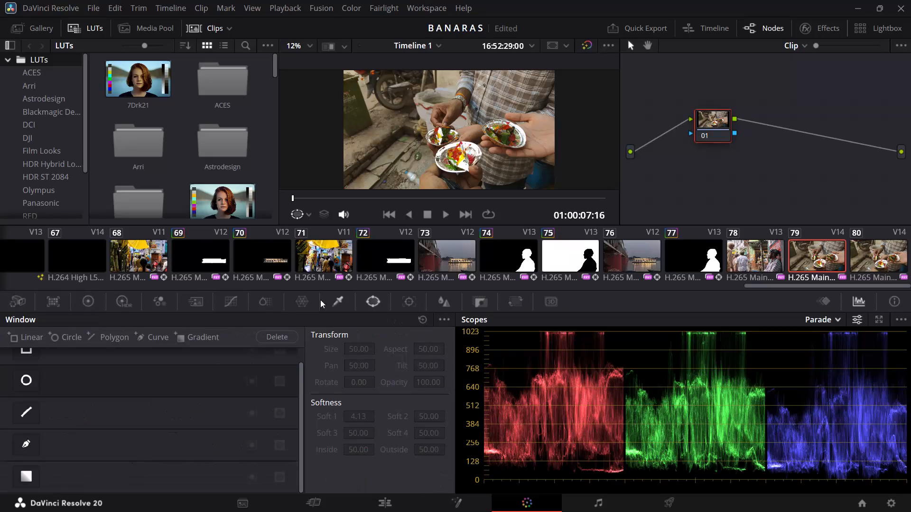
click(29, 447)
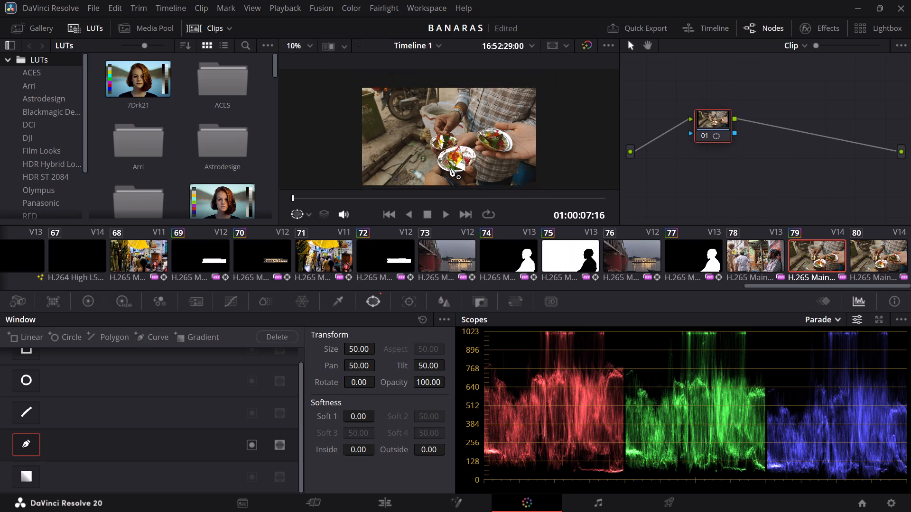
Start the mask outline just below the frame's bottom edge with two points where the lowest hand meets the ground.
scroll(445, 180, right, 1)
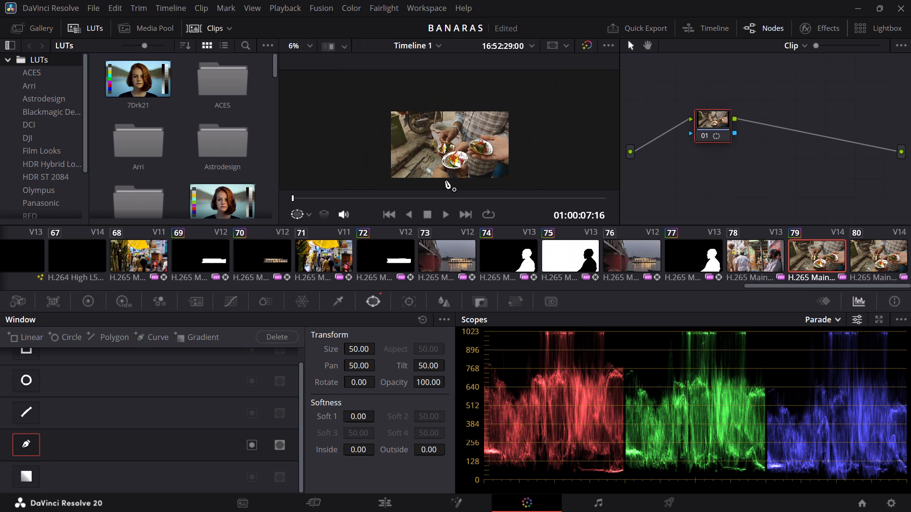
scroll(445, 180, right, 1)
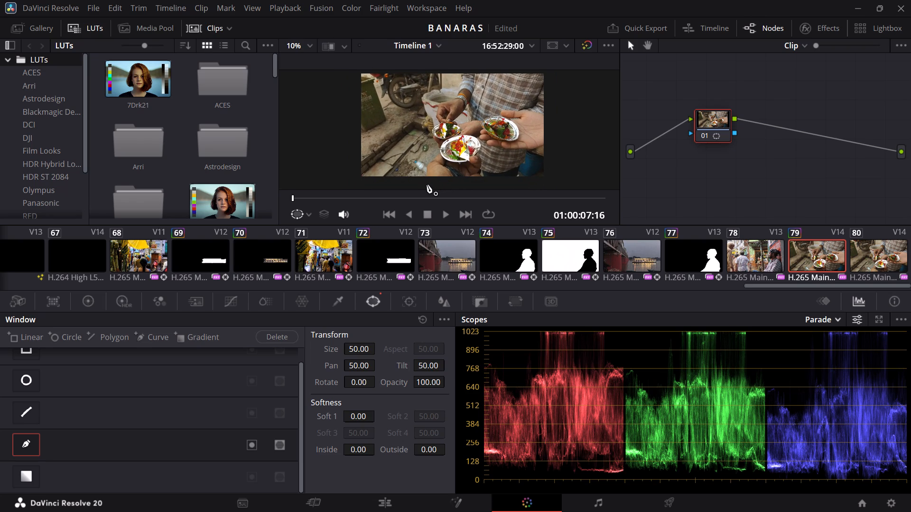
scroll(425, 184, right, 1)
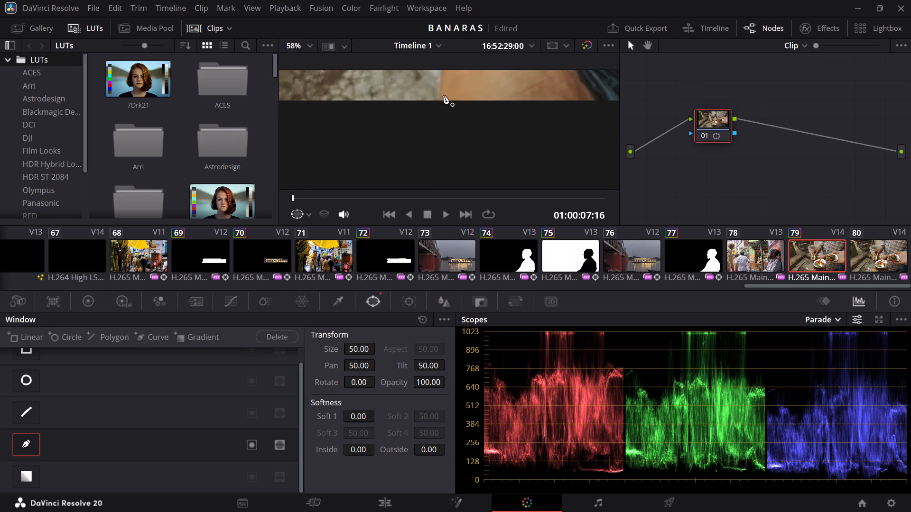
scroll(439, 76, right, 1)
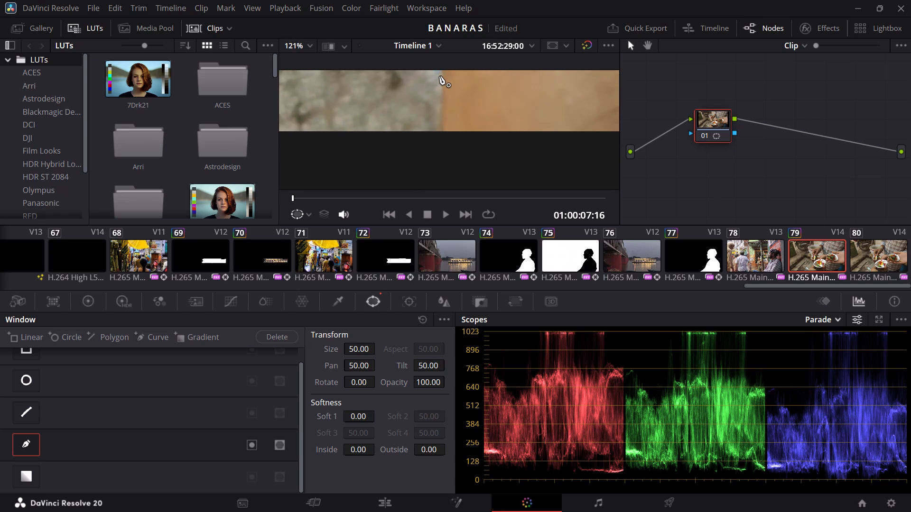
scroll(439, 76, right, 1)
scroll(442, 134, right, 1)
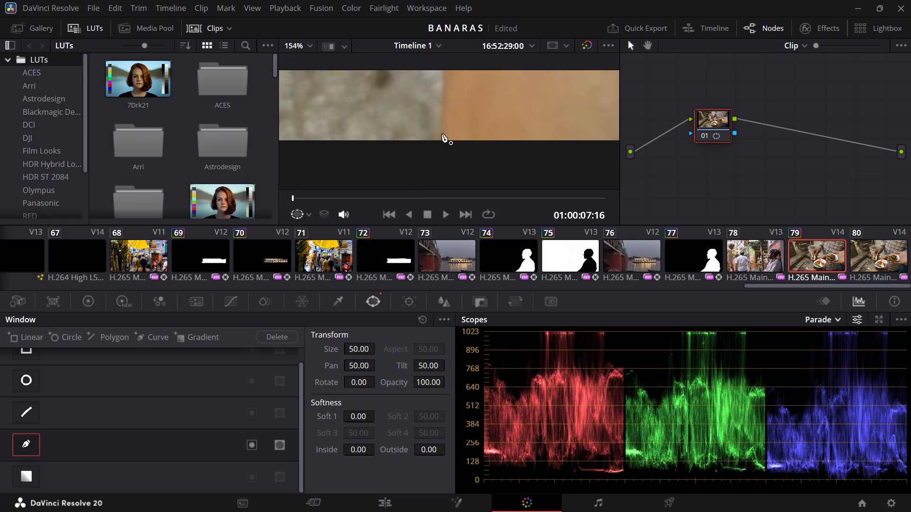
scroll(442, 134, right, 1)
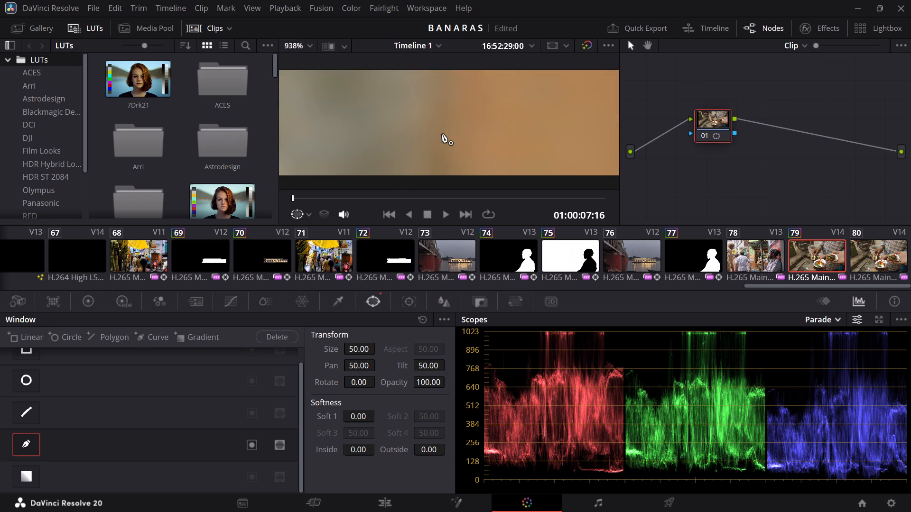
scroll(442, 134, left, 1)
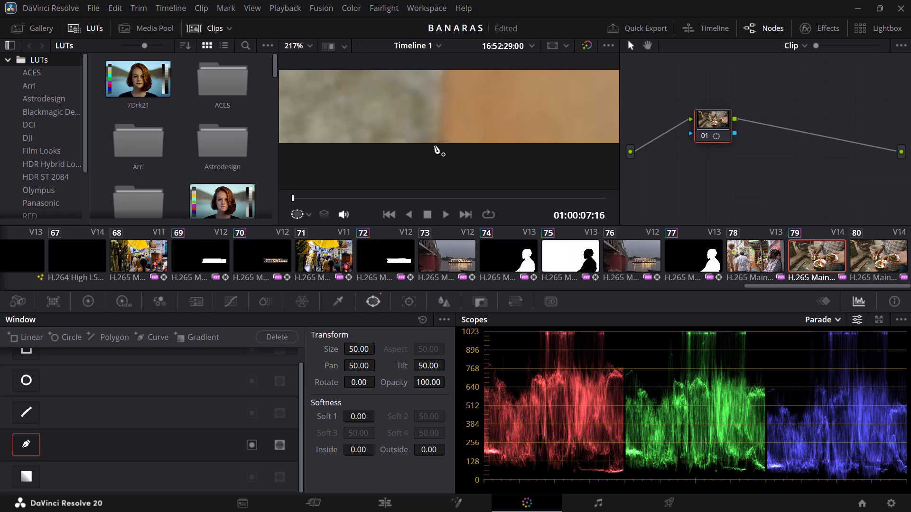
click(440, 148)
click(442, 84)
drag(440, 146, 435, 146)
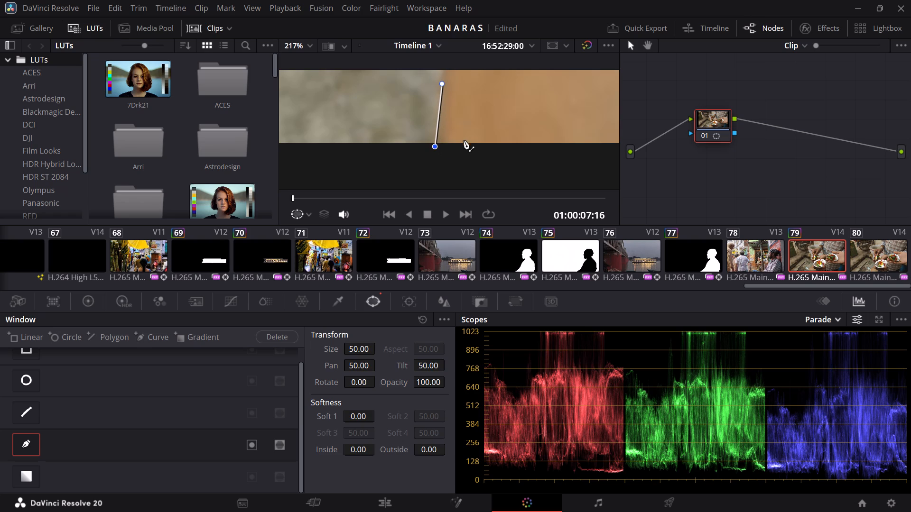
Extend the mask outline up the lowest hand's outer edge, past the water bottle and around the curve of the palm.
scroll(469, 137, left, 1)
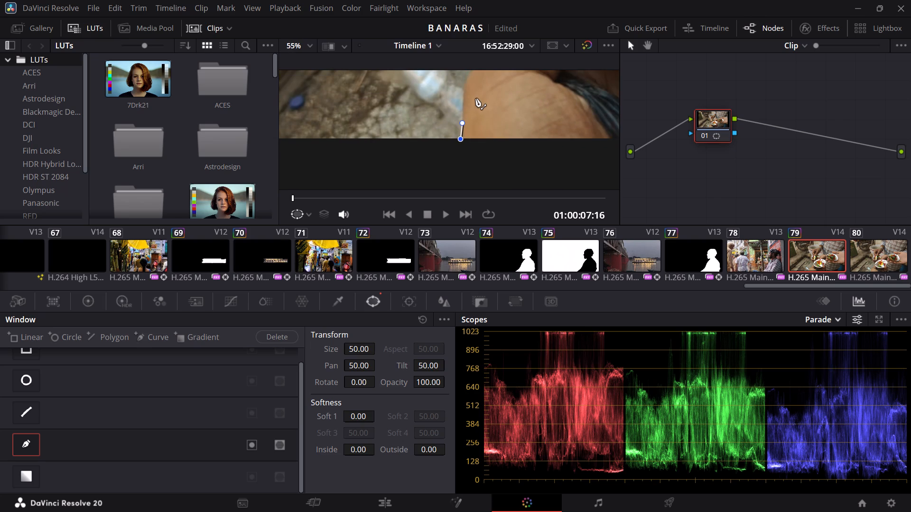
scroll(475, 98, right, 1)
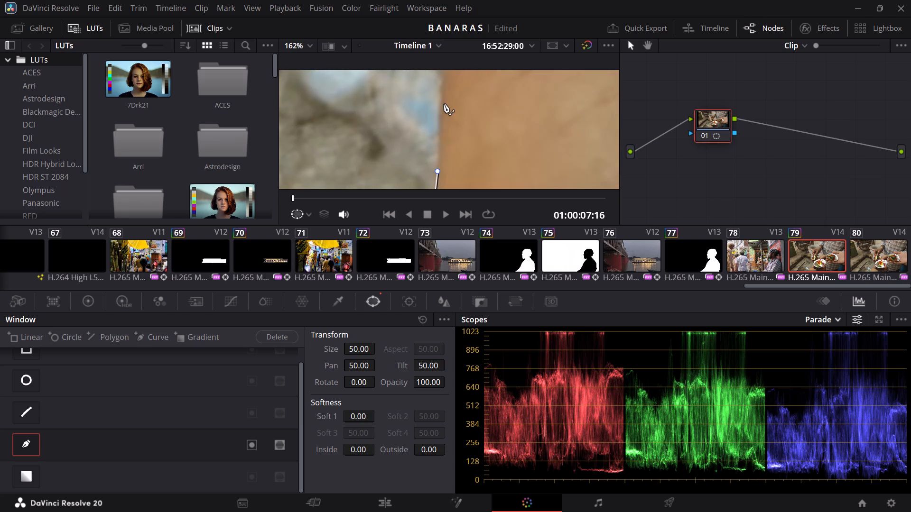
click(440, 103)
scroll(461, 106, left, 1)
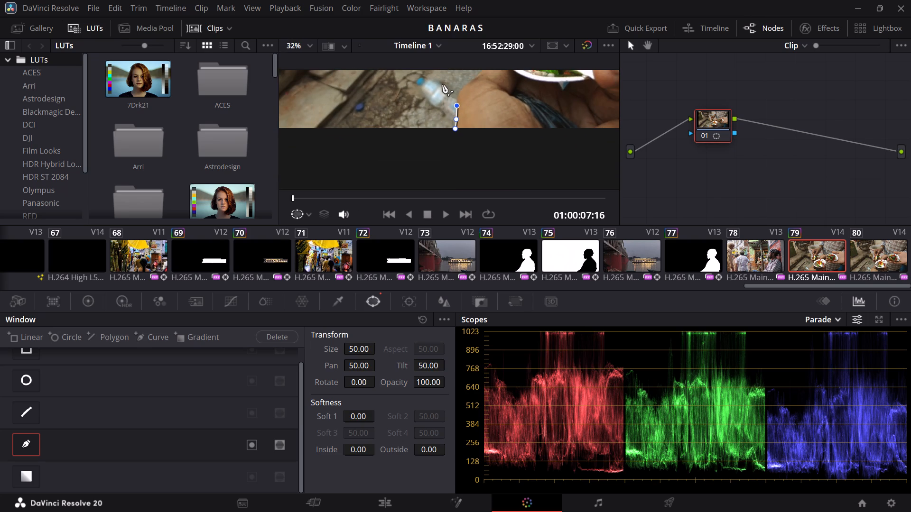
scroll(442, 84, left, 1)
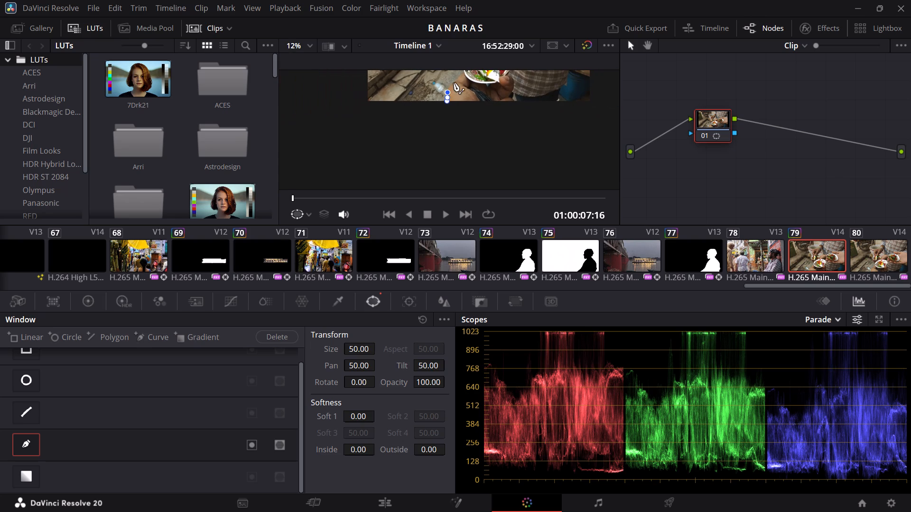
scroll(456, 77, right, 1)
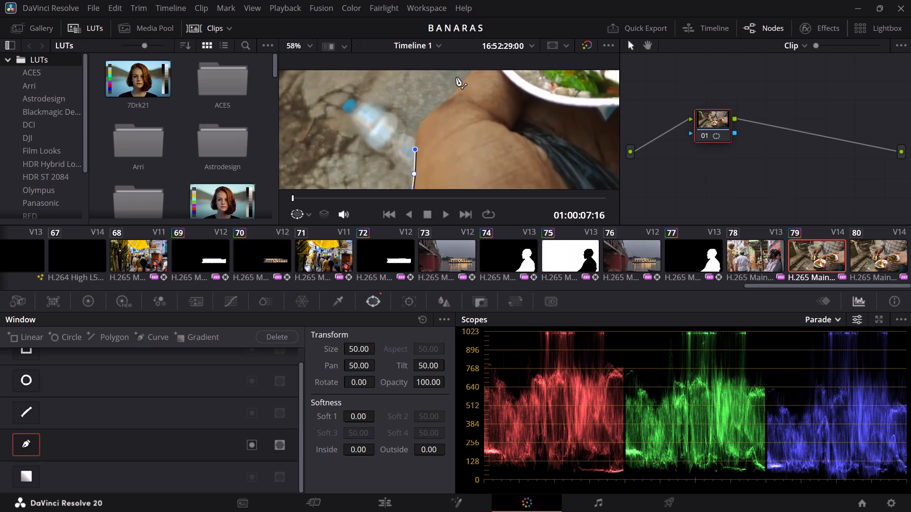
scroll(456, 77, right, 1)
scroll(407, 142, right, 1)
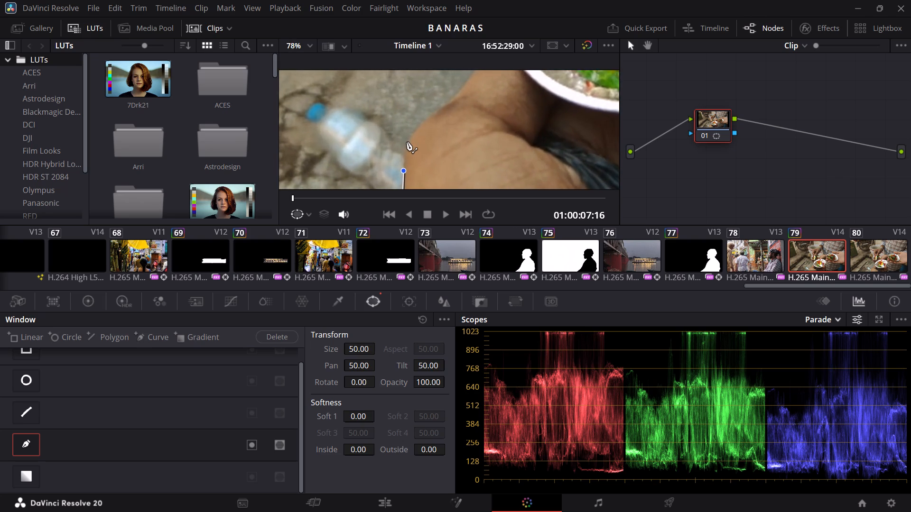
scroll(407, 142, right, 1)
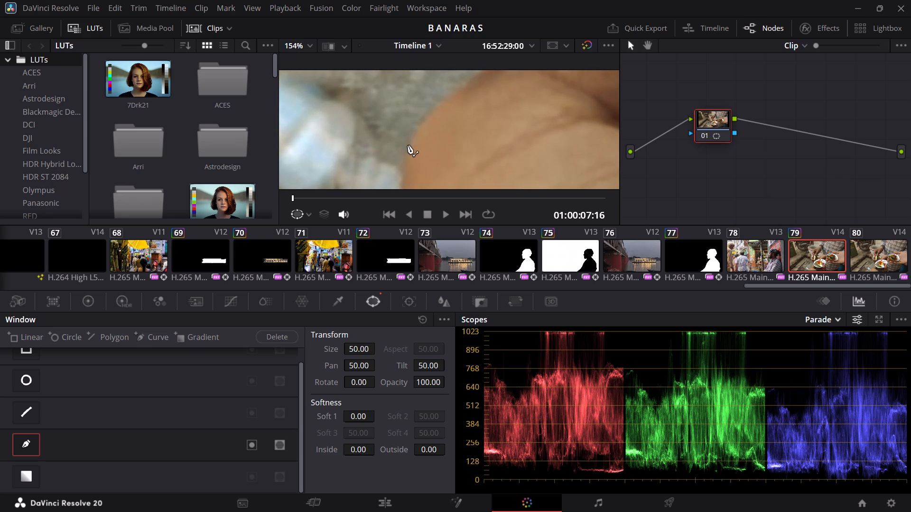
click(408, 146)
click(422, 123)
click(452, 92)
Continue the mask outline with three more points along the lowest hand's edge towards the front food plate.
scroll(381, 110, left, 1)
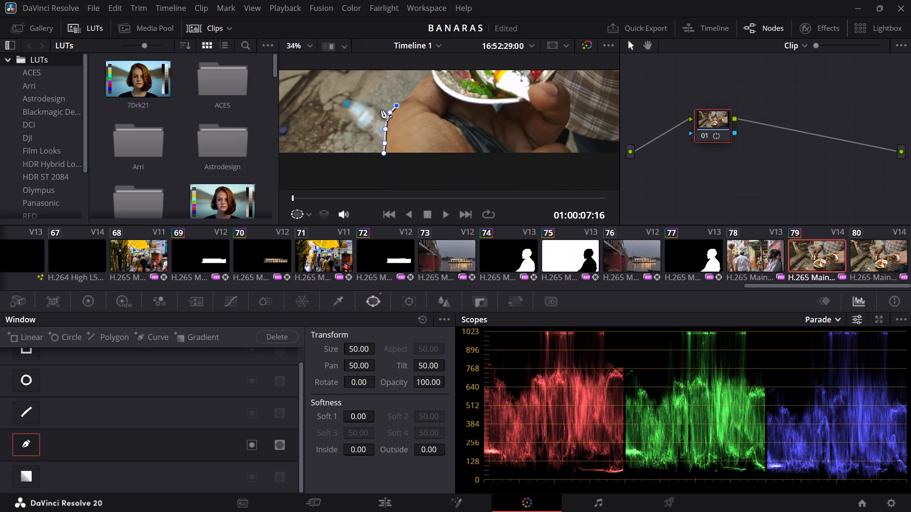
scroll(410, 91, right, 1)
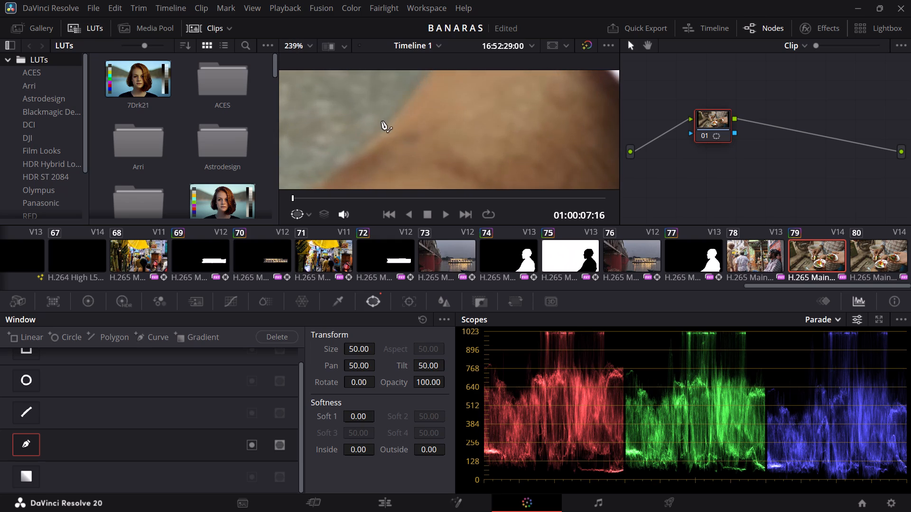
click(362, 144)
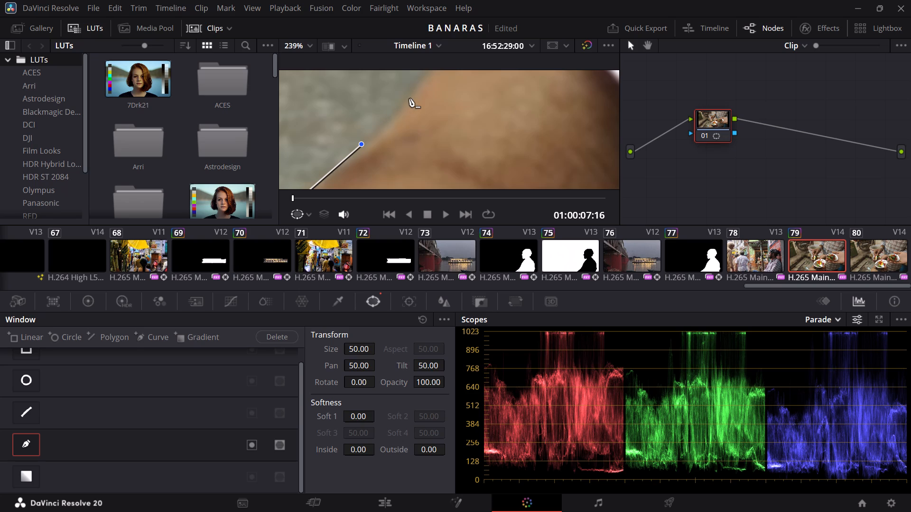
click(409, 98)
scroll(409, 98, left, 1)
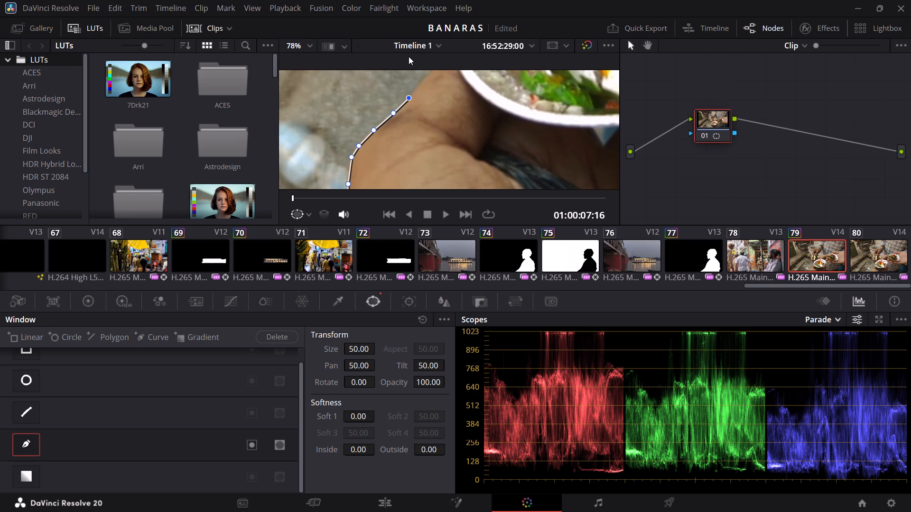
scroll(424, 73, right, 1)
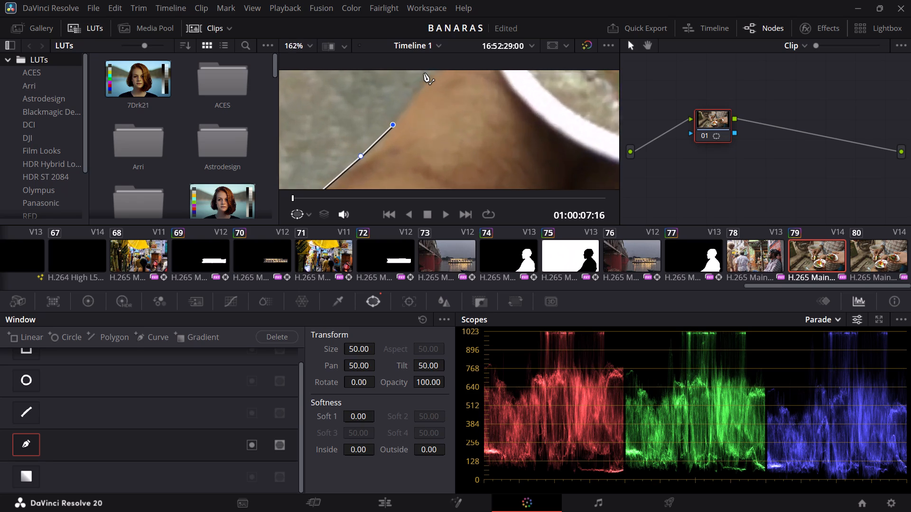
scroll(424, 73, right, 1)
click(429, 79)
Add another mask point on the lowest hand's outer edge near the front food plate and nudge it into place.
scroll(429, 79, left, 1)
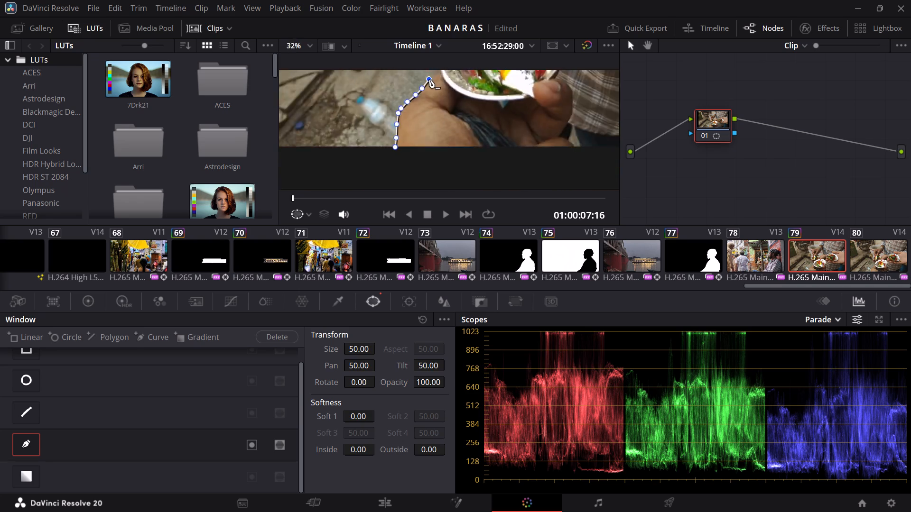
scroll(429, 79, left, 1)
scroll(426, 118, down, 1)
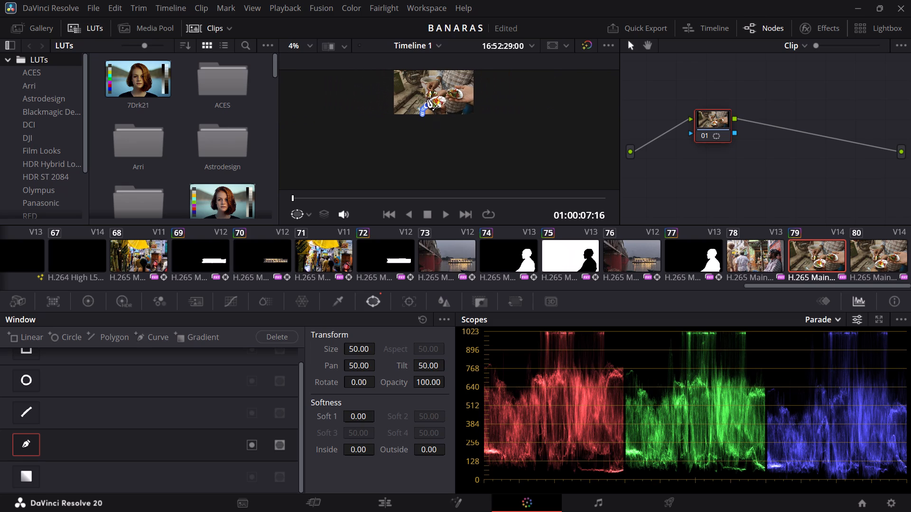
scroll(427, 98, right, 2)
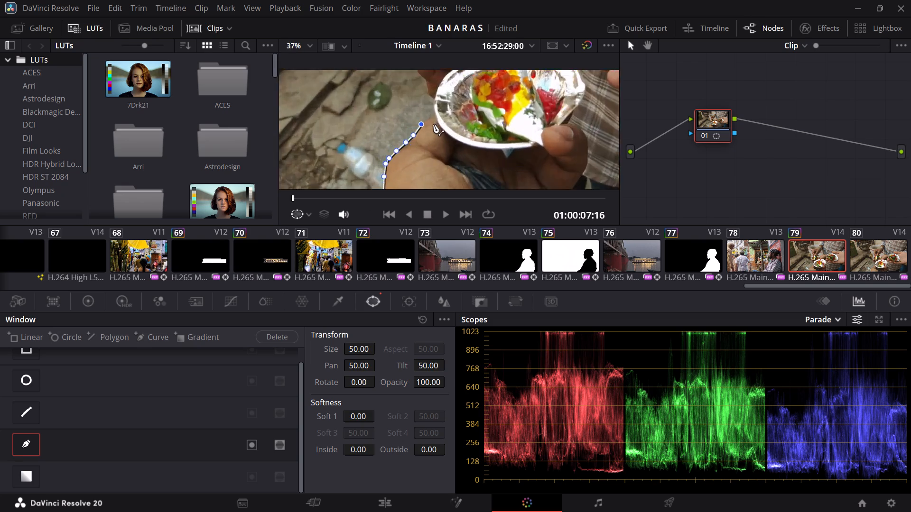
scroll(433, 124, right, 1)
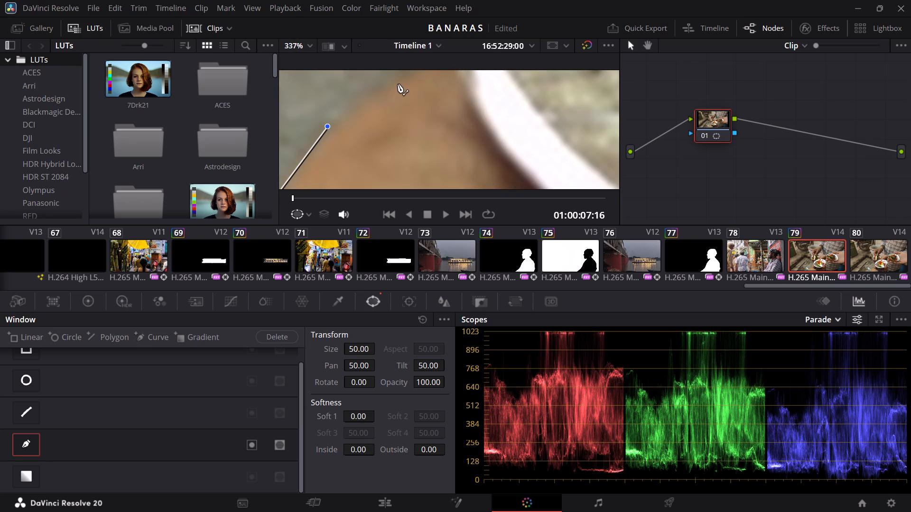
click(390, 81)
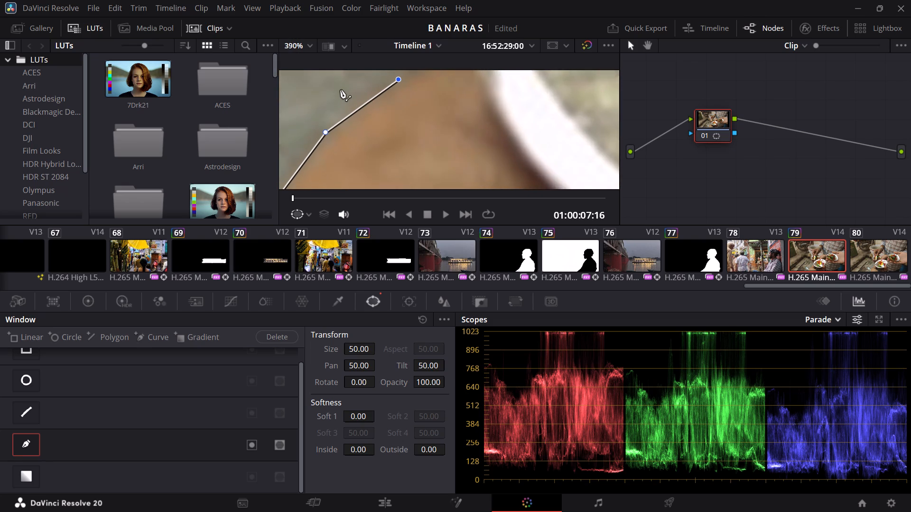
scroll(350, 94, left, 1)
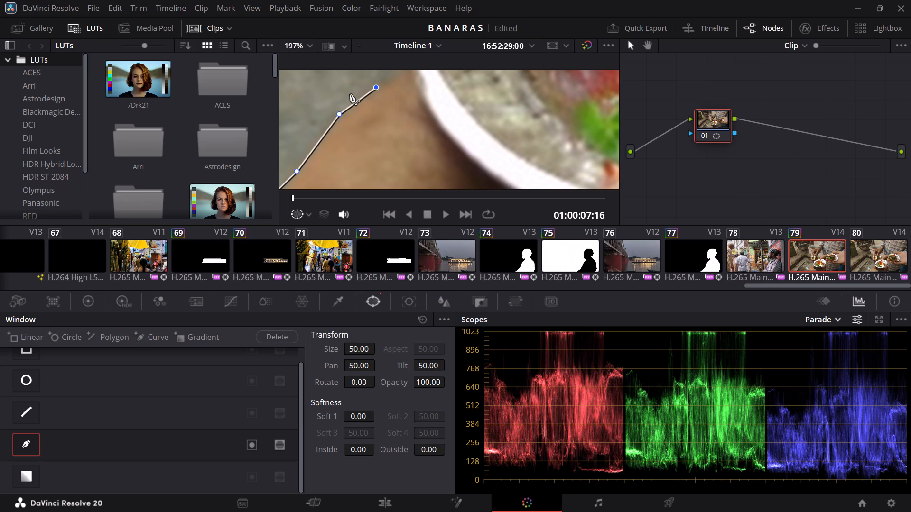
click(375, 85)
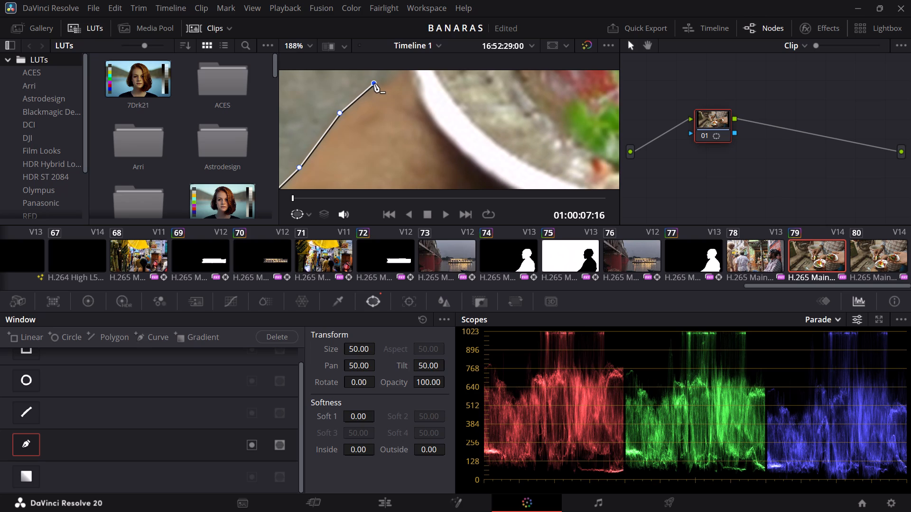
Extend the mask outline to the spot where the lowest hand meets the front plate's rim.
scroll(341, 81, down, 1)
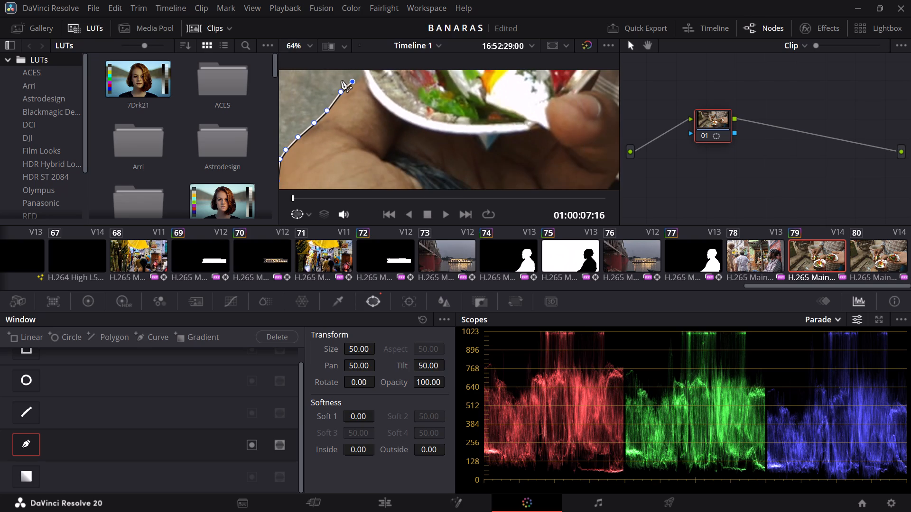
scroll(347, 136, left, 1)
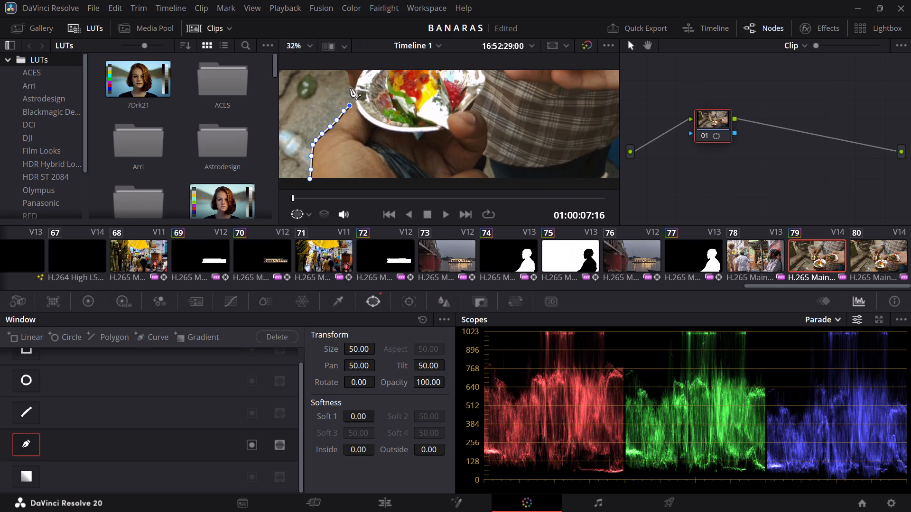
scroll(350, 88, right, 1)
scroll(350, 88, left, 1)
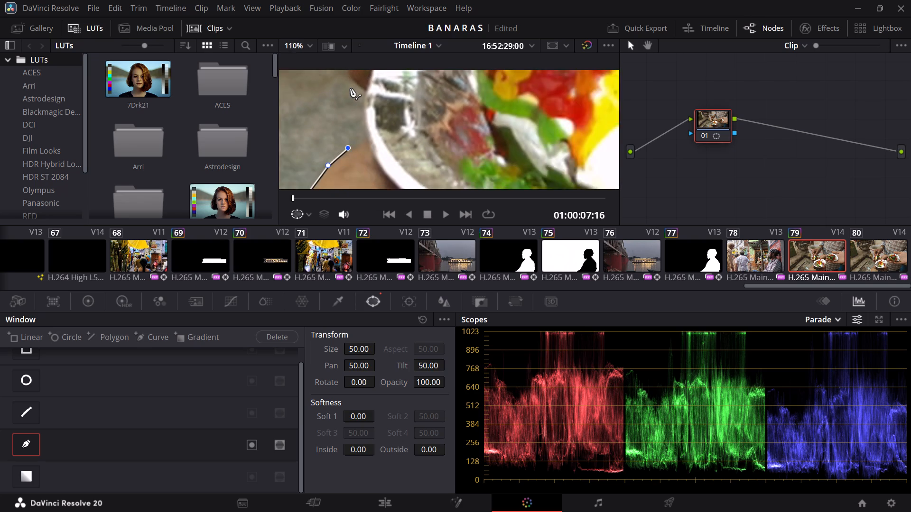
scroll(350, 88, left, 1)
scroll(367, 132, right, 1)
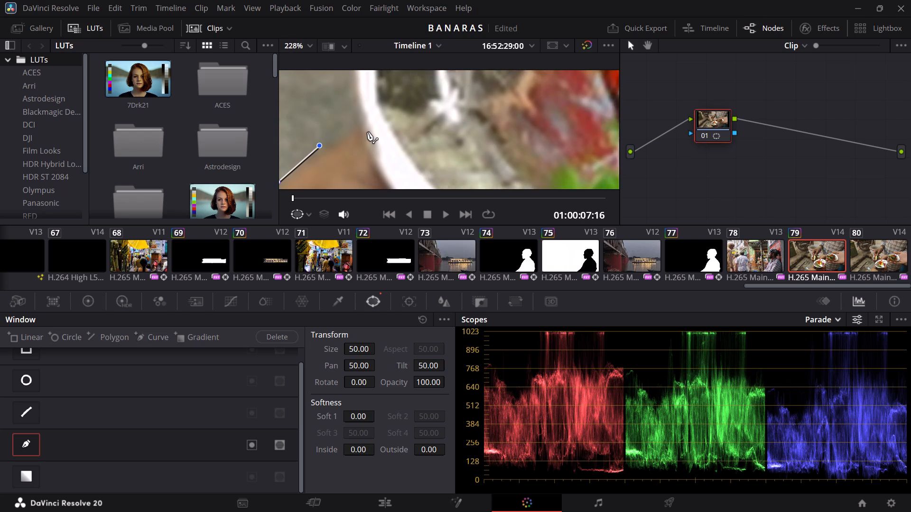
scroll(367, 132, right, 1)
click(359, 120)
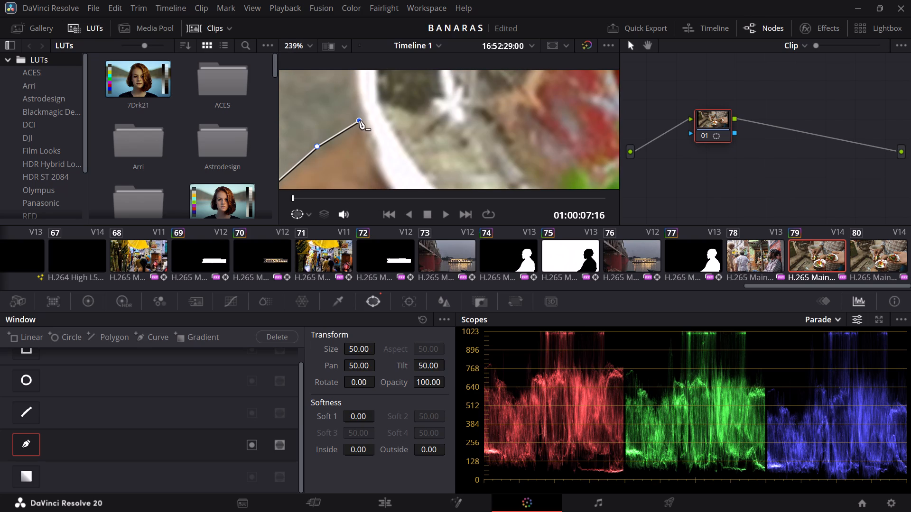
Trace the short exposed section of the front plate's outer rim up to the hand behind with two mask points.
scroll(343, 135, down, 1)
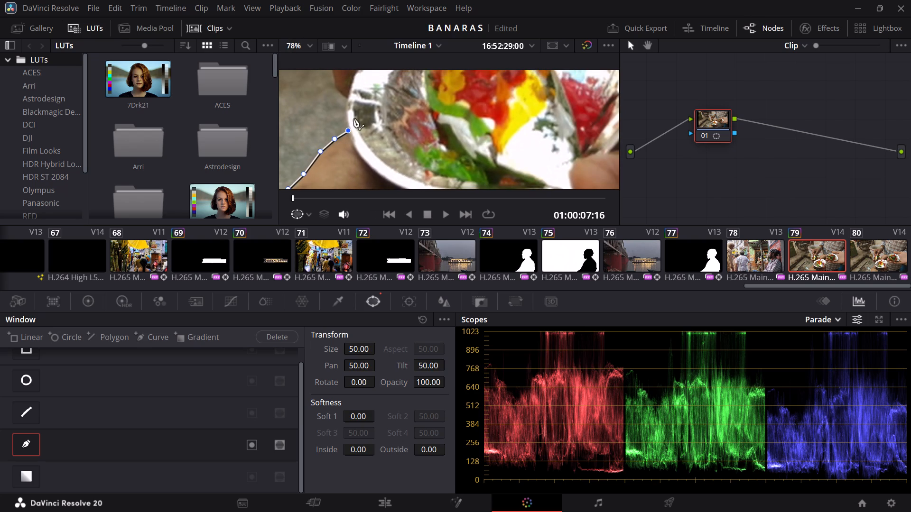
scroll(356, 89, left, 1)
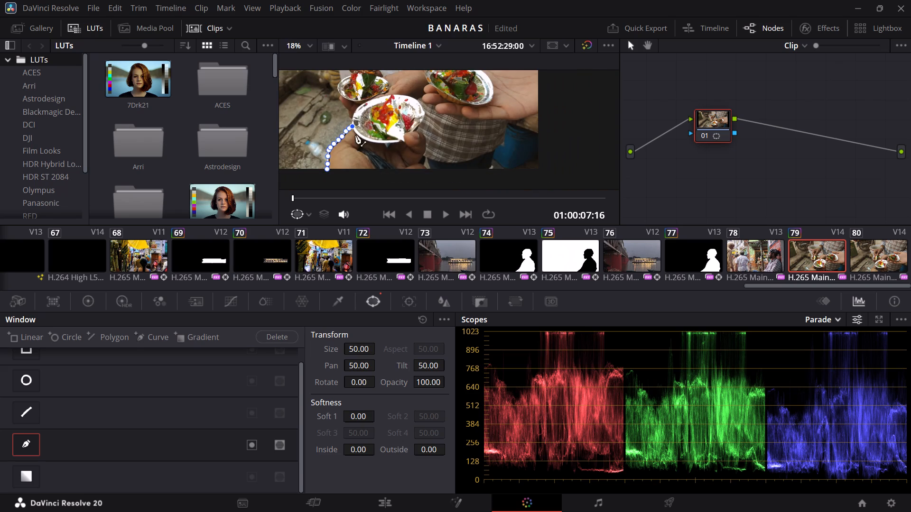
scroll(349, 111, right, 1)
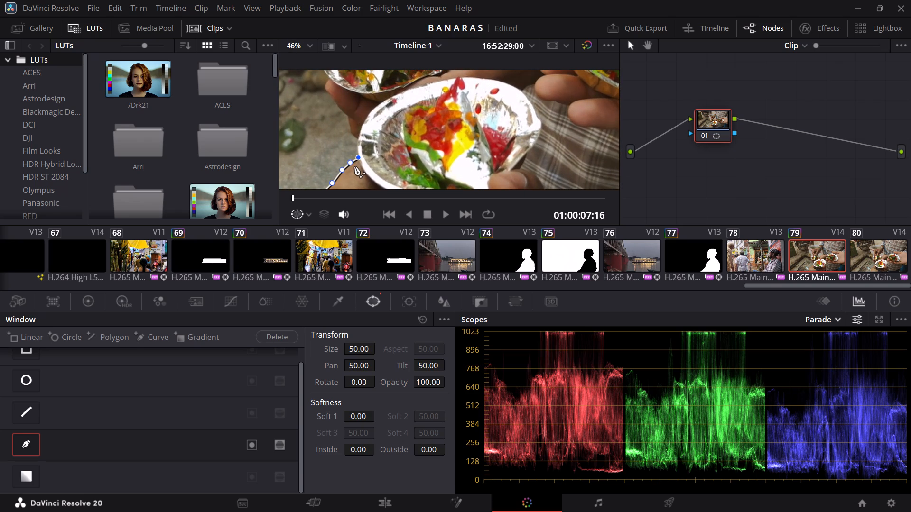
scroll(354, 166, right, 1)
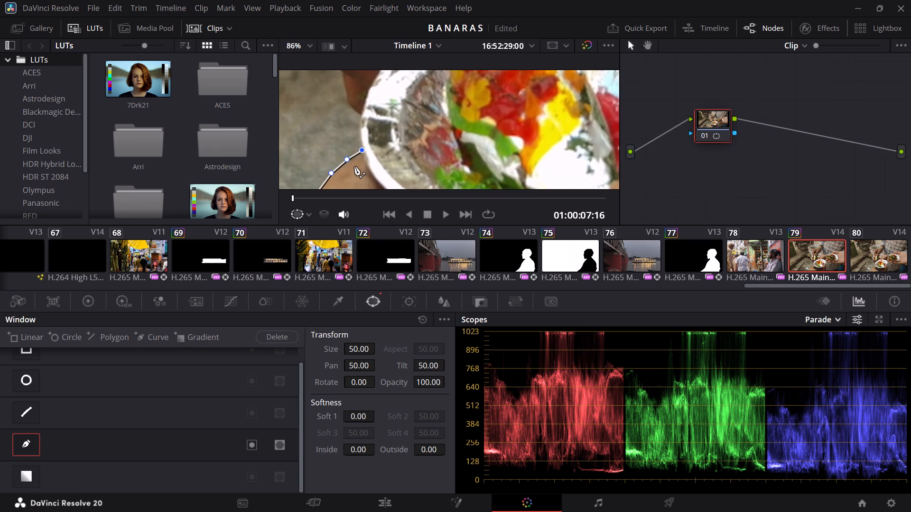
click(360, 130)
click(361, 115)
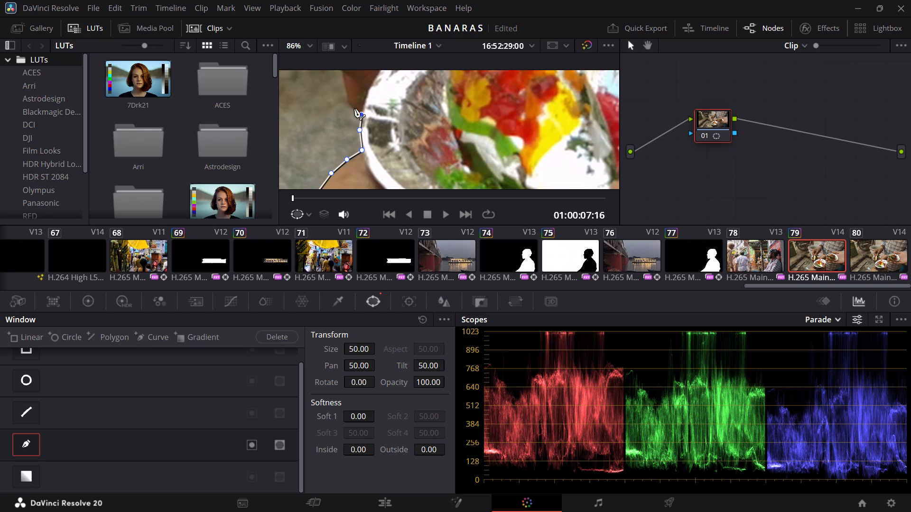
Continue the mask outline with five points up the outer edge of the hand holding the rear plate, keeping straight corners and adjusting the first point.
click(350, 104)
click(342, 72)
click(351, 105)
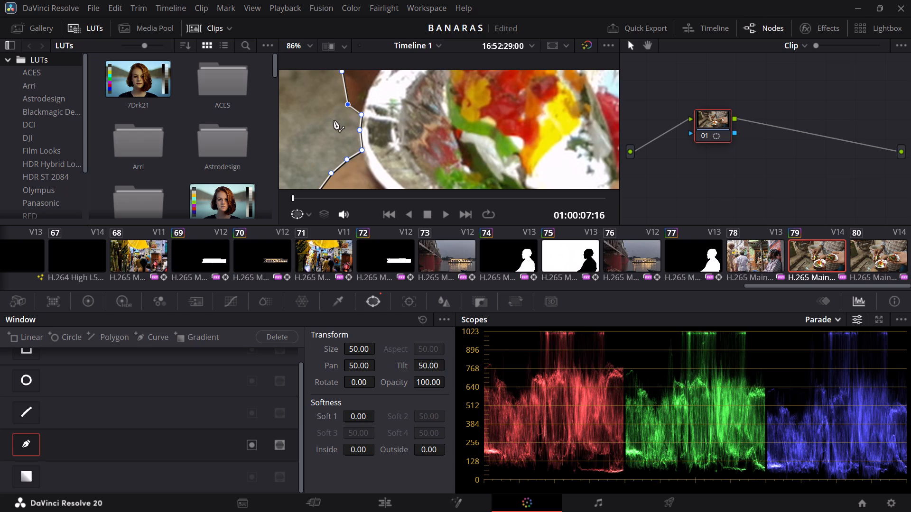
scroll(334, 120, up, 1)
scroll(334, 120, down, 1)
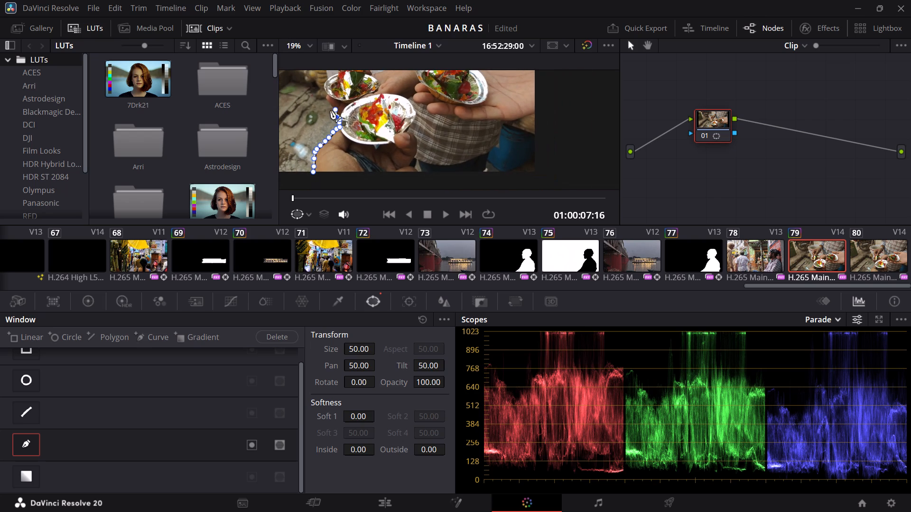
scroll(327, 104, right, 1)
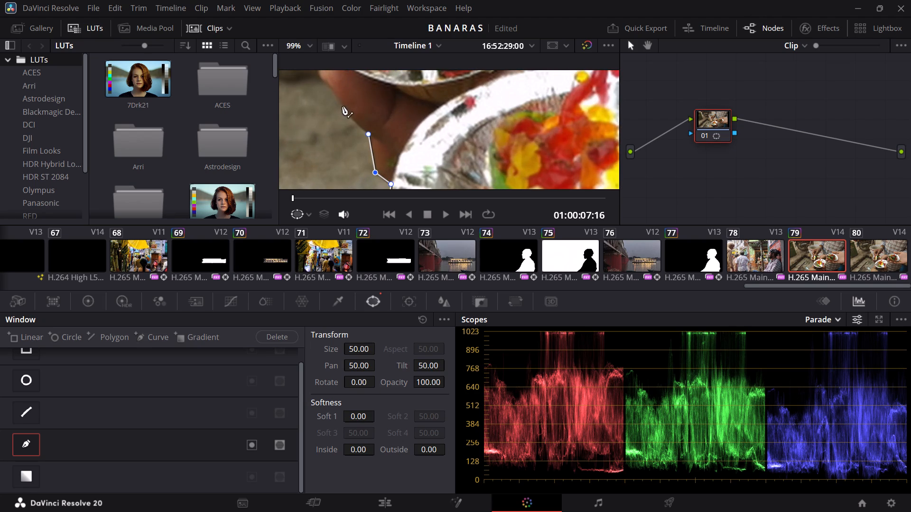
click(345, 113)
drag(337, 93, 321, 78)
key(ctrl+z)
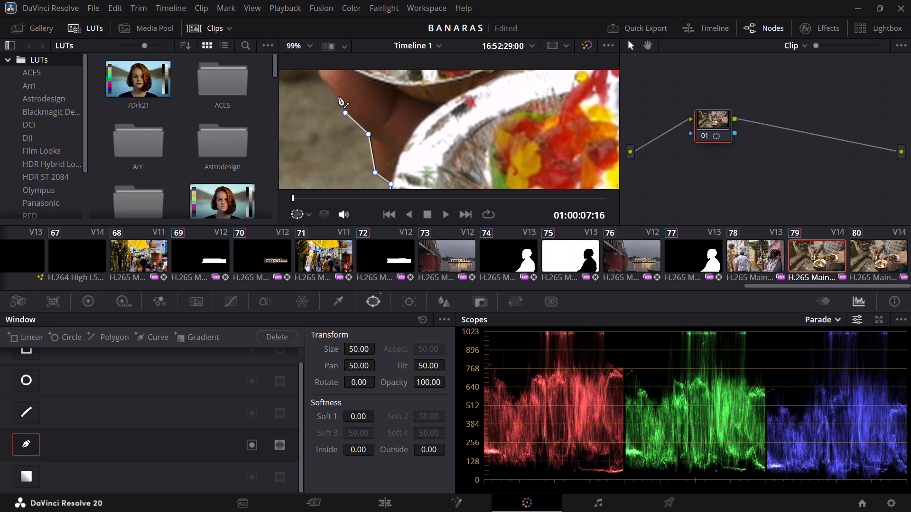
click(335, 94)
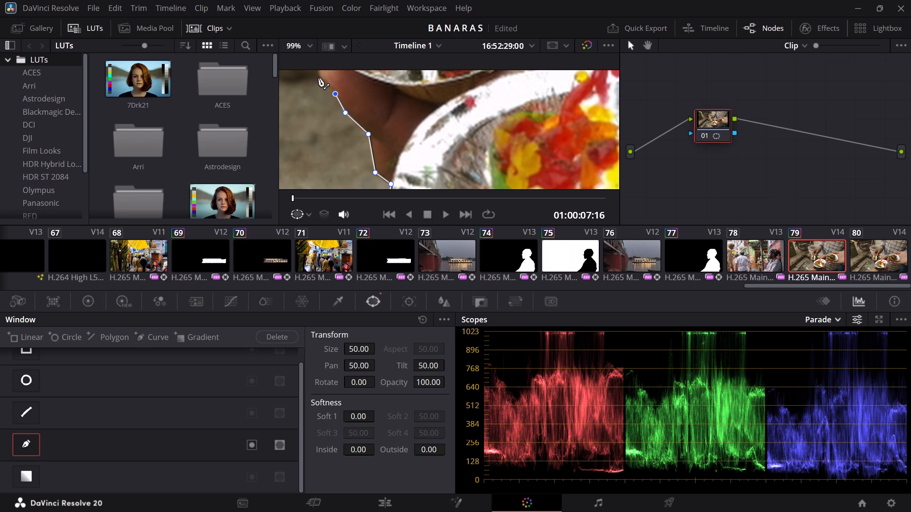
click(318, 78)
Round the fingertip beneath the rear plate with three mask points, ending where the skin meets the plate.
scroll(325, 118, left, 1)
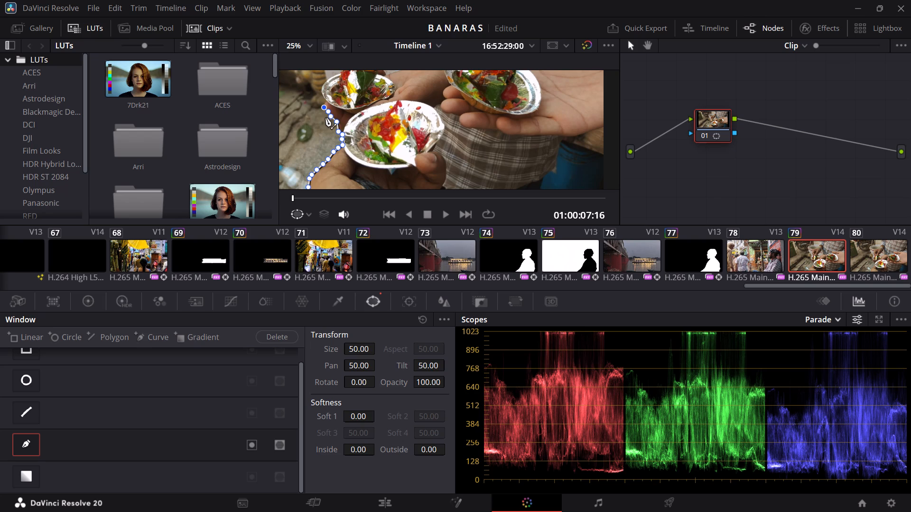
scroll(319, 92, right, 1)
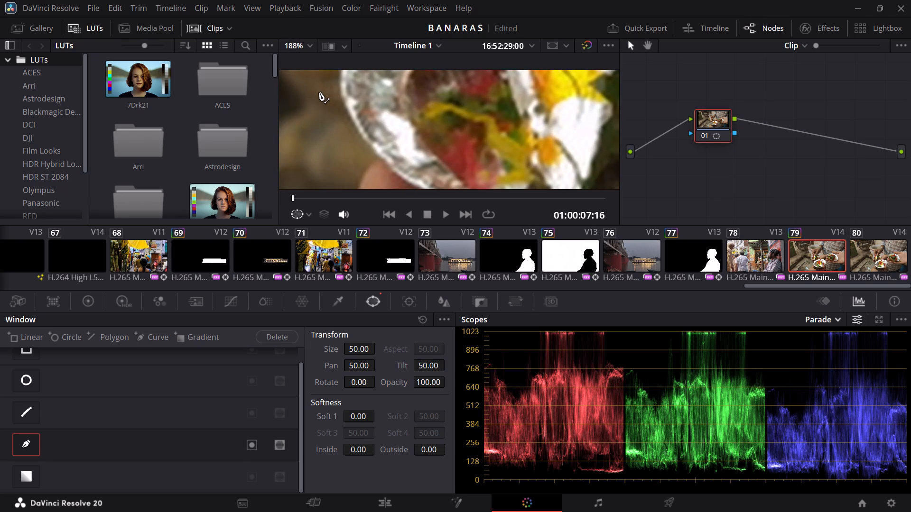
scroll(319, 92, left, 1)
scroll(335, 141, right, 1)
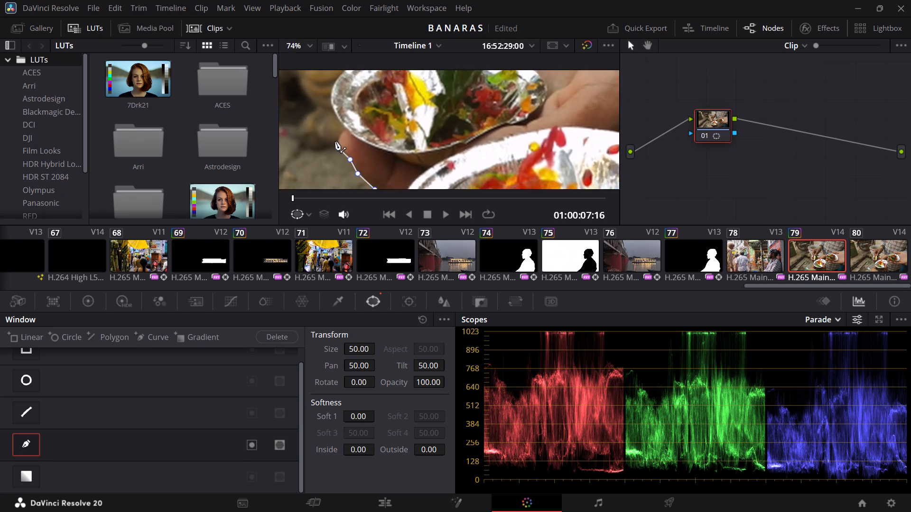
scroll(335, 141, right, 1)
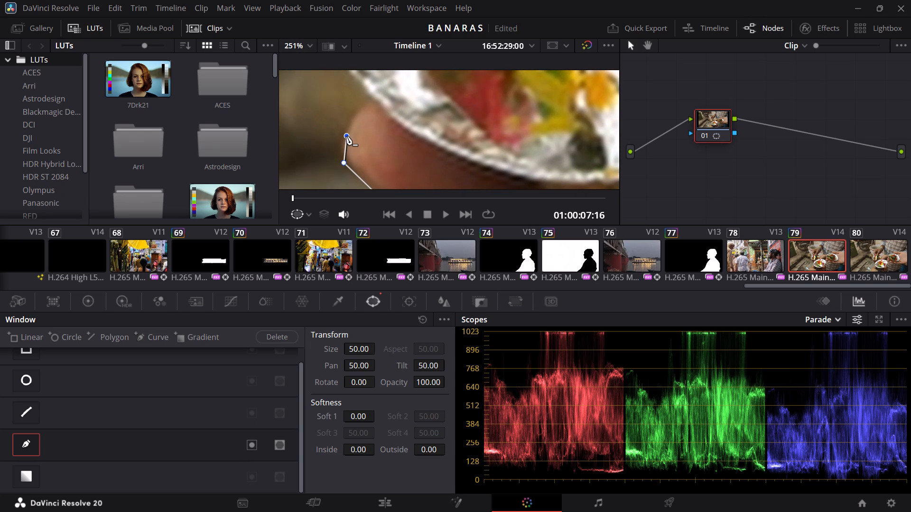
click(346, 136)
click(359, 112)
click(374, 101)
Trace the rear plate's outer rim with five mask points, from beneath the fingertip up around the plate's far side.
scroll(345, 112, left, 1)
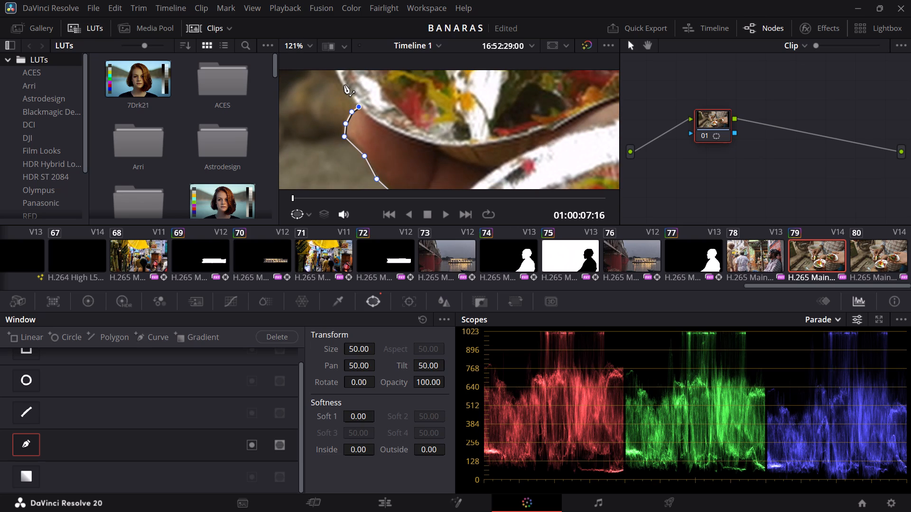
scroll(344, 85, right, 1)
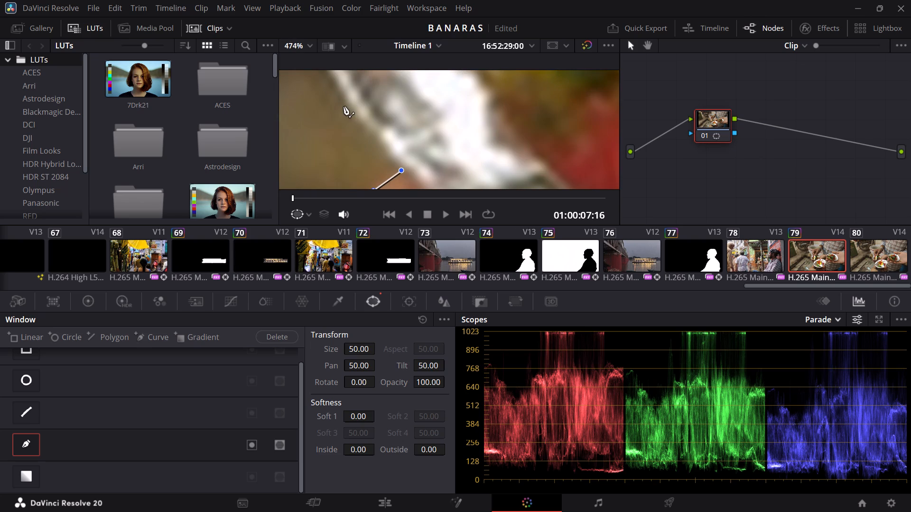
click(344, 107)
scroll(344, 107, left, 1)
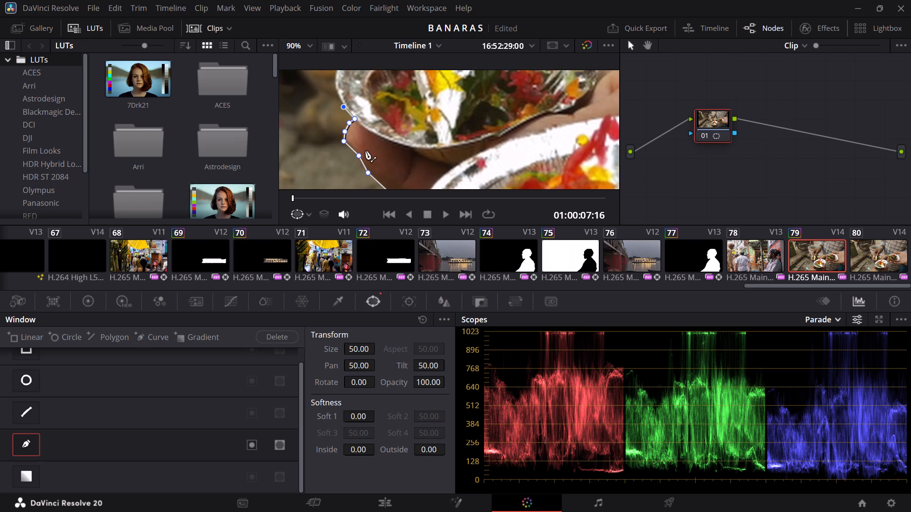
scroll(365, 151, down, 1)
scroll(347, 89, right, 1)
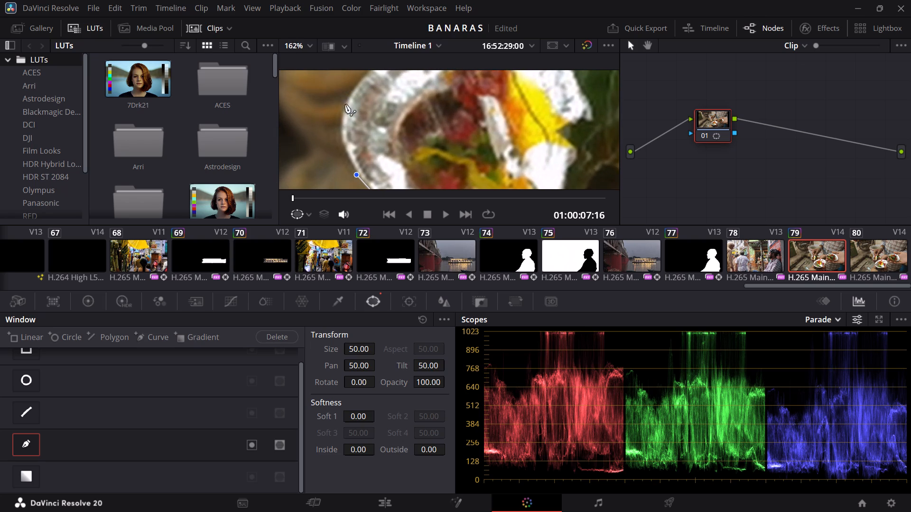
click(343, 146)
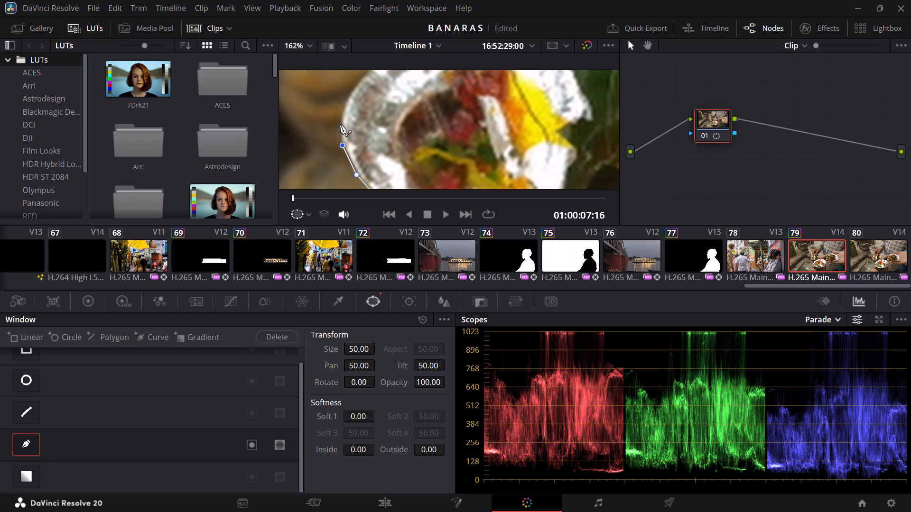
click(340, 125)
click(345, 101)
click(356, 83)
Continue the mask outline with five points along the rear plate's upper rim to where the rim meets the red topping.
scroll(321, 101, left, 1)
scroll(332, 81, right, 1)
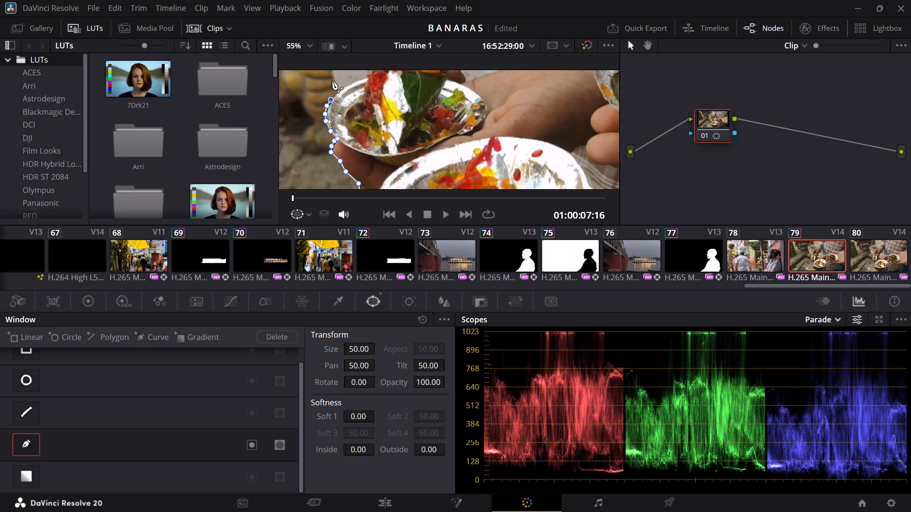
scroll(332, 81, right, 1)
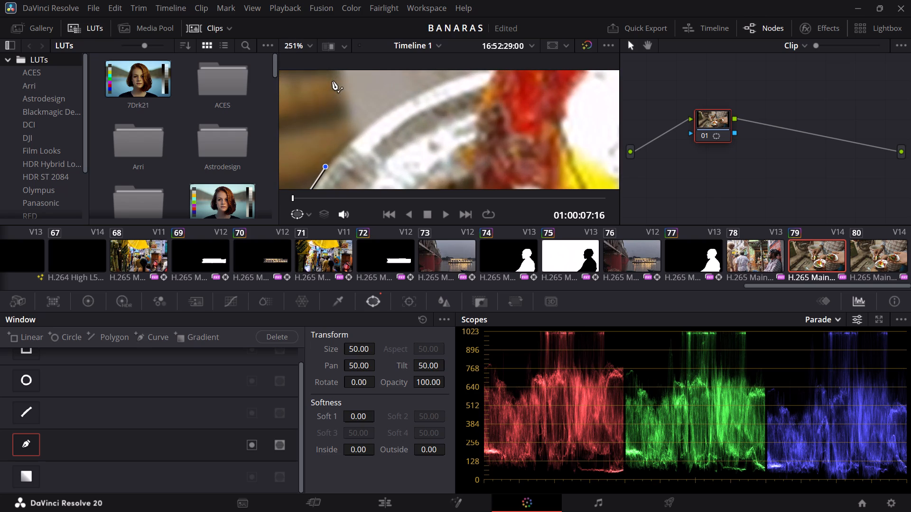
click(350, 141)
click(374, 121)
click(406, 99)
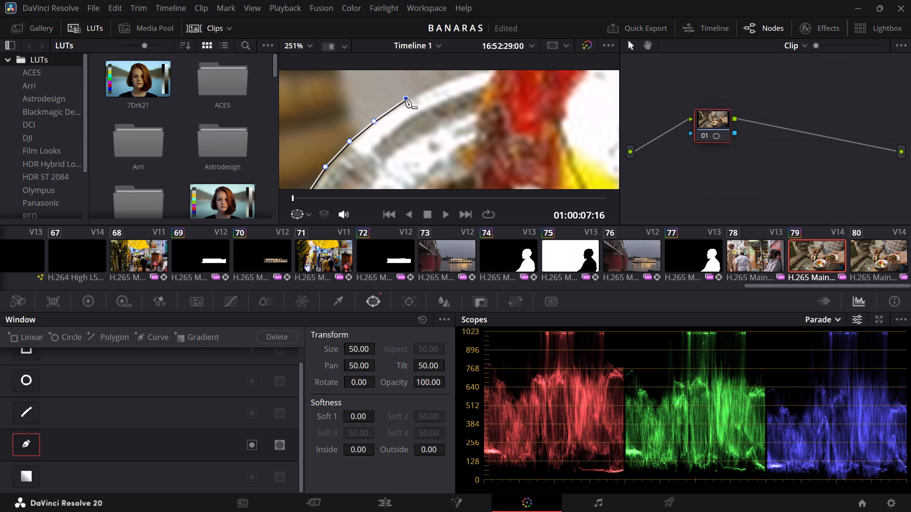
click(439, 82)
scroll(368, 91, left, 1)
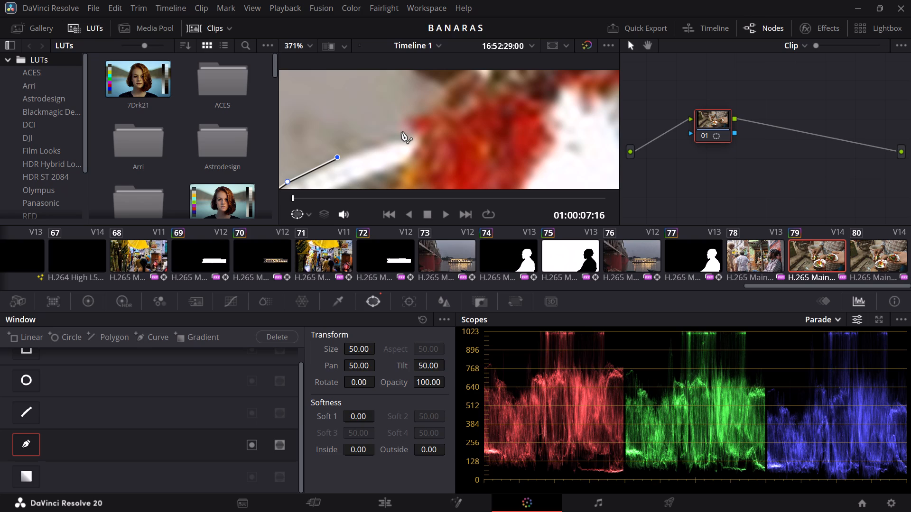
click(401, 132)
Carry the mask outline over the red topping onto the finger's lower edge with three points, curving the first one.
scroll(401, 132, left, 1)
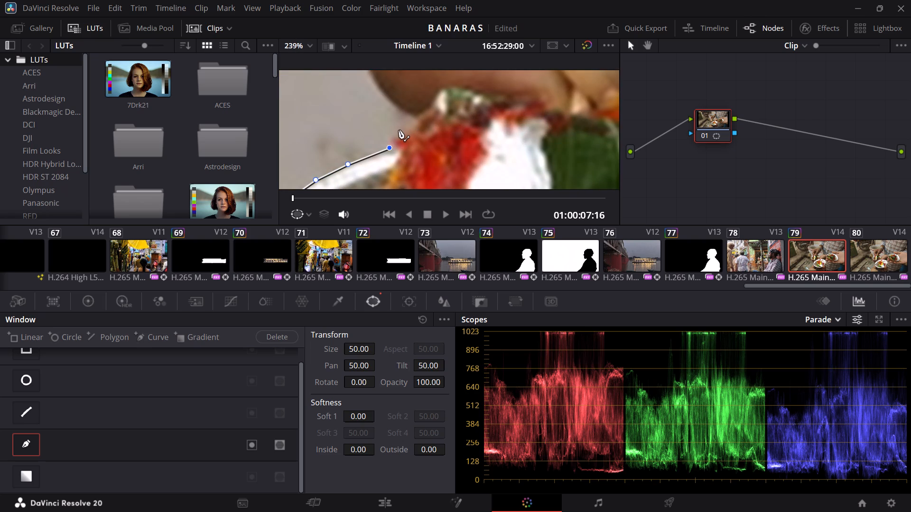
drag(400, 130, 415, 123)
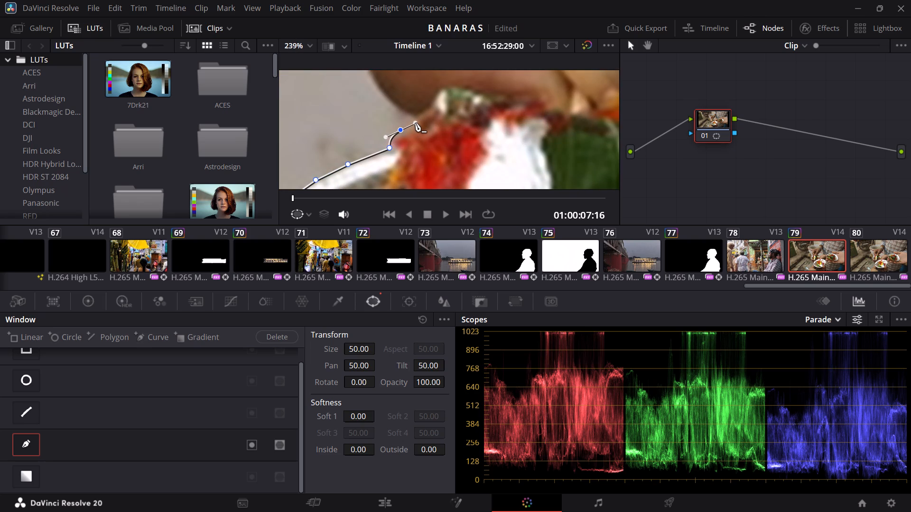
click(420, 118)
key(ctrl+z)
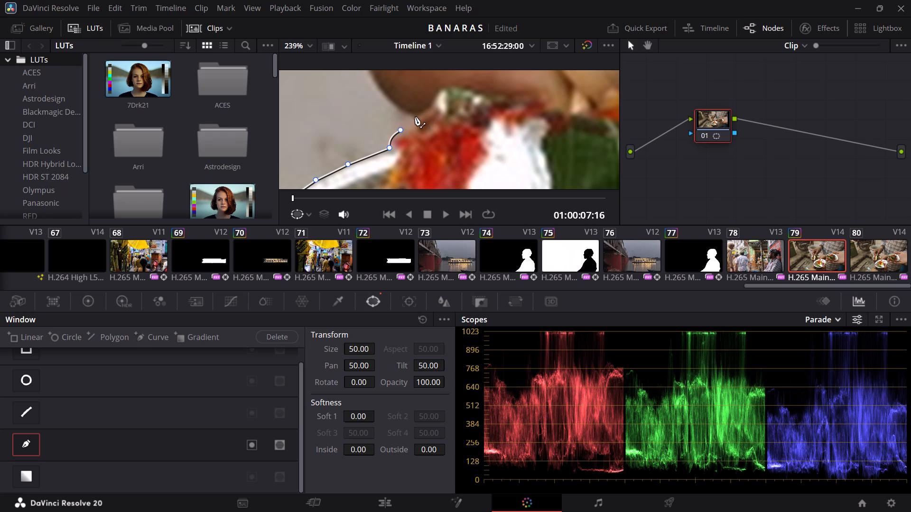
click(415, 117)
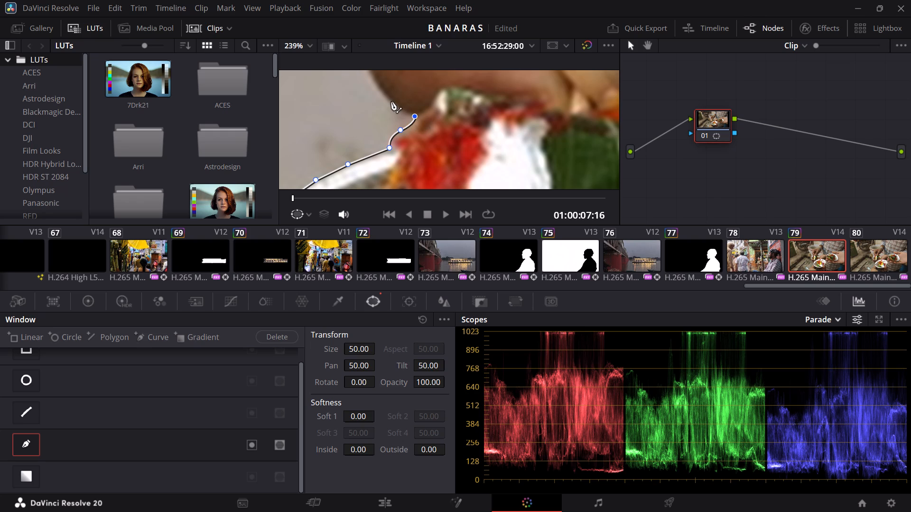
click(391, 101)
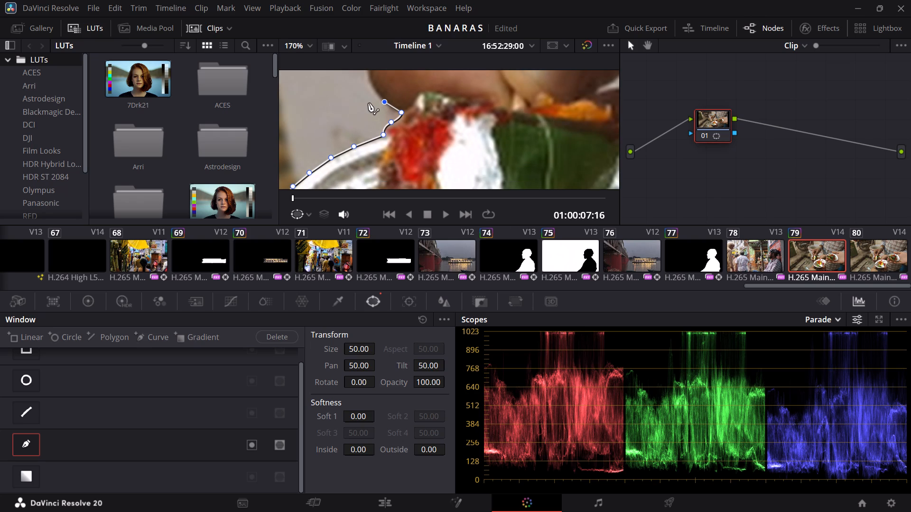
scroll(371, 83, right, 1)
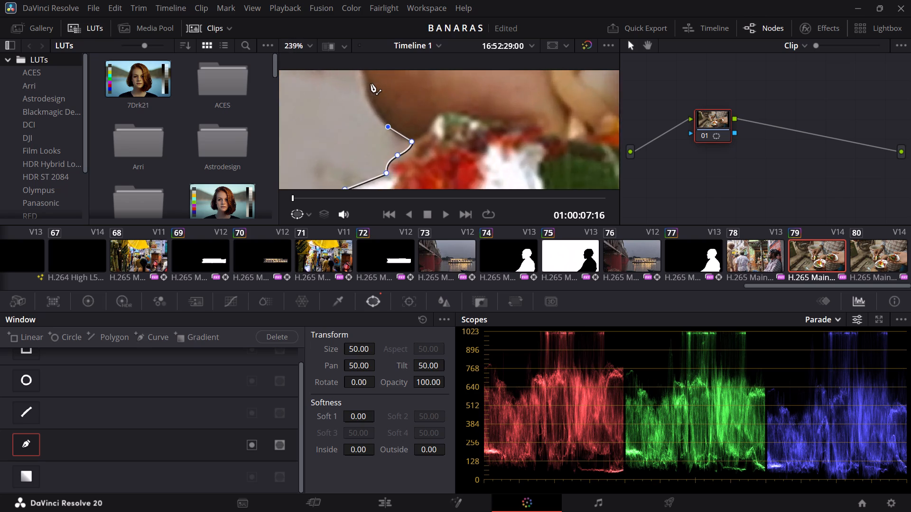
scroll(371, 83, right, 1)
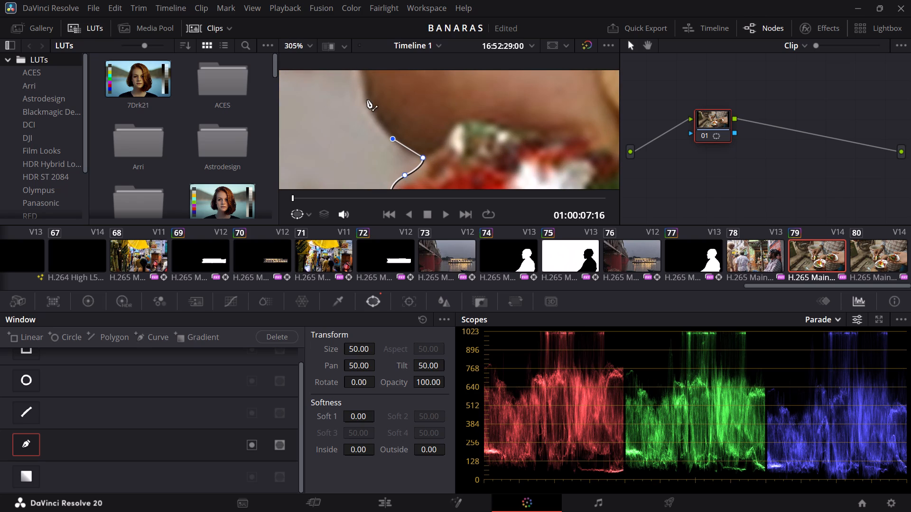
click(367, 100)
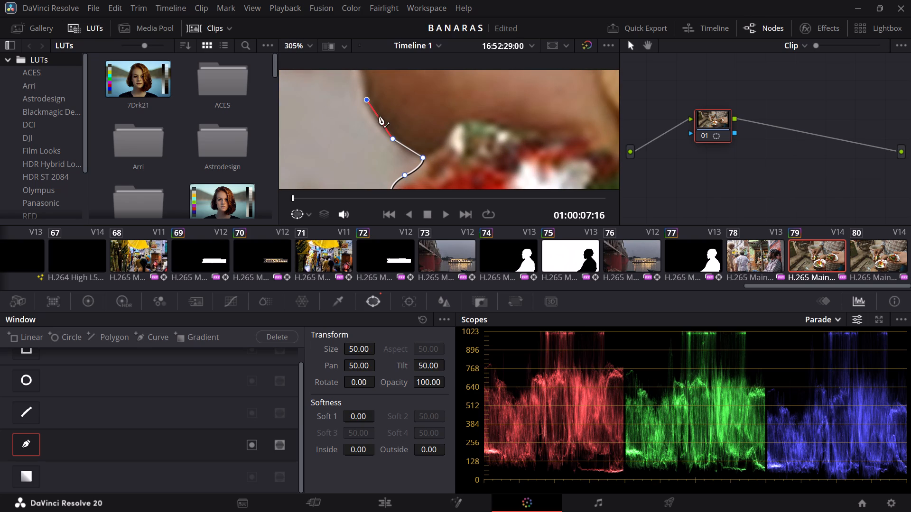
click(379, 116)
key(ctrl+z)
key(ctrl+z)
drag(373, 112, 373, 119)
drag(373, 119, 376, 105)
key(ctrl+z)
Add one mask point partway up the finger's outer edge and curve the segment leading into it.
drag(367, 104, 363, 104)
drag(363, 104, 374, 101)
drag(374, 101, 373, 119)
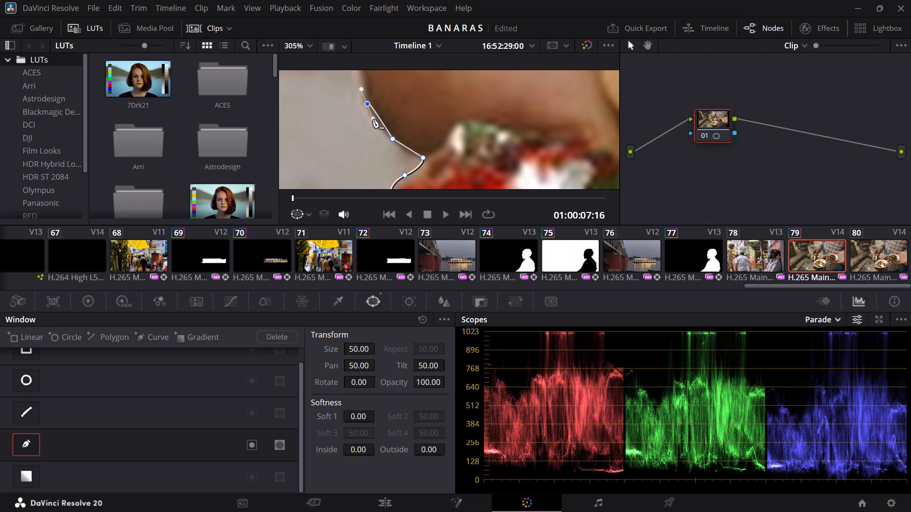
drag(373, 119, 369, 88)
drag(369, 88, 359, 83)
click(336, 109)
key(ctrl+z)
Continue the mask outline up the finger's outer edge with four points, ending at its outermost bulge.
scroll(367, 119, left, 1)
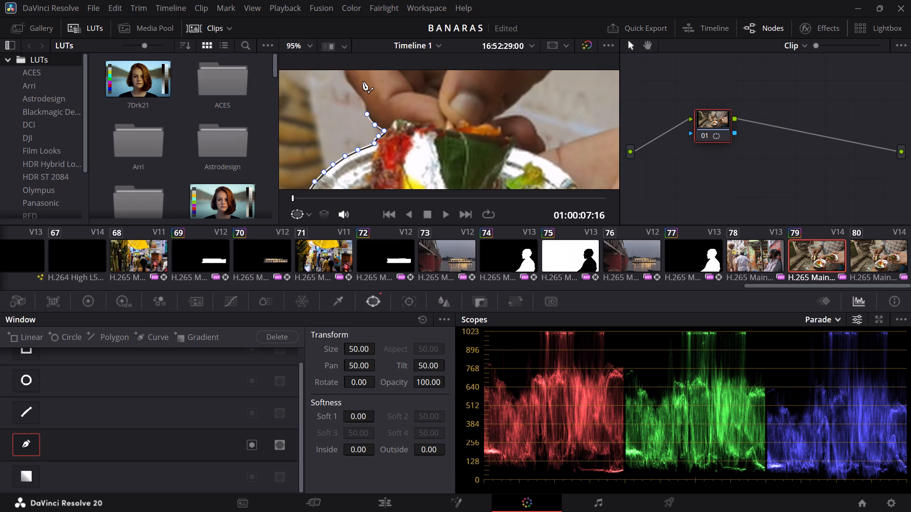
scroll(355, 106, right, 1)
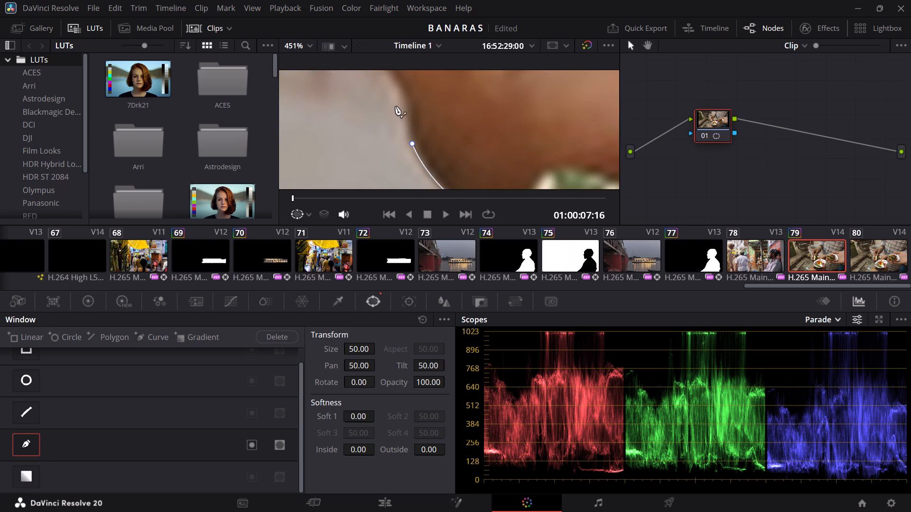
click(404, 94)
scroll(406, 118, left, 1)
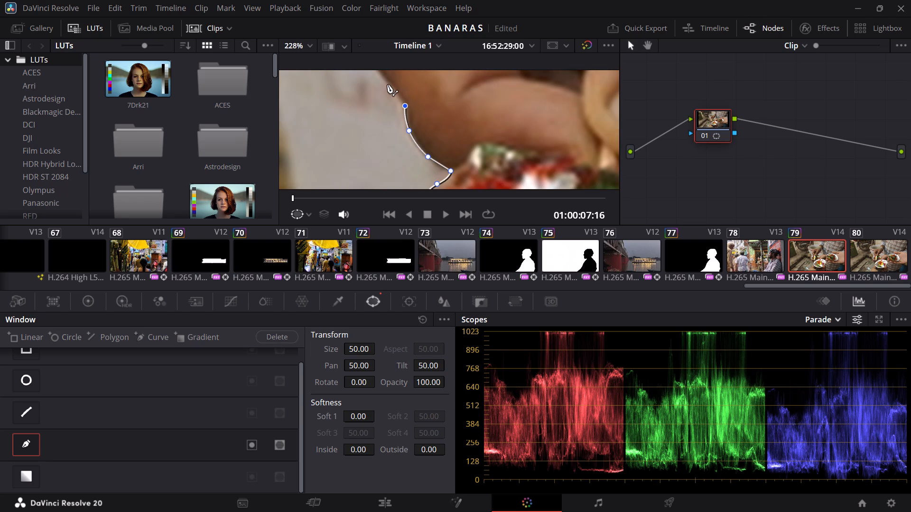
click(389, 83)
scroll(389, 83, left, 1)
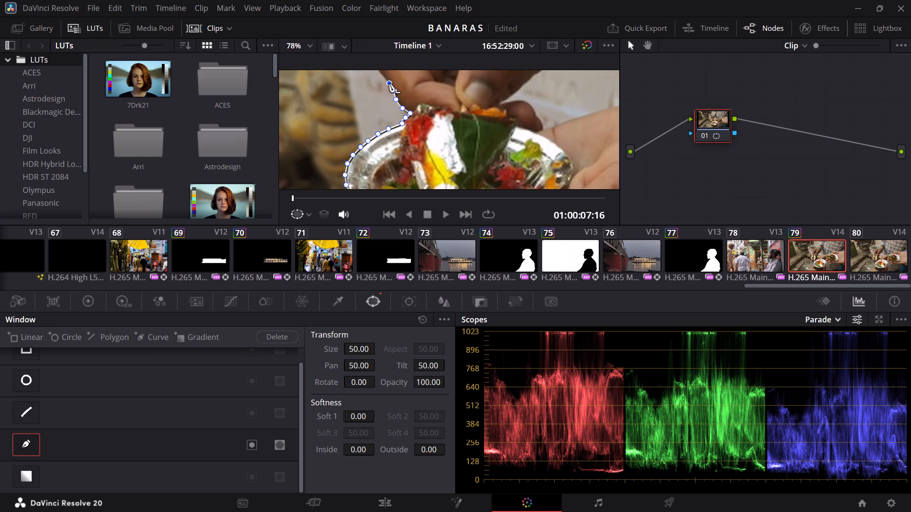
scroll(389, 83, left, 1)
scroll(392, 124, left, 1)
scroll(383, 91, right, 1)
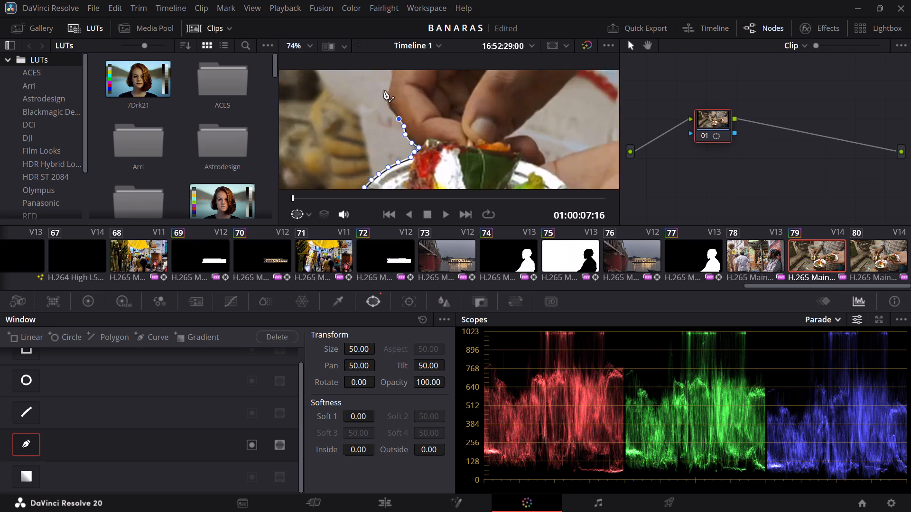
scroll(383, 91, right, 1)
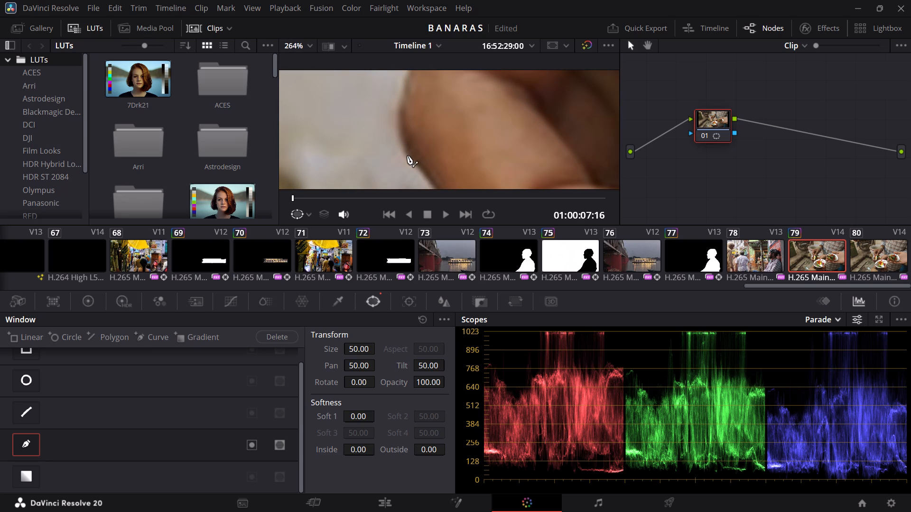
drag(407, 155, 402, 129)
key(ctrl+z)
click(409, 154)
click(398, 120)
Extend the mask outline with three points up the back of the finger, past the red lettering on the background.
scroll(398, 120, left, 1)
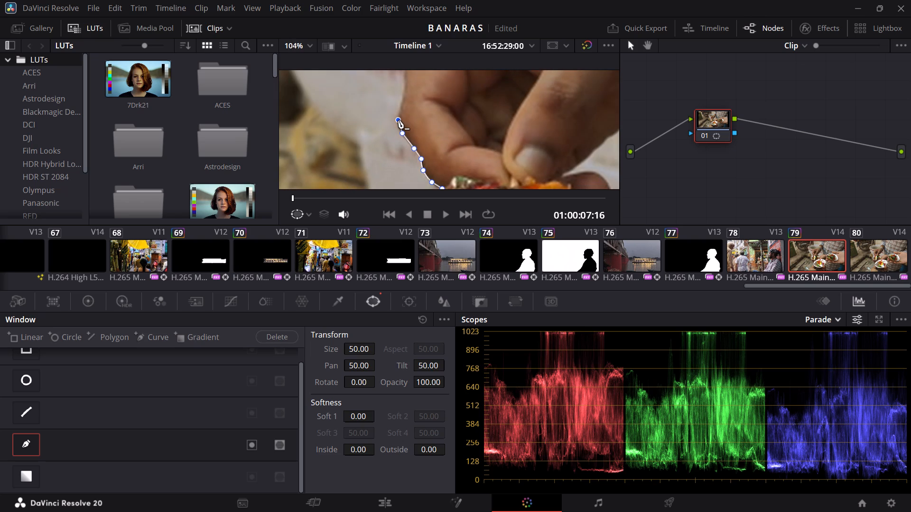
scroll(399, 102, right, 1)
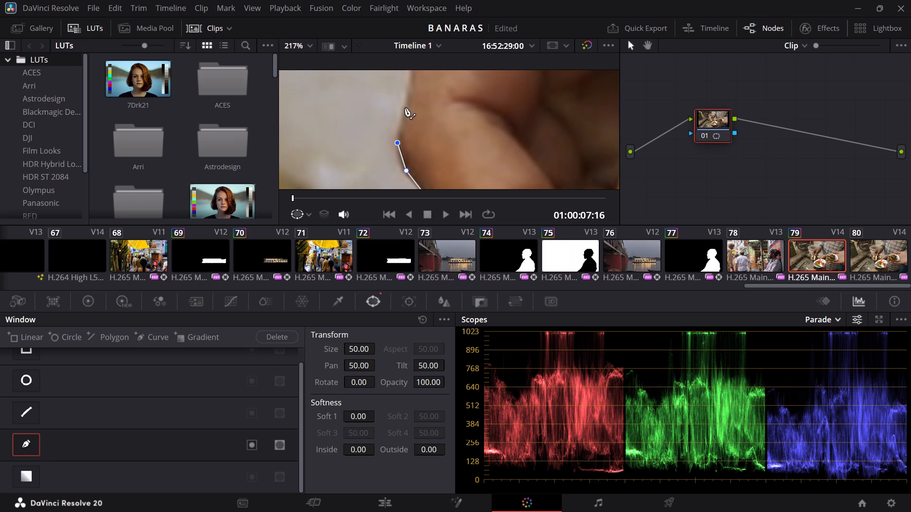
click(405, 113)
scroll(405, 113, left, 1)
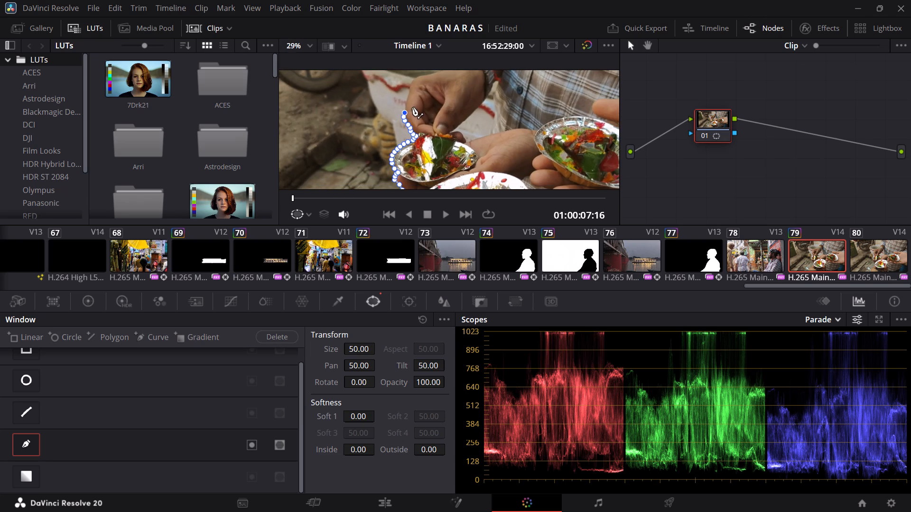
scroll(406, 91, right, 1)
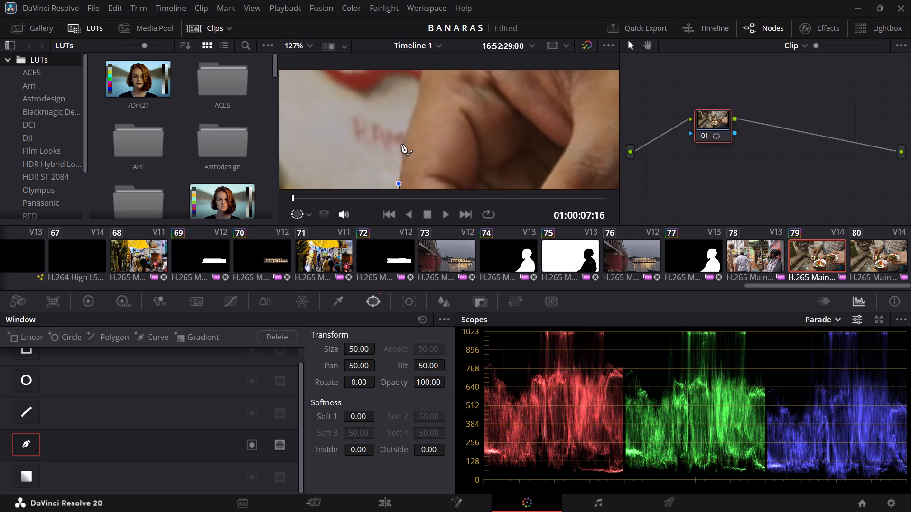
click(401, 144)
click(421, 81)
Examine the traced mask outline against the whole frame of plates and hands.
scroll(421, 81, left, 1)
scroll(397, 117, left, 1)
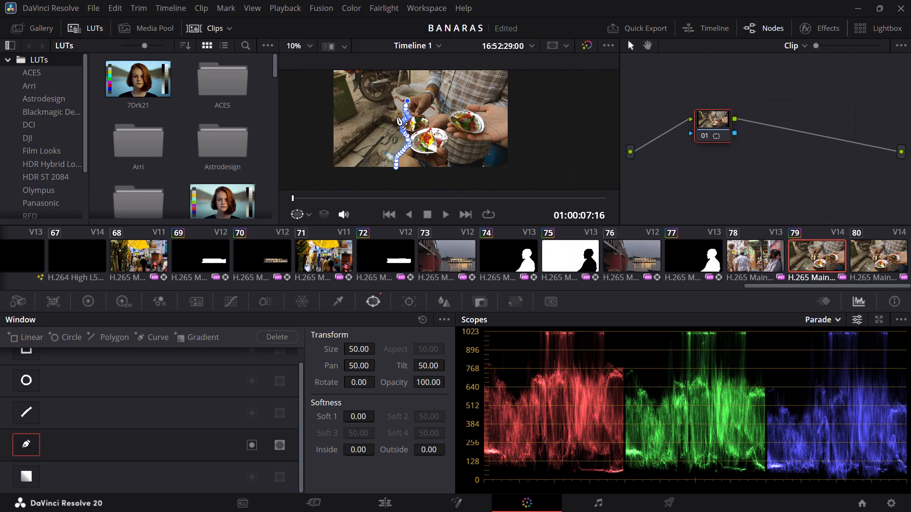
scroll(403, 89, right, 1)
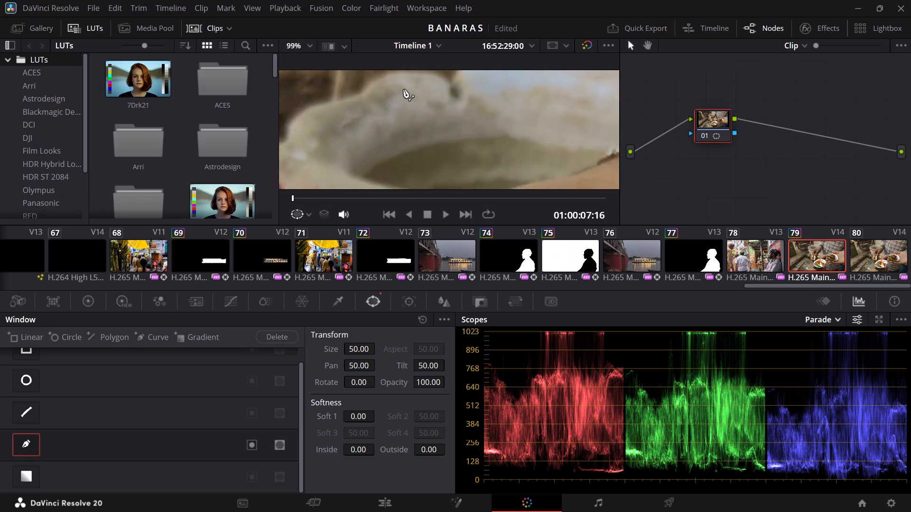
scroll(403, 89, right, 1)
scroll(403, 89, left, 2)
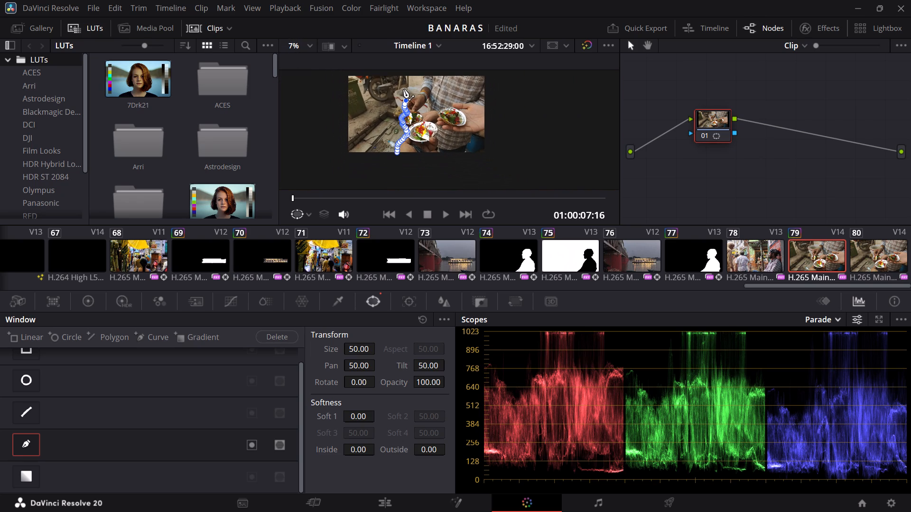
scroll(403, 89, left, 4)
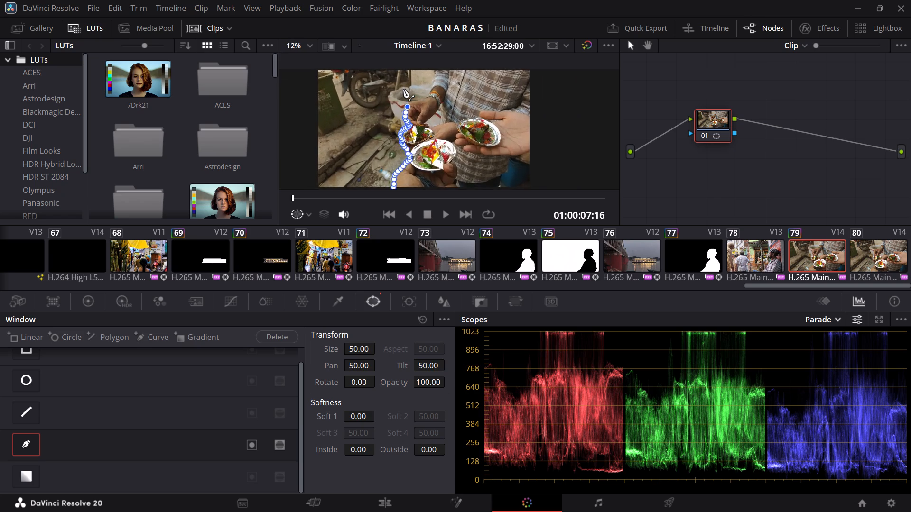
scroll(403, 89, left, 2)
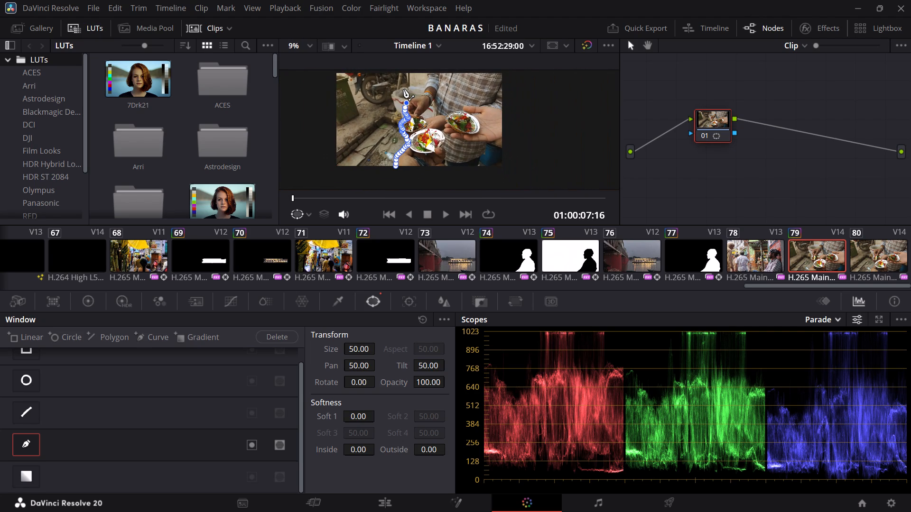
scroll(403, 89, left, 4)
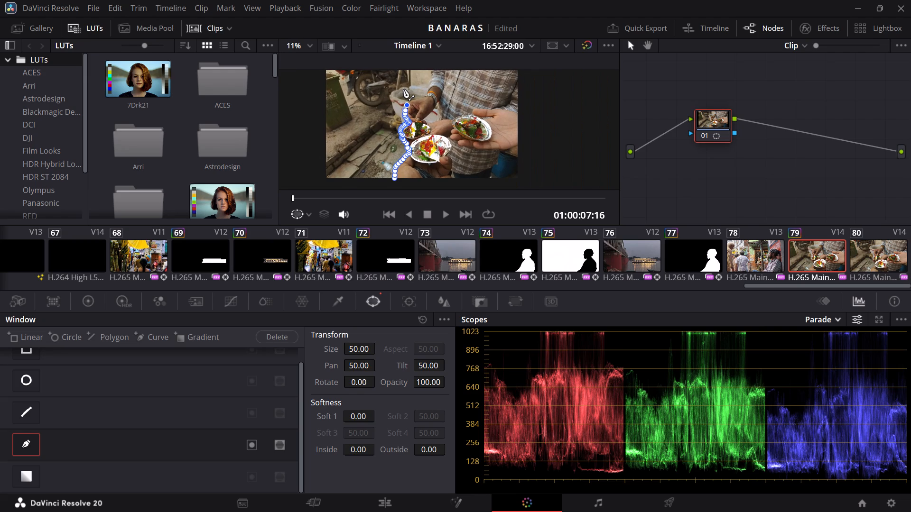
scroll(403, 89, left, 3)
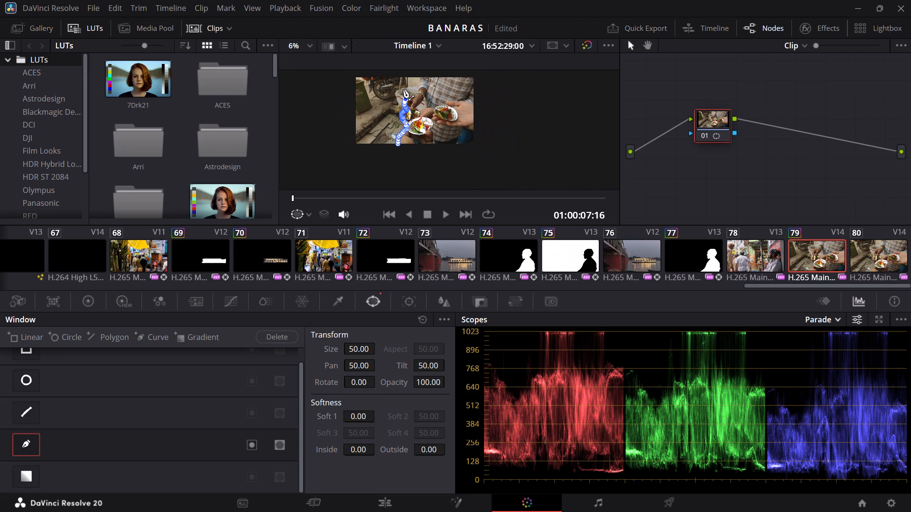
scroll(403, 89, left, 2)
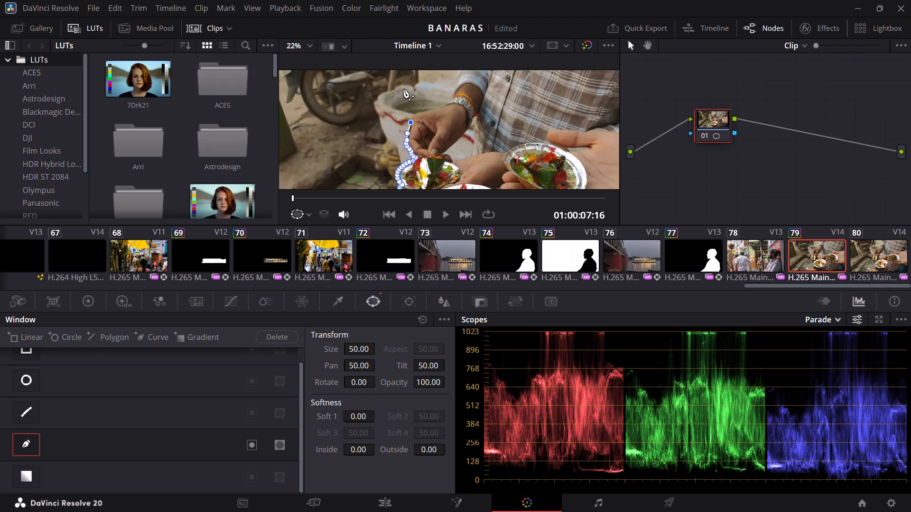
scroll(403, 89, left, 2)
scroll(425, 122, left, 3)
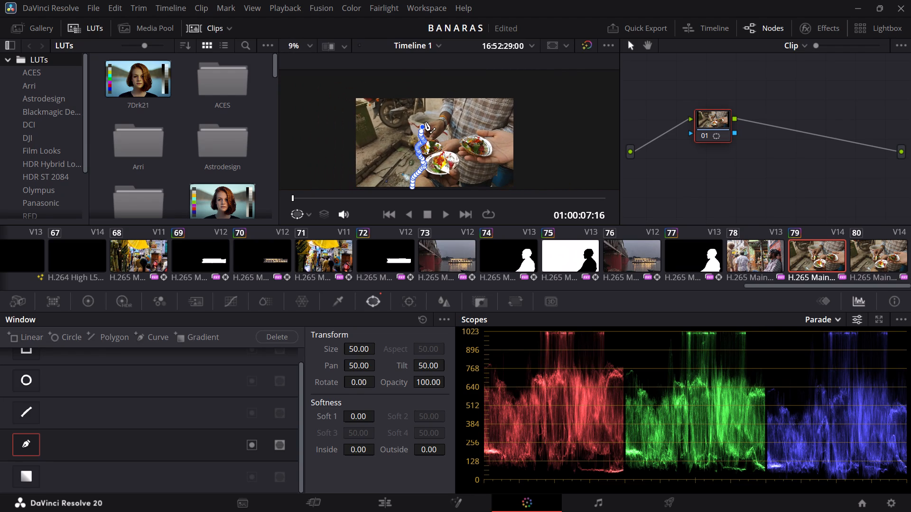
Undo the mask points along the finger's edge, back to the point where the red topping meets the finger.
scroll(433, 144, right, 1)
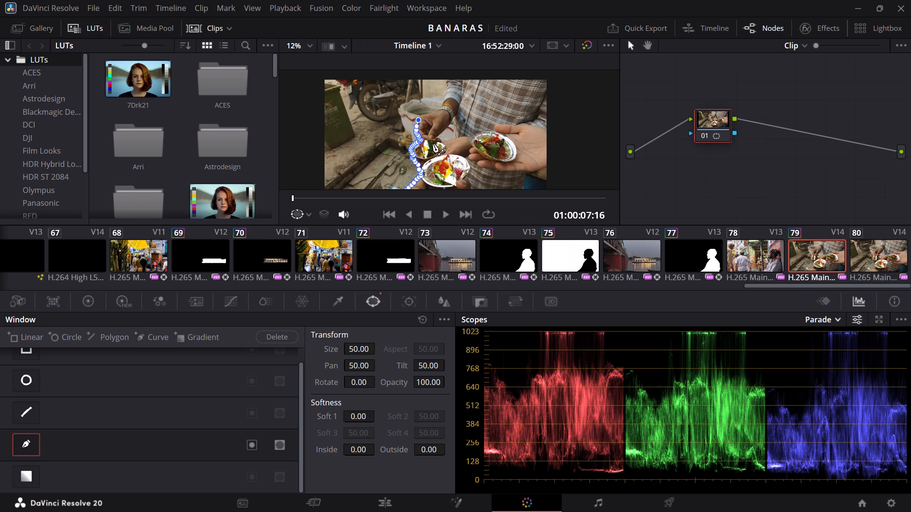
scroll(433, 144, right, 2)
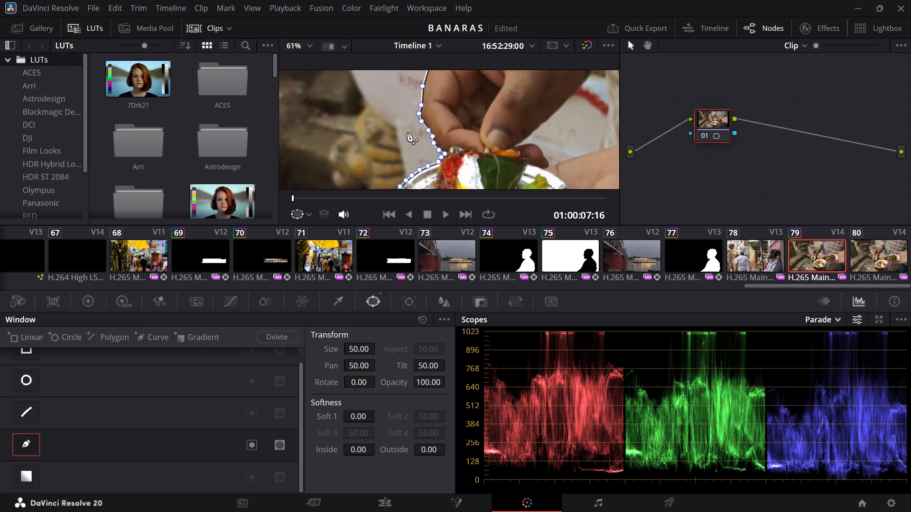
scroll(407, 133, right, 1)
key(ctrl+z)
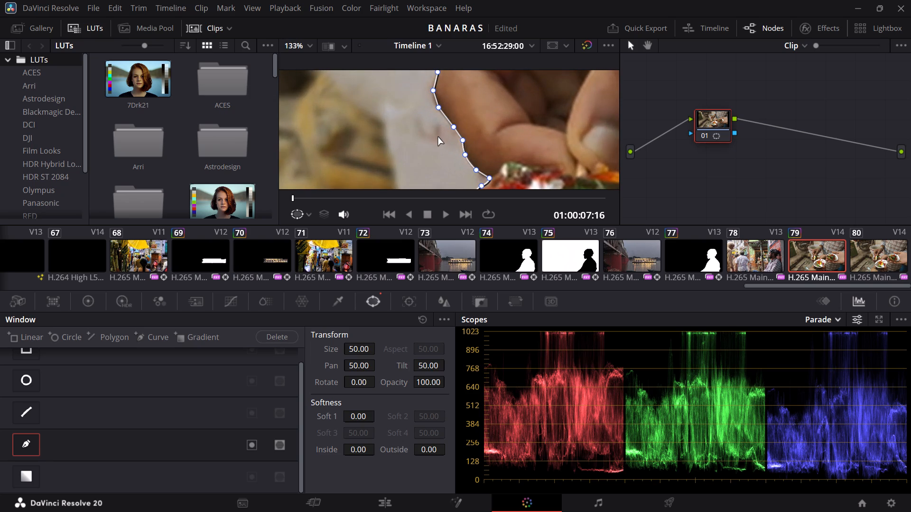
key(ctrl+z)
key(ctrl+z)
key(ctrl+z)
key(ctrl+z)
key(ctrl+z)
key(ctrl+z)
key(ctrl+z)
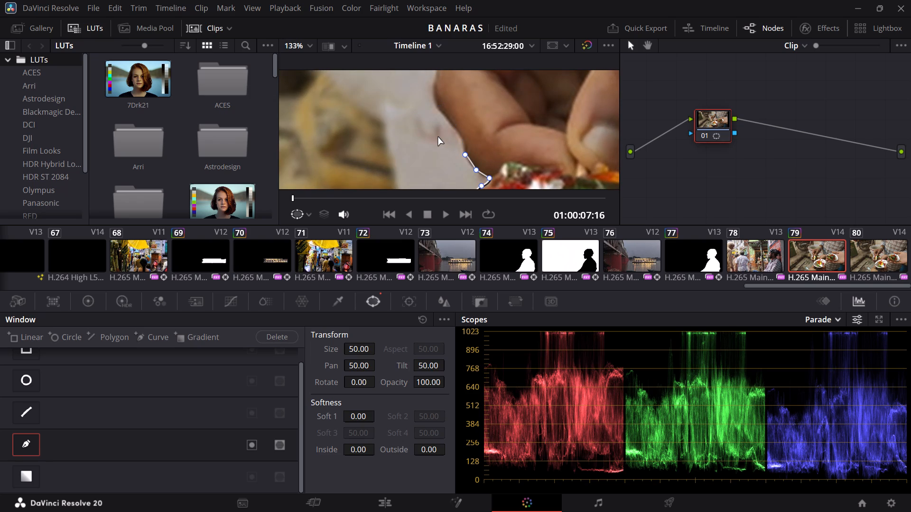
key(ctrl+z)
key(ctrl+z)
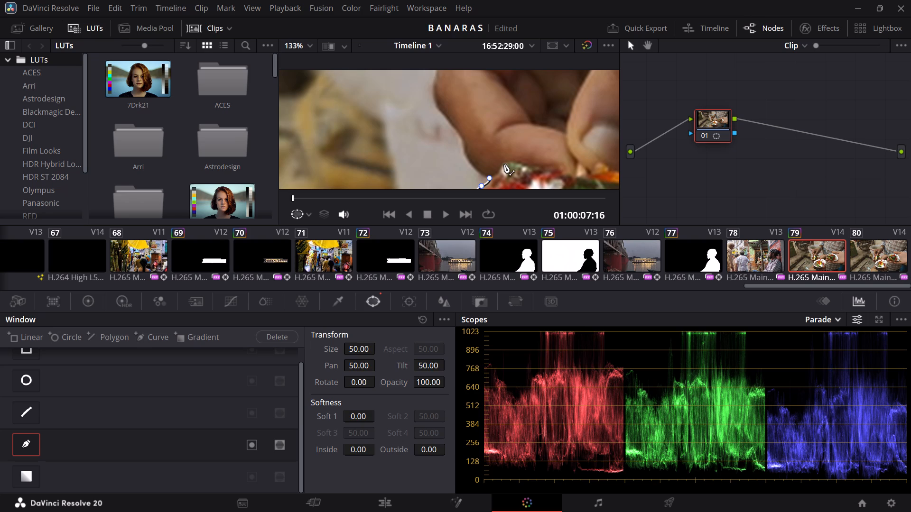
Extend the mask outline with four points across the top of the food beneath the fingertips, ending at the orange topping.
click(505, 163)
click(533, 166)
scroll(533, 166, left, 1)
scroll(518, 152, down, 1)
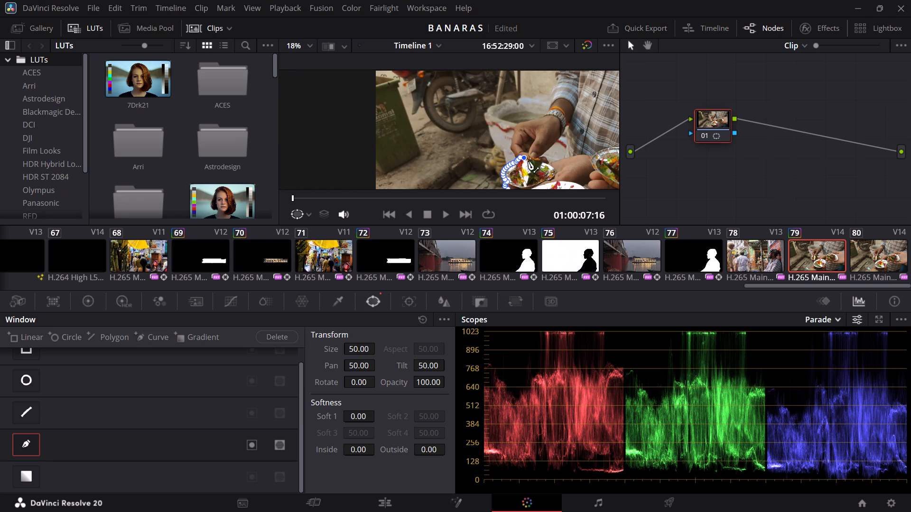
scroll(529, 161, right, 1)
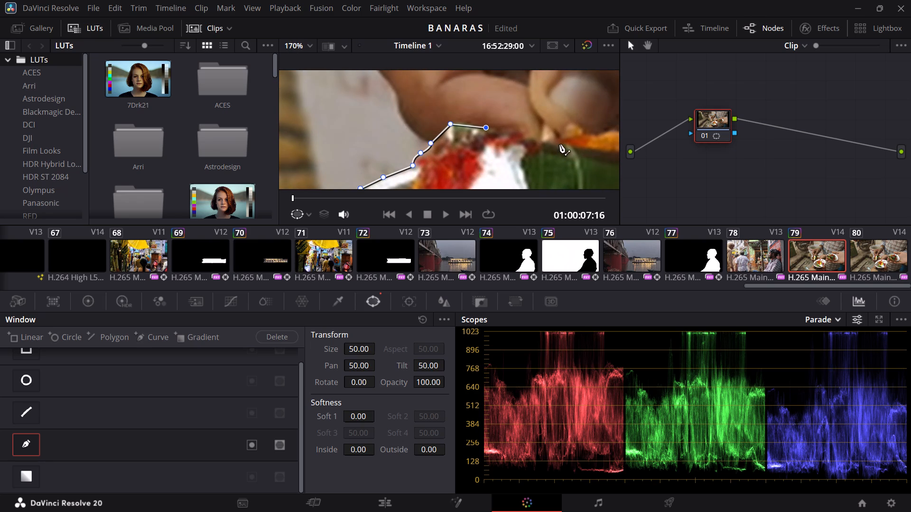
click(561, 142)
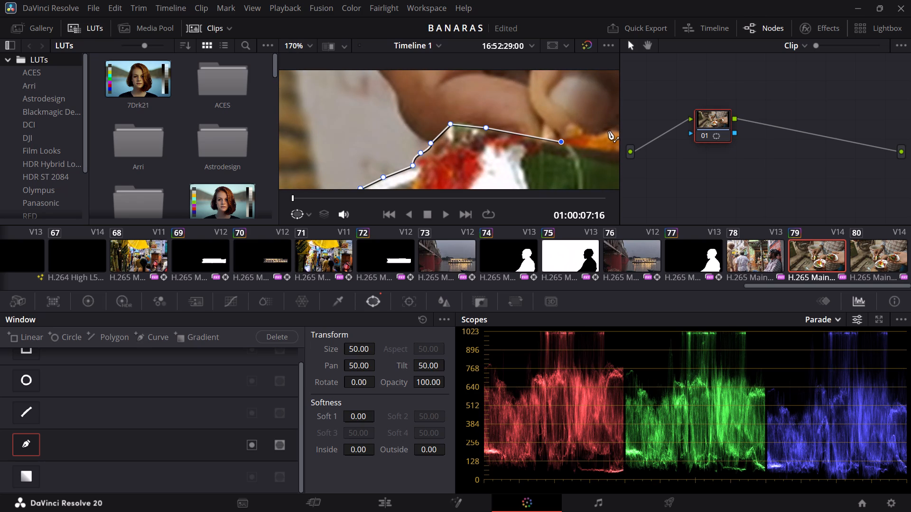
click(611, 130)
Continue the outline with one curved and two corner points around the dark fingertip, fitting the last where fingertip, plate and palm meet.
scroll(611, 130, left, 1)
scroll(485, 138, left, 1)
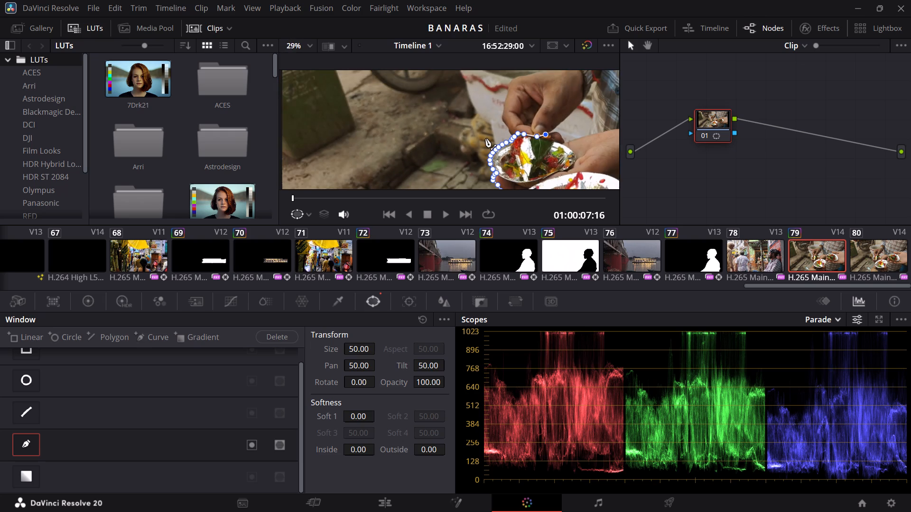
scroll(555, 154, right, 1)
scroll(531, 122, left, 1)
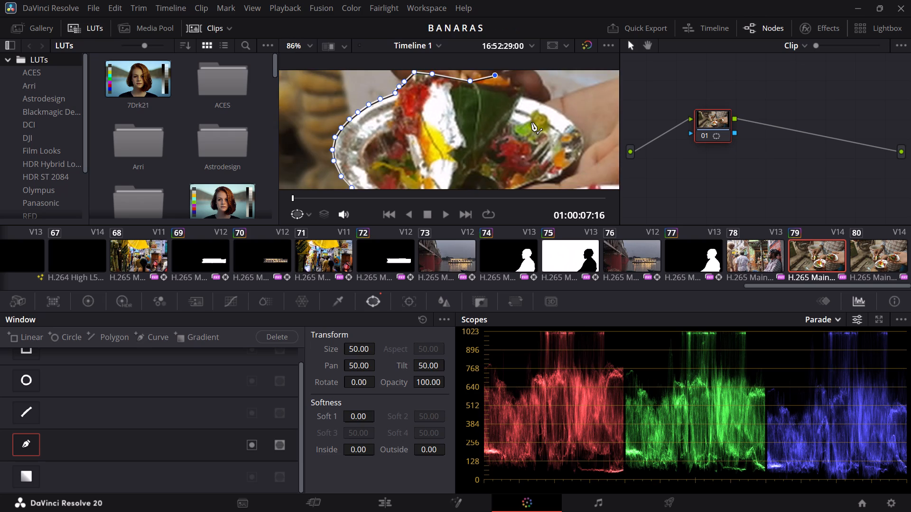
scroll(521, 76, right, 1)
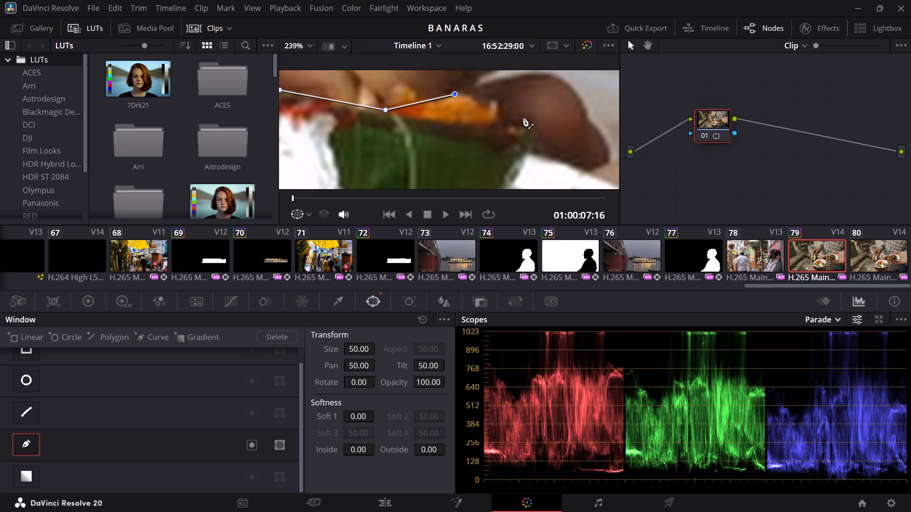
drag(518, 125, 531, 140)
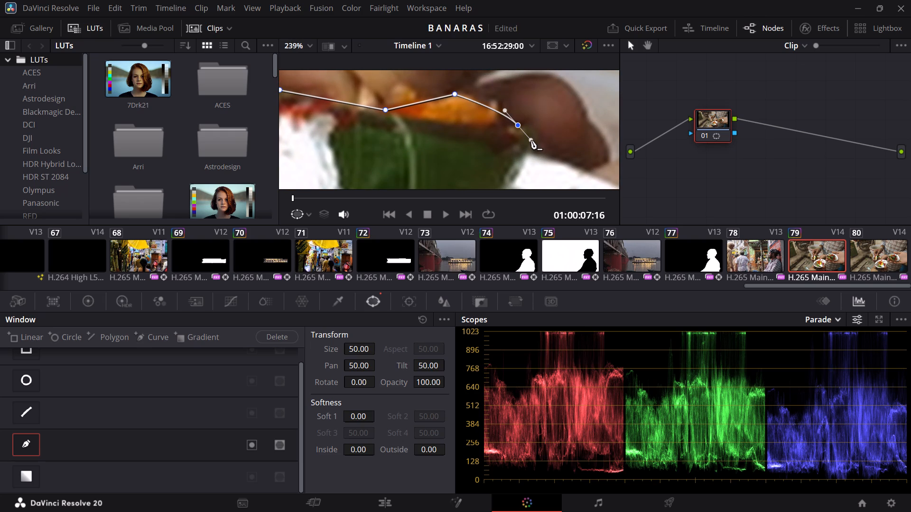
click(542, 154)
click(592, 174)
scroll(592, 174, left, 1)
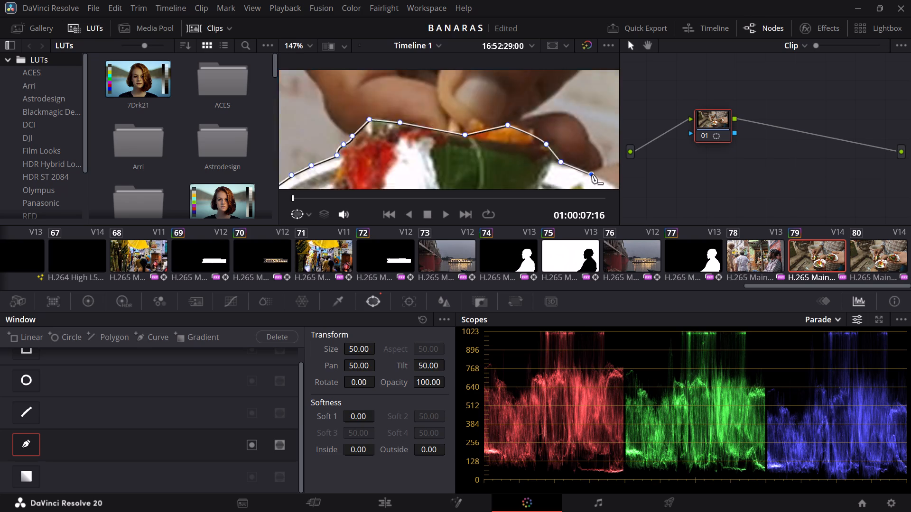
scroll(592, 174, left, 1)
scroll(471, 142, left, 1)
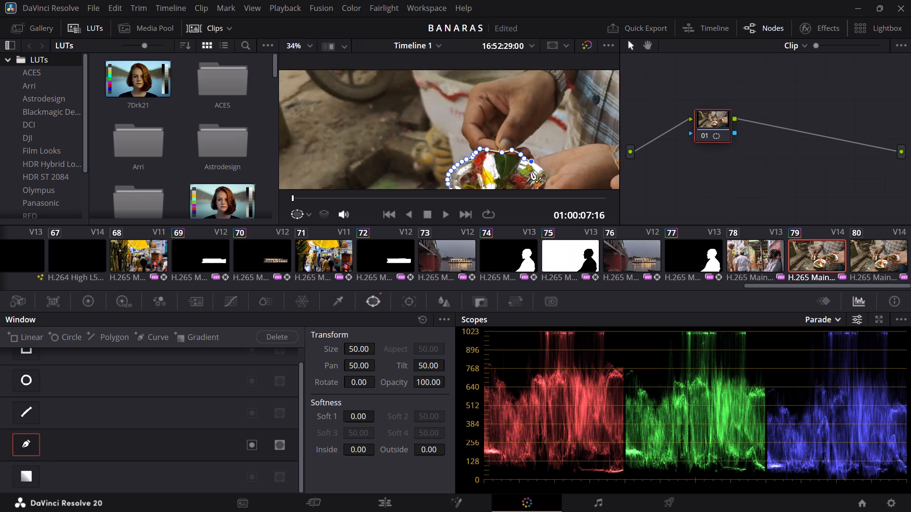
scroll(530, 171, left, 1)
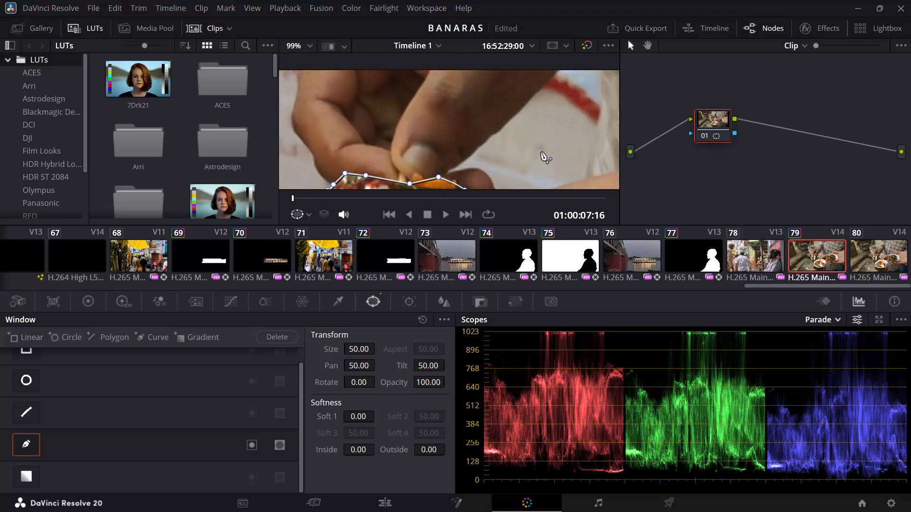
scroll(541, 152, left, 1)
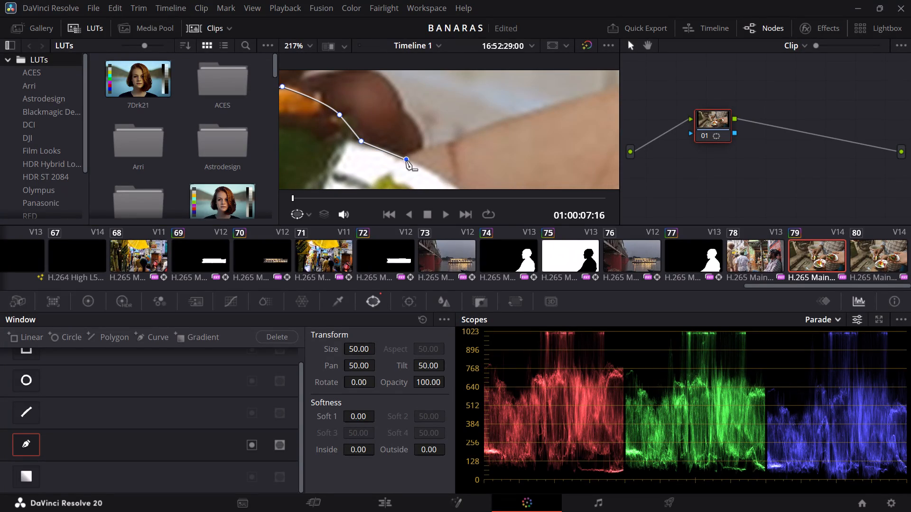
drag(407, 157, 400, 156)
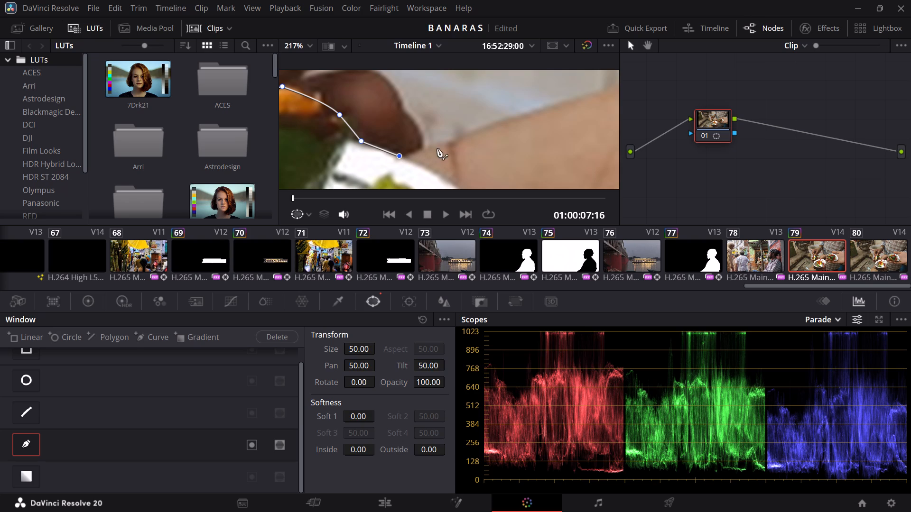
Add two mask points along the upper edge of the plate-holding palm and fit the second onto the skin's edge.
click(451, 141)
scroll(451, 141, left, 1)
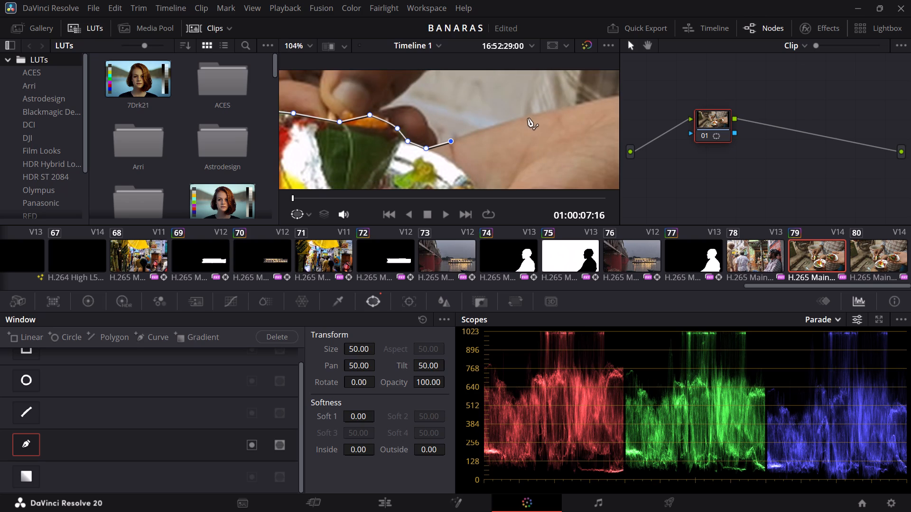
click(546, 111)
drag(544, 110, 514, 109)
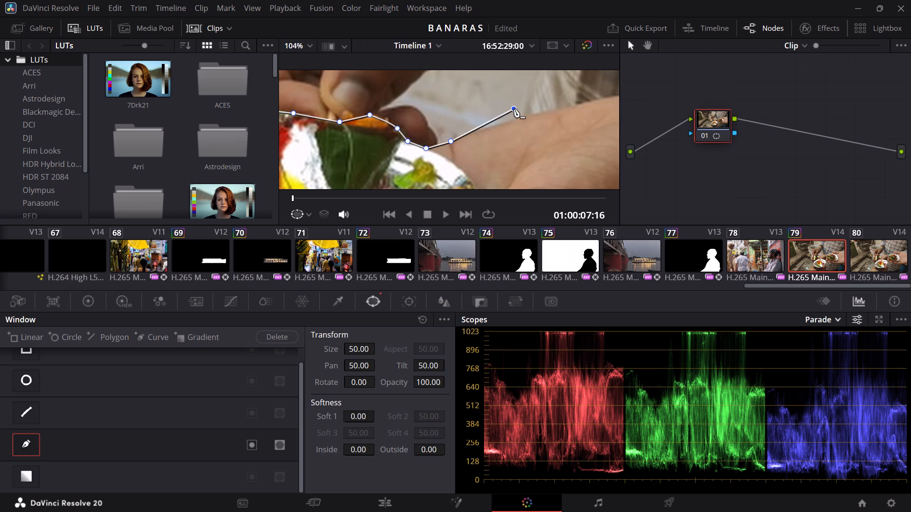
drag(514, 109, 519, 118)
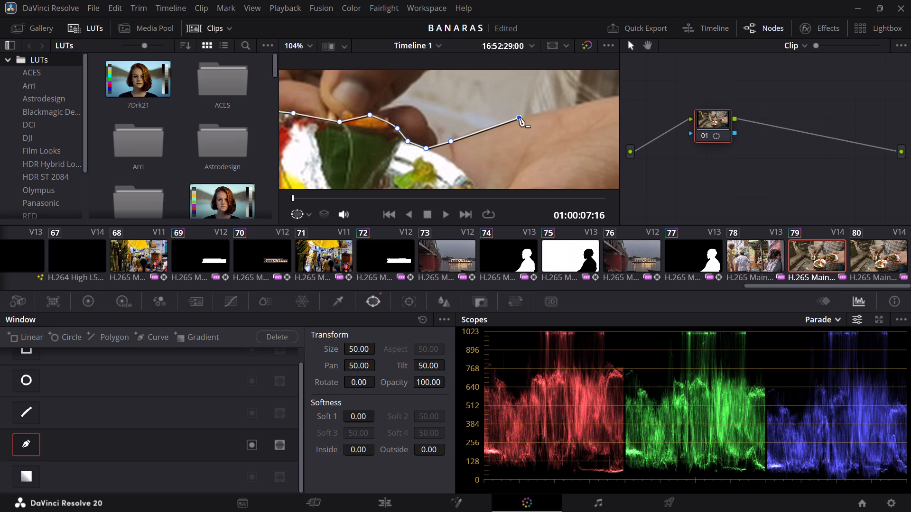
click(519, 118)
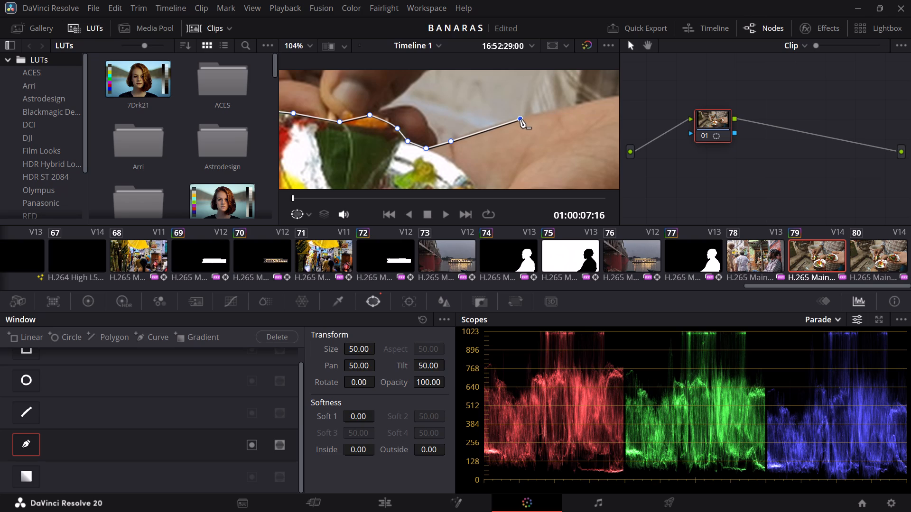
click(520, 118)
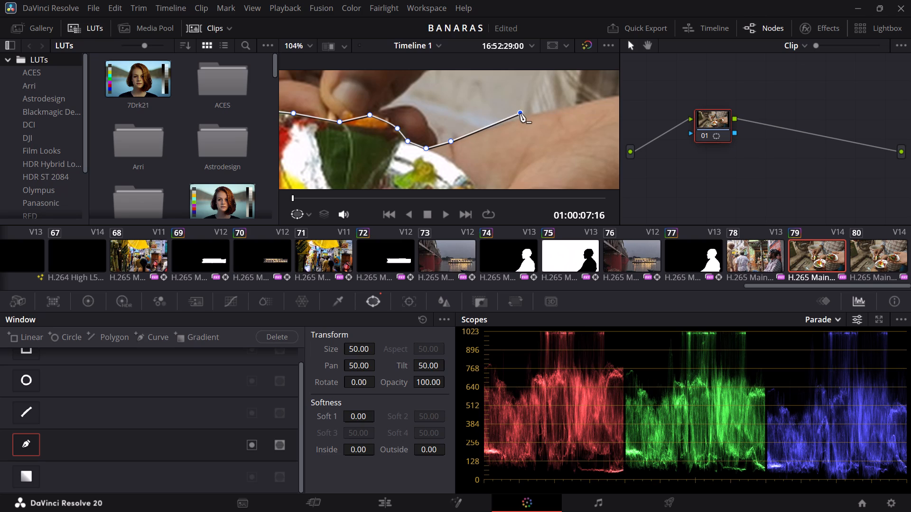
click(520, 118)
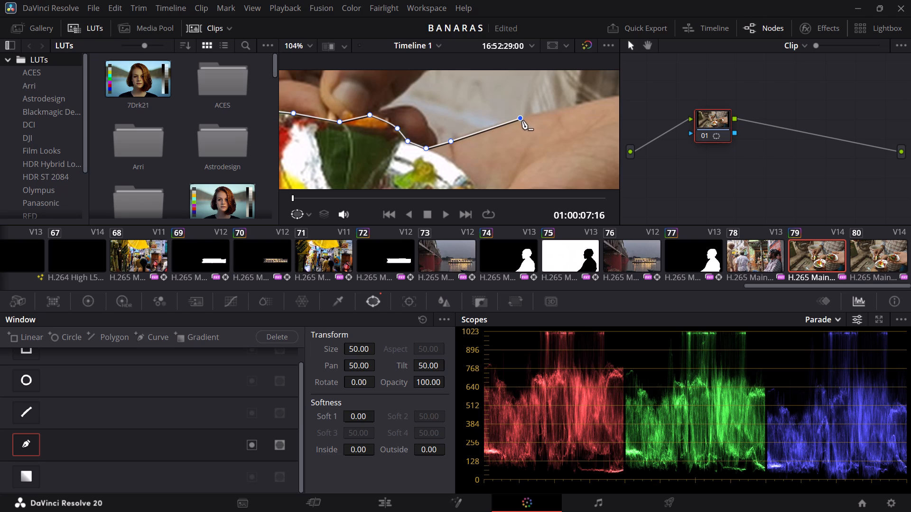
Continue the outline with four corner points over the top of the palm, ending where it meets the rim of the rightmost plate.
click(578, 103)
scroll(578, 103, left, 1)
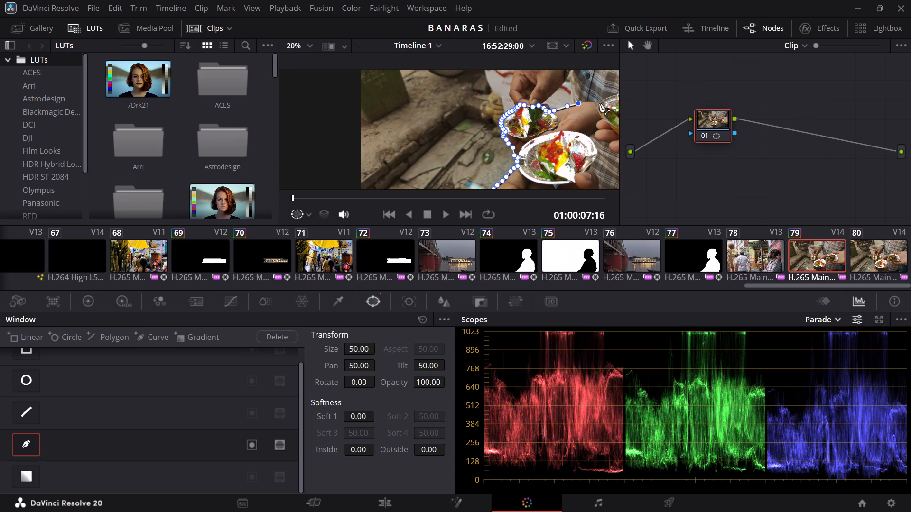
scroll(599, 103, right, 1)
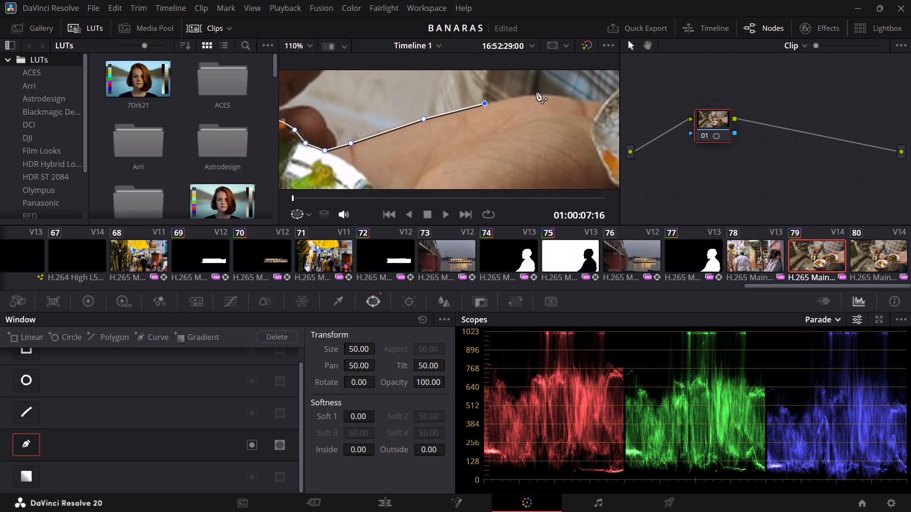
drag(525, 93, 534, 97)
key(ctrl+z)
scroll(534, 97, right, 1)
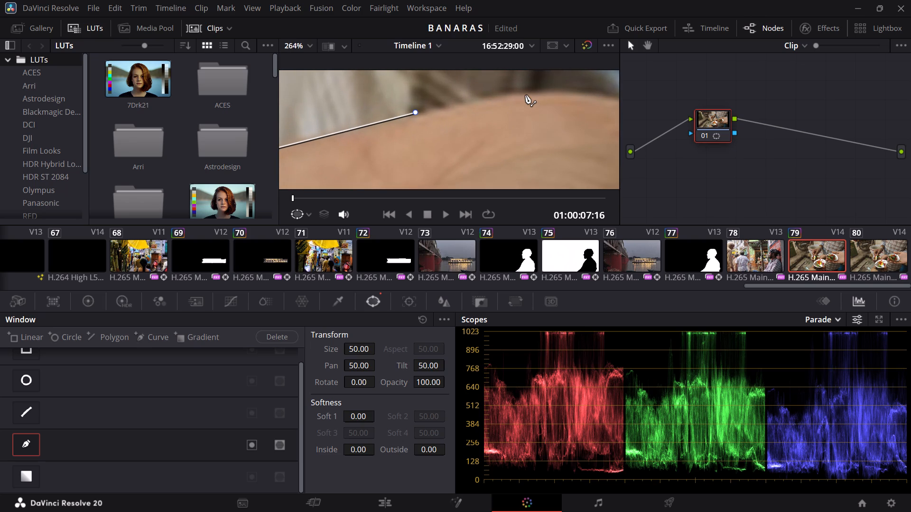
click(517, 92)
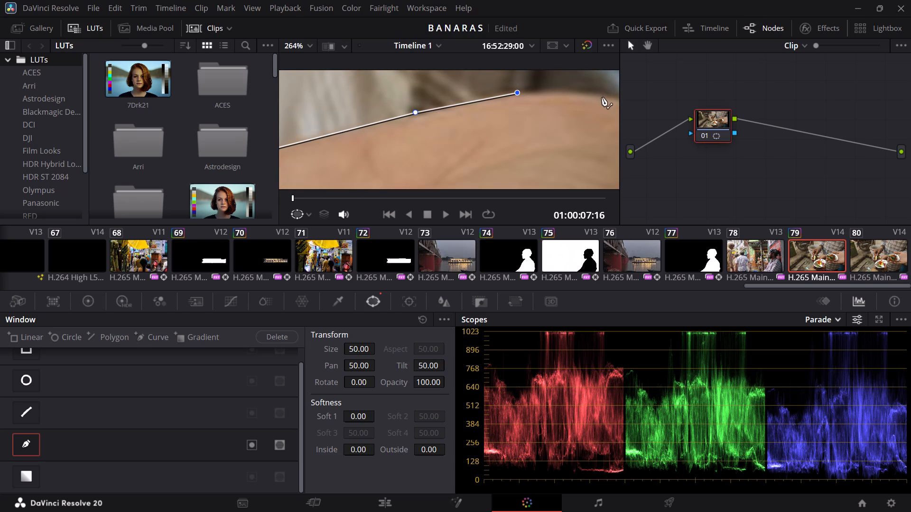
click(602, 97)
scroll(602, 97, left, 1)
scroll(461, 125, left, 1)
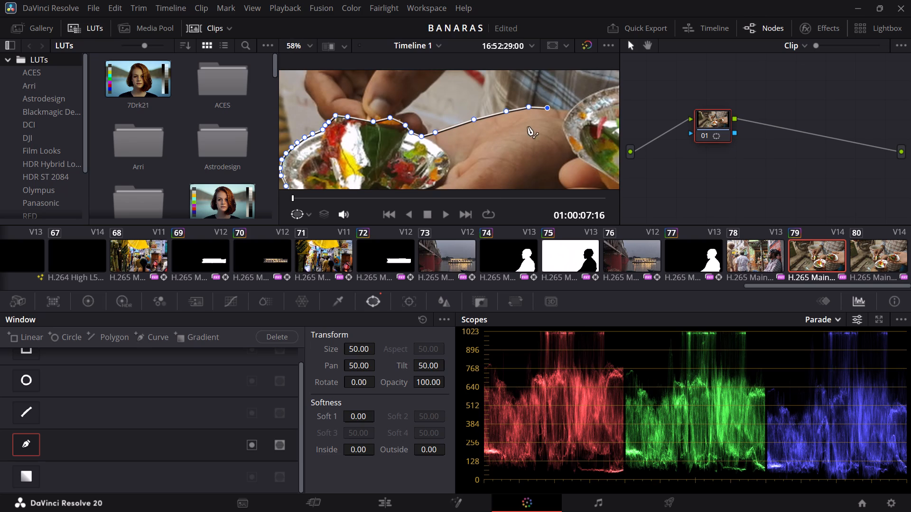
scroll(575, 104, right, 1)
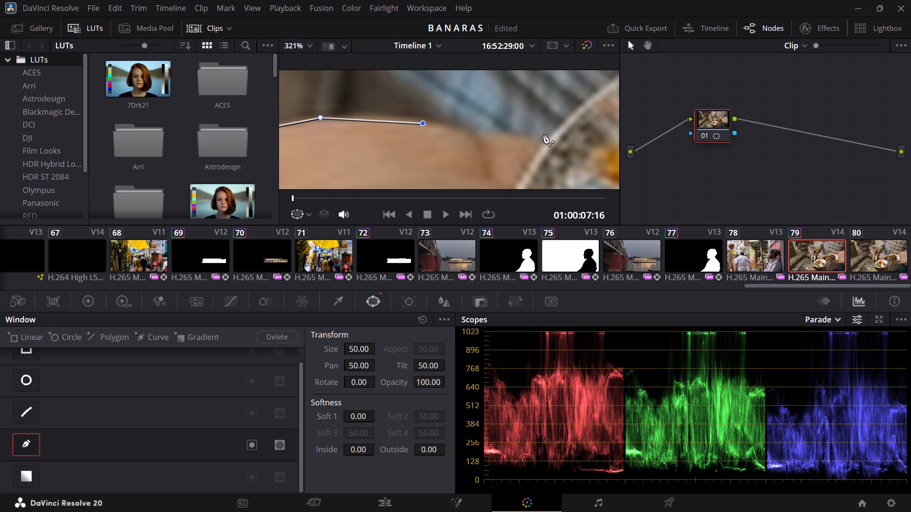
click(542, 136)
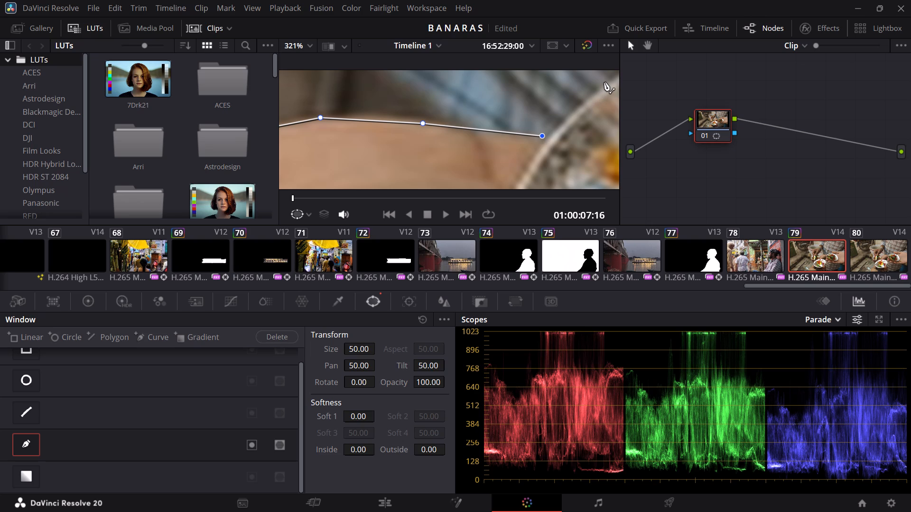
Extend the mask outline with six corner points from the palm up and over the crest of the rightmost plate's rim.
click(609, 81)
scroll(609, 81, left, 1)
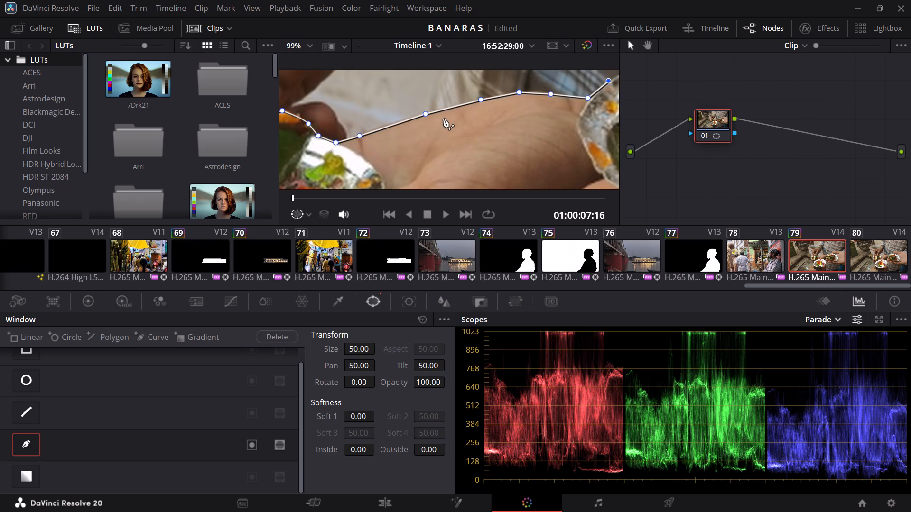
scroll(443, 119, left, 1)
scroll(571, 77, right, 1)
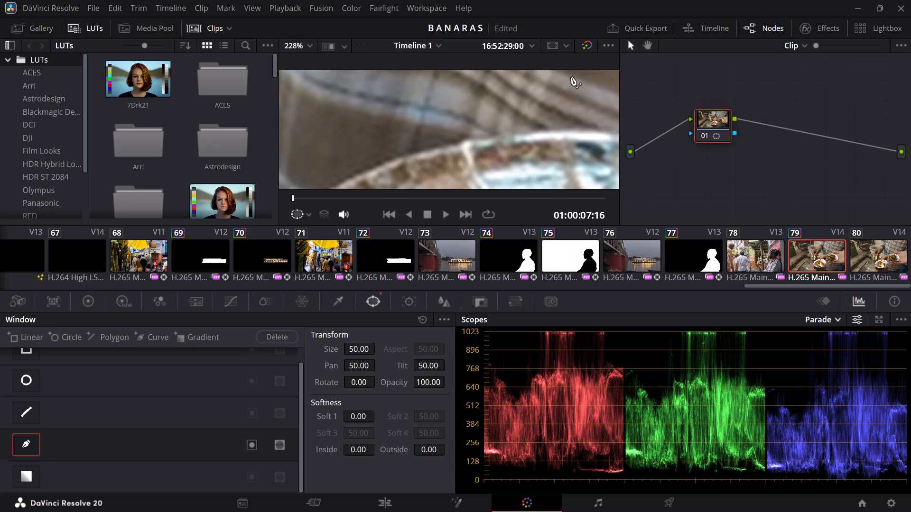
scroll(571, 77, left, 1)
drag(451, 130, 495, 124)
key(ctrl+z)
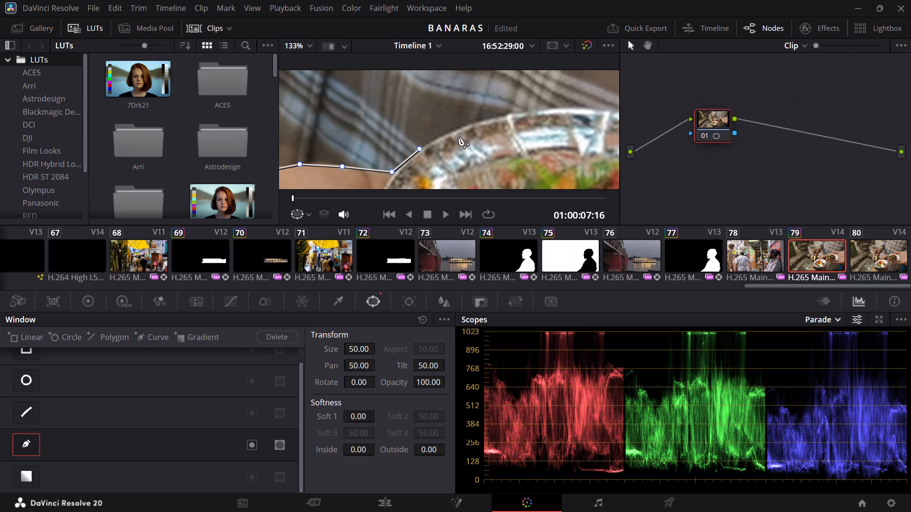
click(447, 133)
click(485, 120)
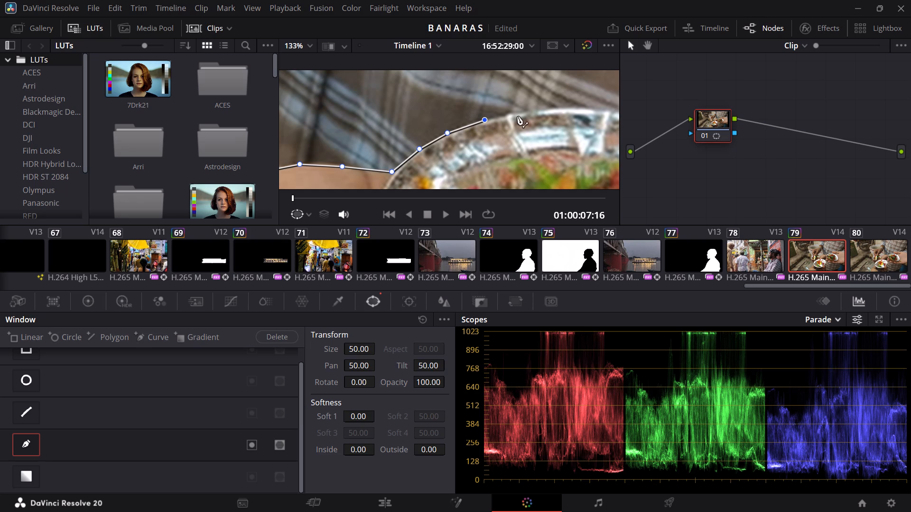
click(526, 113)
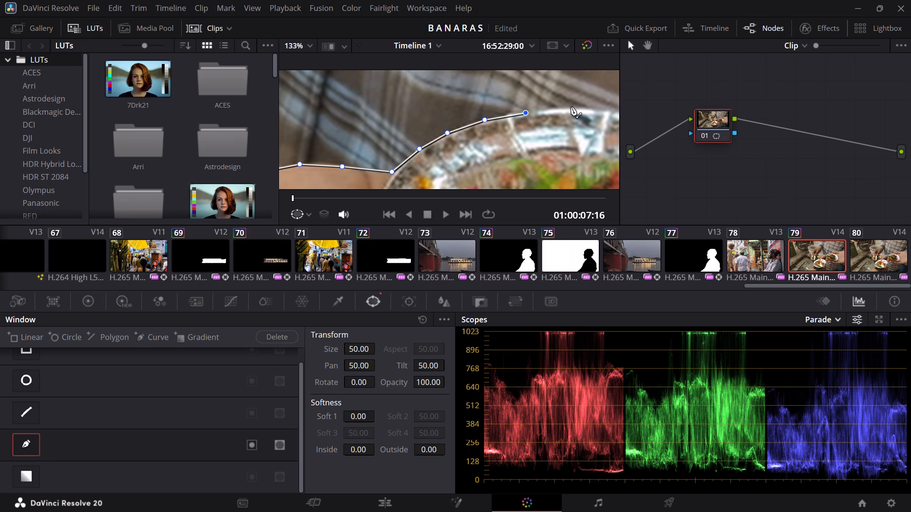
click(572, 107)
scroll(449, 110, left, 1)
scroll(506, 108, right, 1)
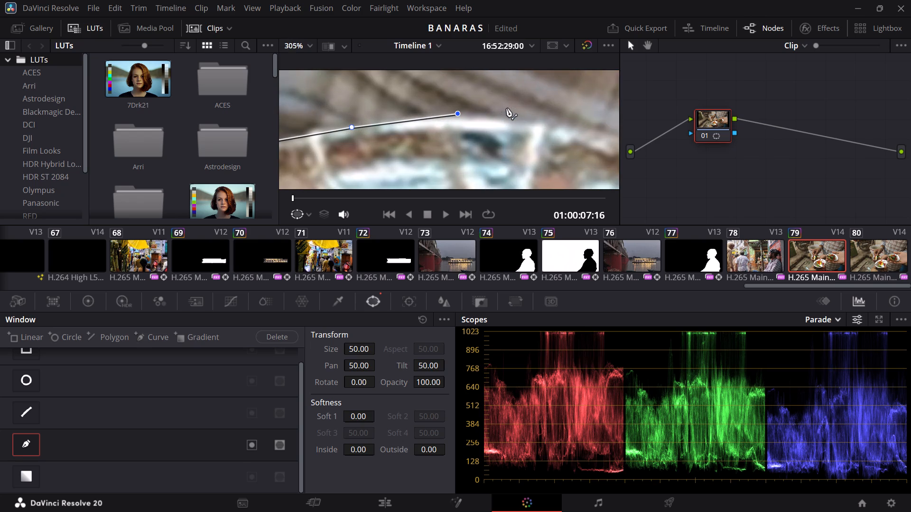
click(535, 118)
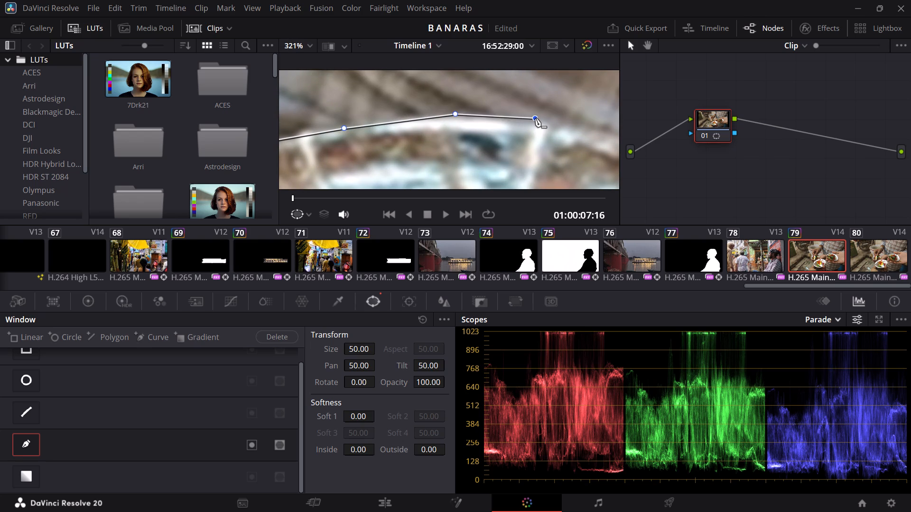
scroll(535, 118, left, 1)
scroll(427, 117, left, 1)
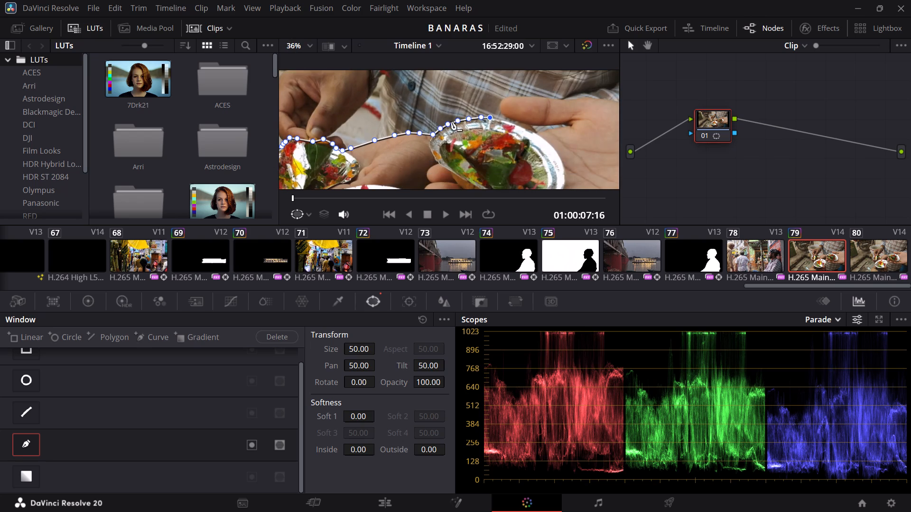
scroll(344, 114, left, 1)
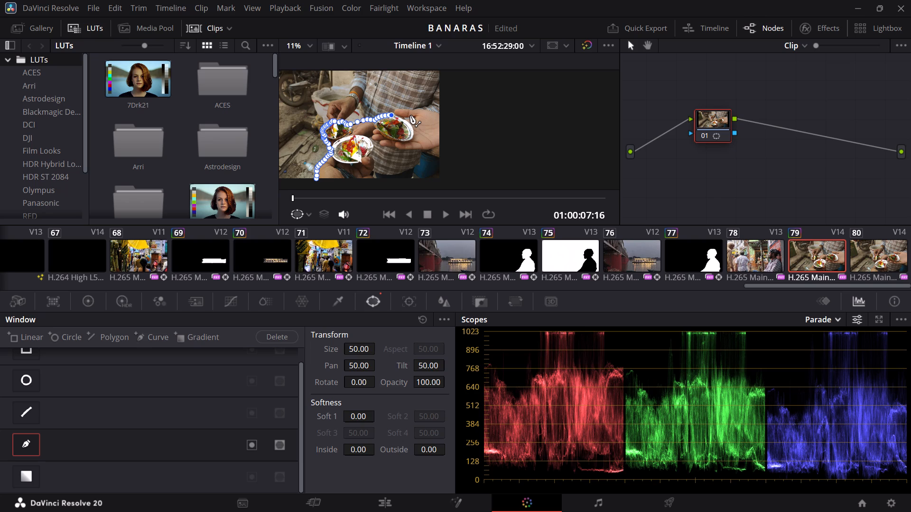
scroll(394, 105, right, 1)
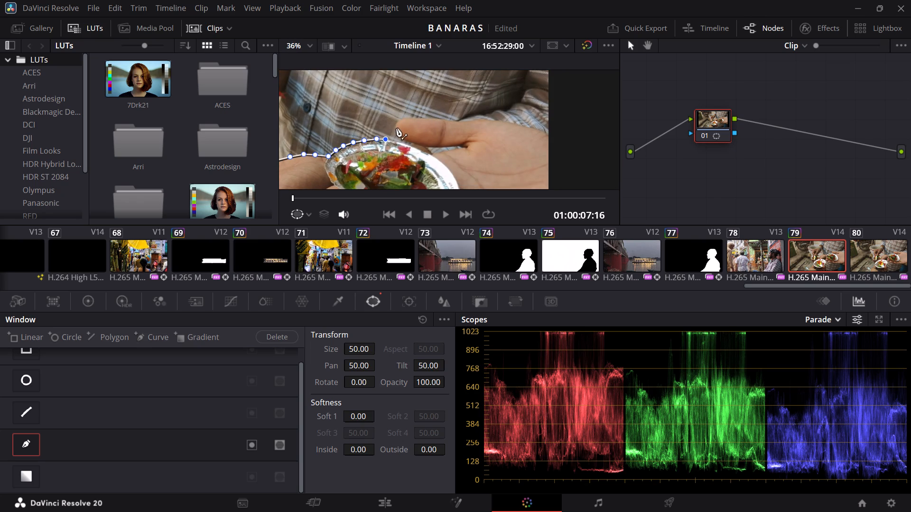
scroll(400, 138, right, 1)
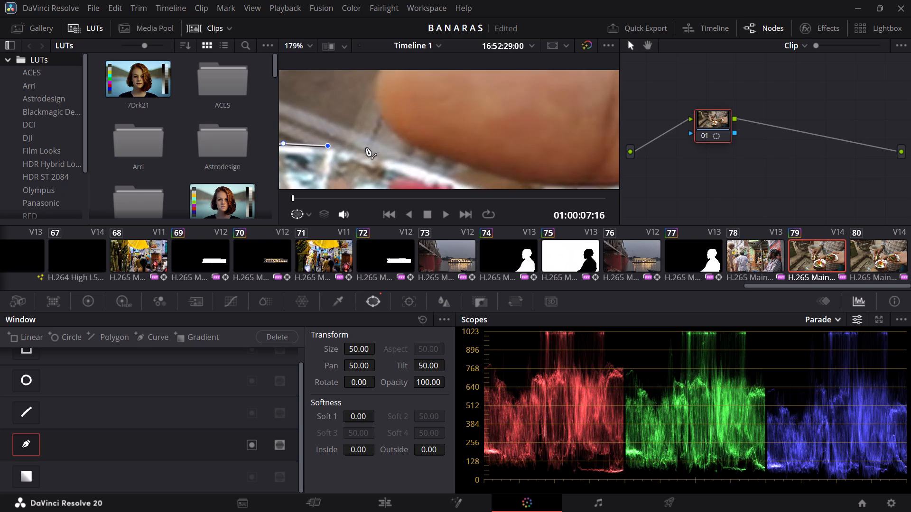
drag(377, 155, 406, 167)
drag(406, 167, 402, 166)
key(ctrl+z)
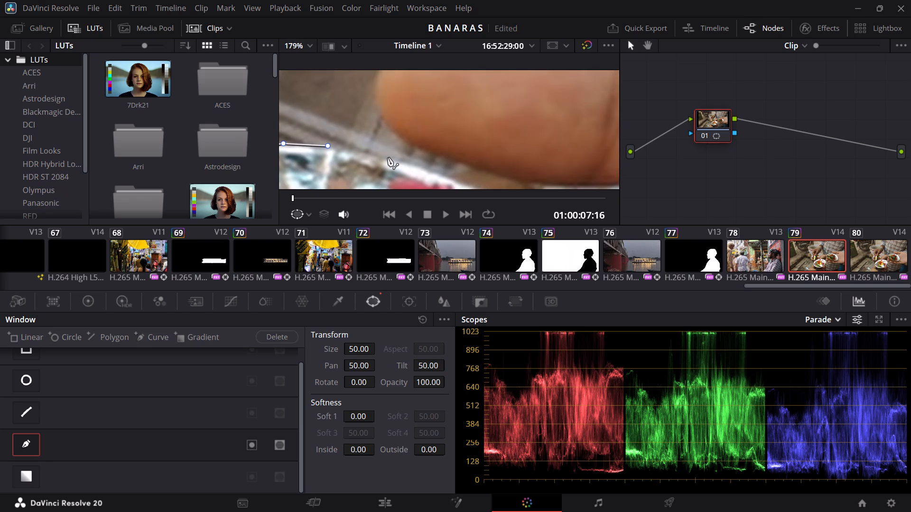
Add two corner points down the plate rim, one in the gap beneath the thumb, and three up around the thumb tip.
click(388, 157)
click(437, 174)
click(473, 169)
click(415, 148)
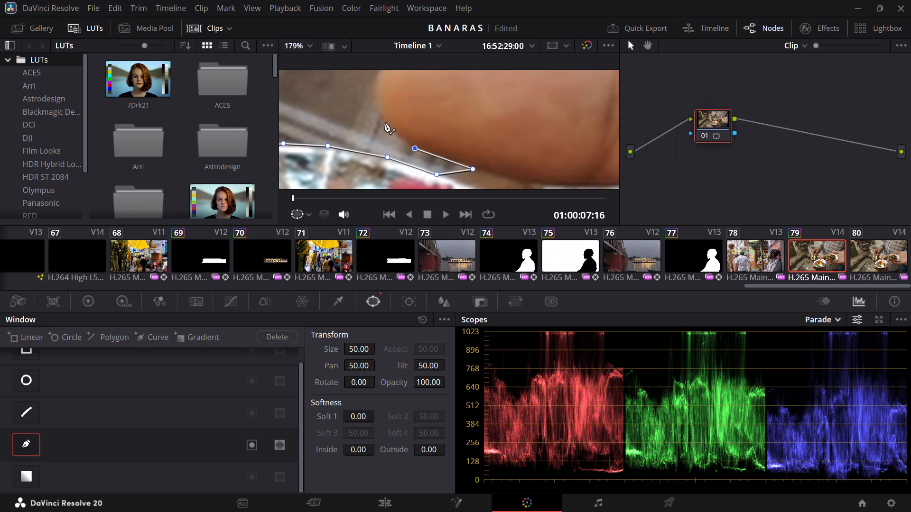
click(383, 123)
click(375, 81)
Continue the outline with six corner points along the top edge of the thumb, from its tip to its base.
scroll(347, 96, left, 1)
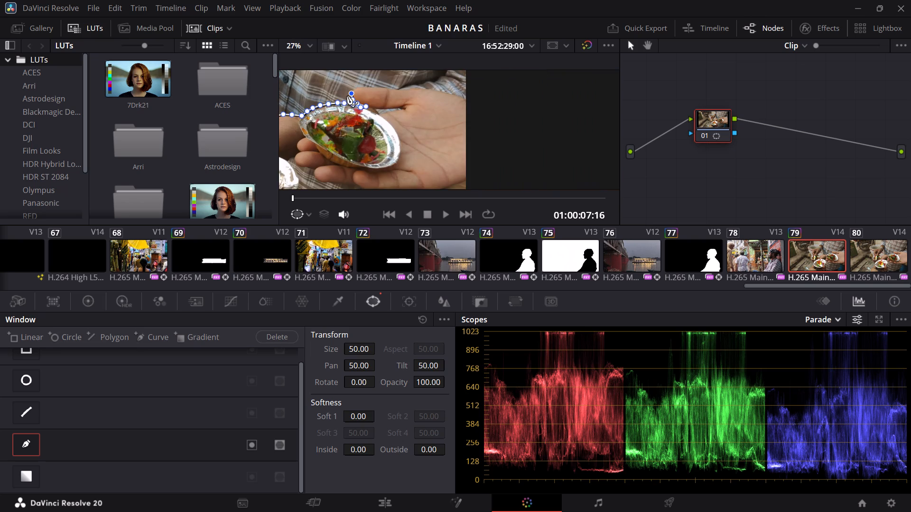
scroll(347, 96, left, 1)
scroll(345, 78, right, 1)
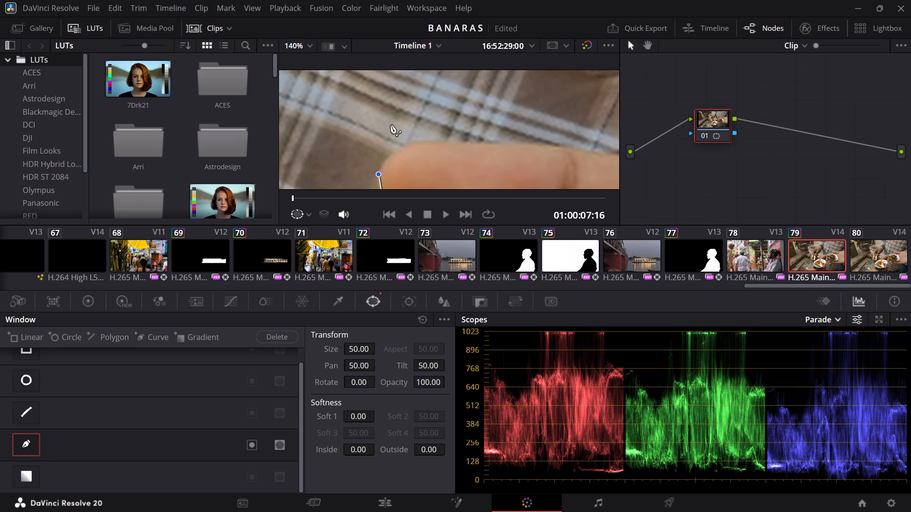
click(399, 146)
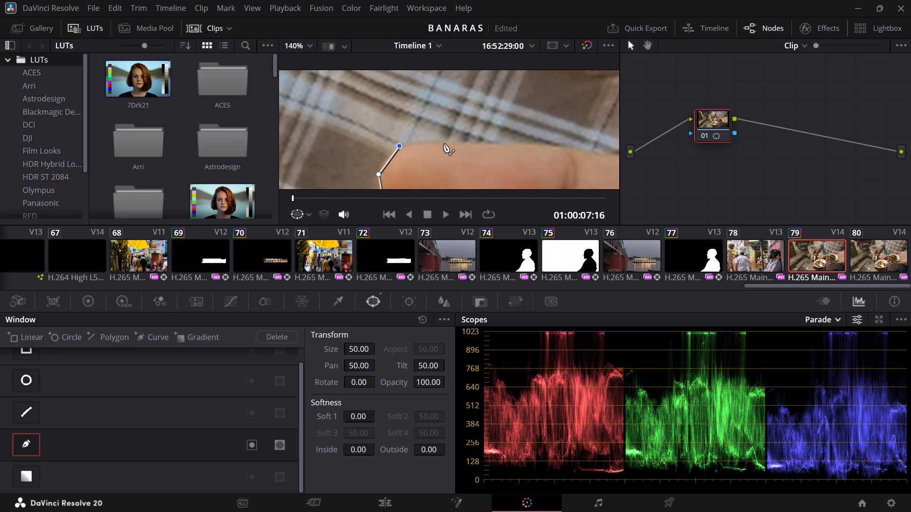
click(446, 143)
click(507, 143)
click(556, 146)
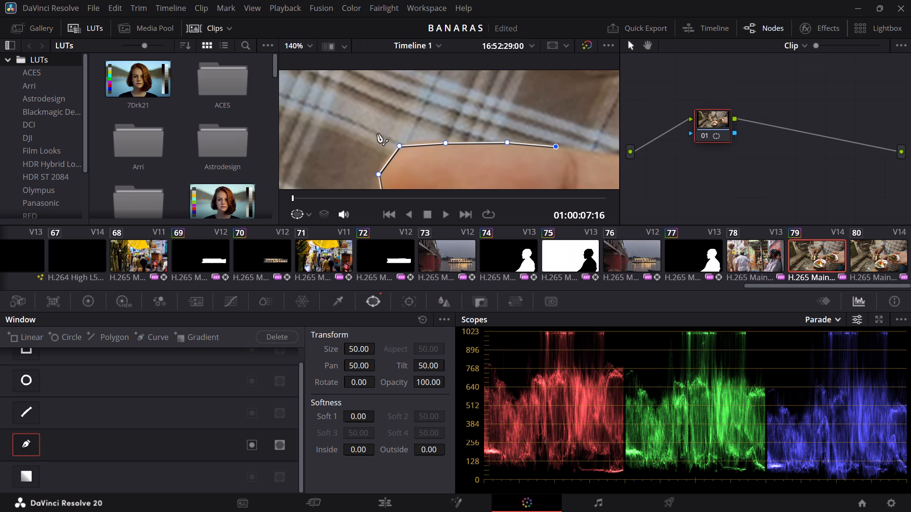
scroll(377, 134, left, 1)
scroll(466, 147, right, 1)
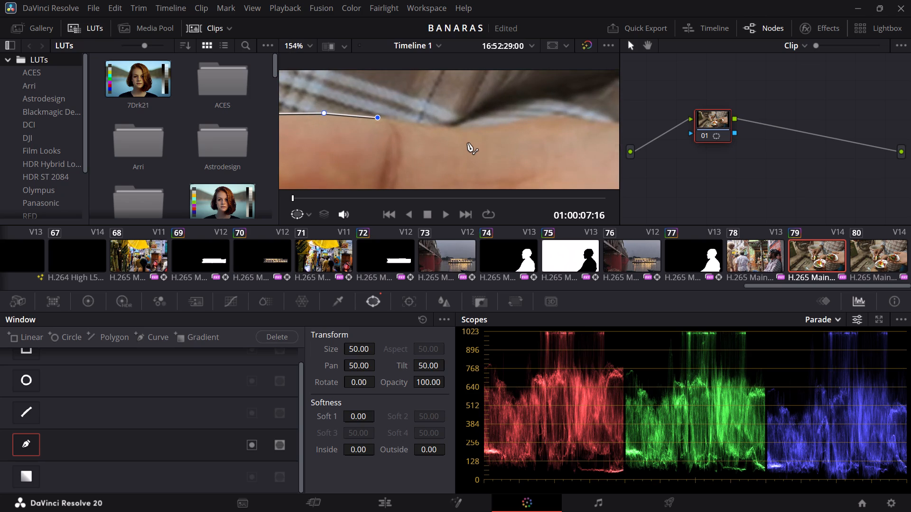
click(466, 129)
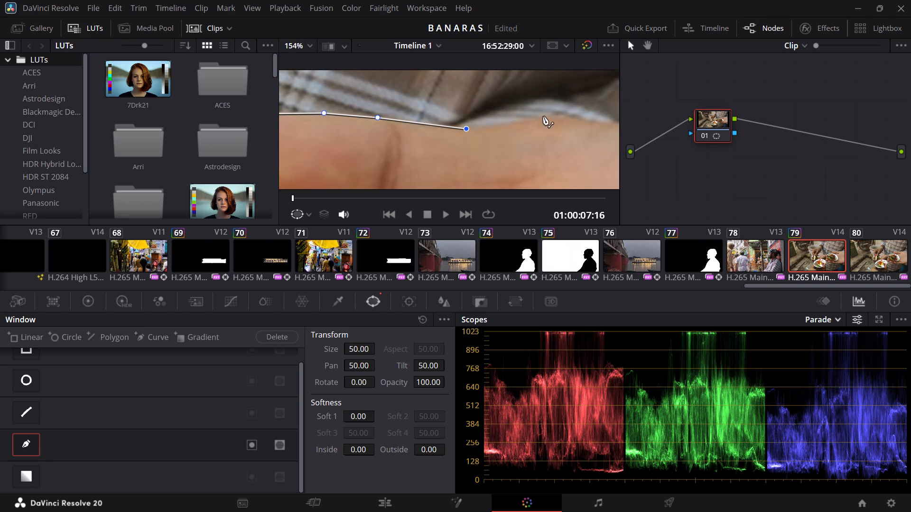
click(555, 114)
Add two corner points along the hand's upper edge beside the striped cloth, heading toward the frame edge.
scroll(381, 101, left, 1)
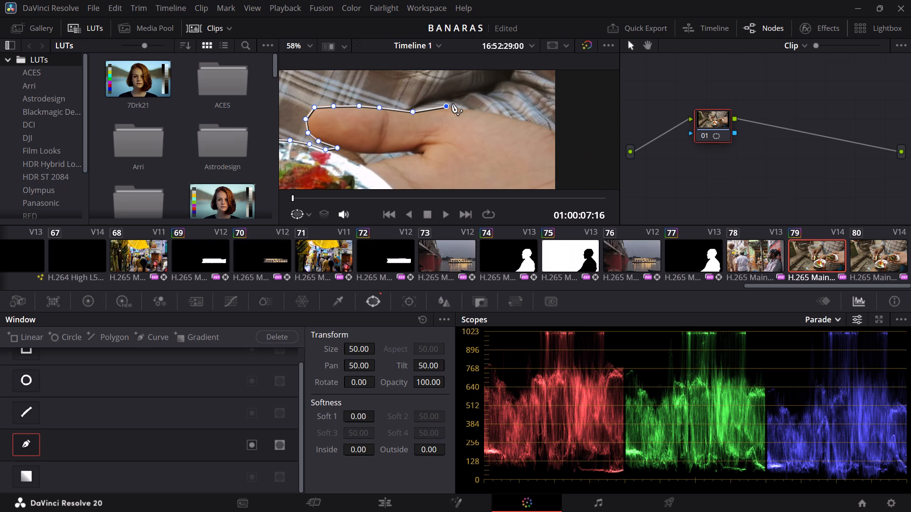
scroll(452, 104, left, 1)
scroll(468, 102, right, 1)
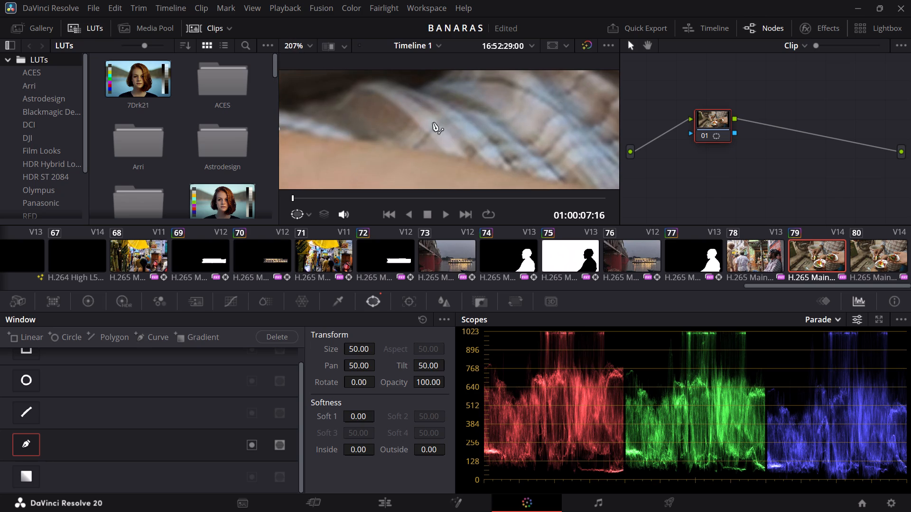
click(426, 152)
scroll(426, 152, left, 1)
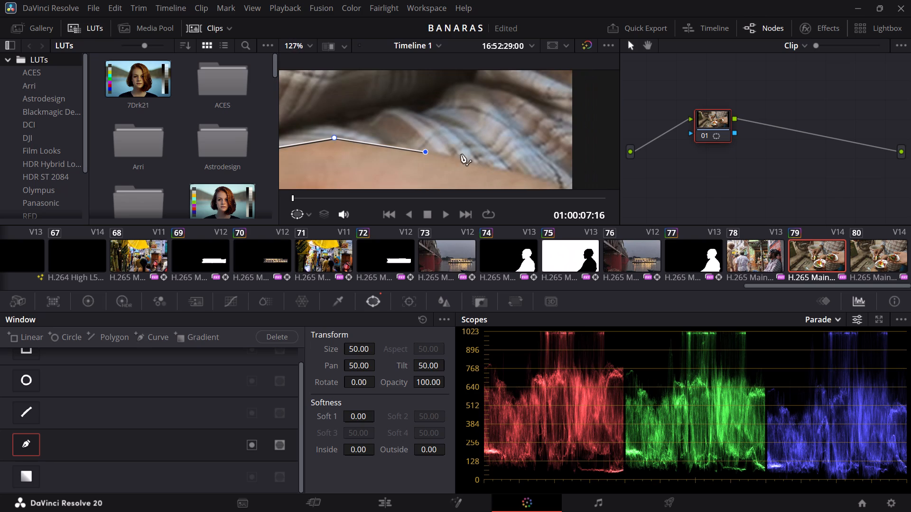
scroll(467, 154, down, 1)
scroll(479, 158, right, 1)
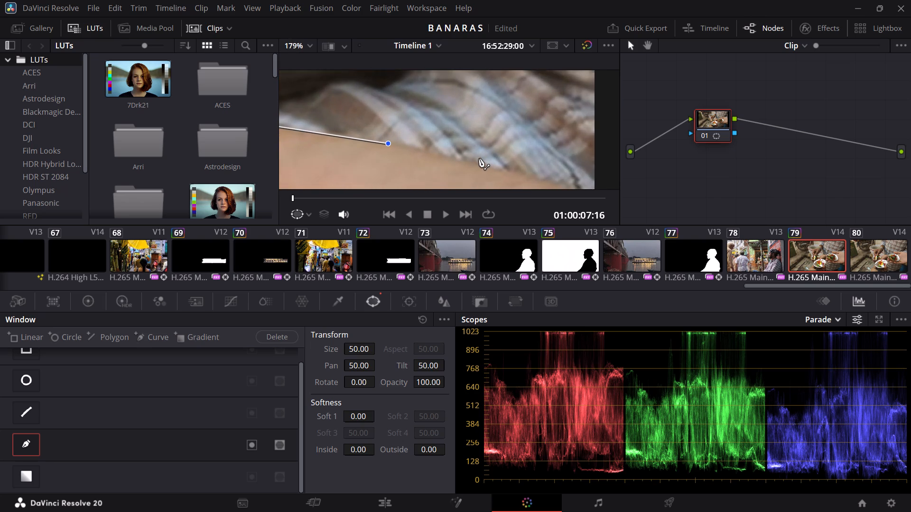
click(488, 165)
Add three corner points along the hand's upper edge beside the striped cloth, placing the last one just outside the frame edge.
scroll(488, 165, left, 3)
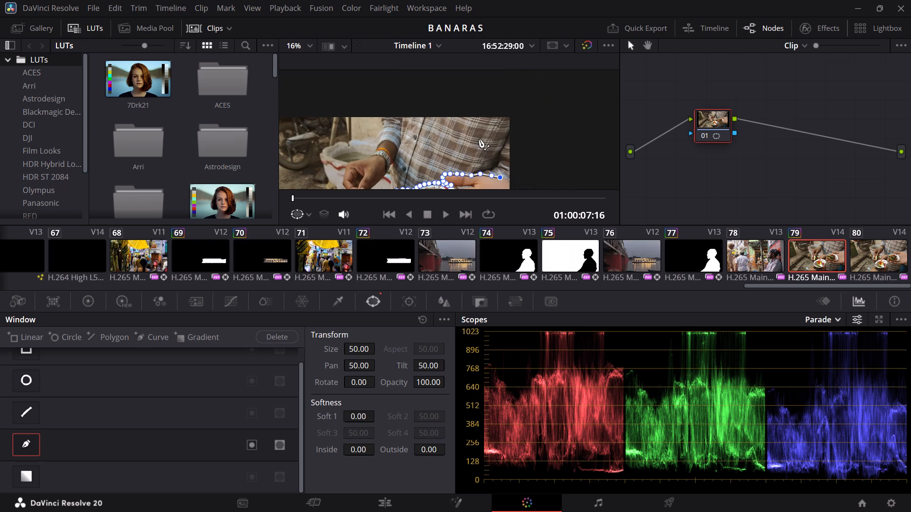
scroll(479, 139, down, 1)
scroll(495, 167, right, 1)
scroll(495, 167, down, 1)
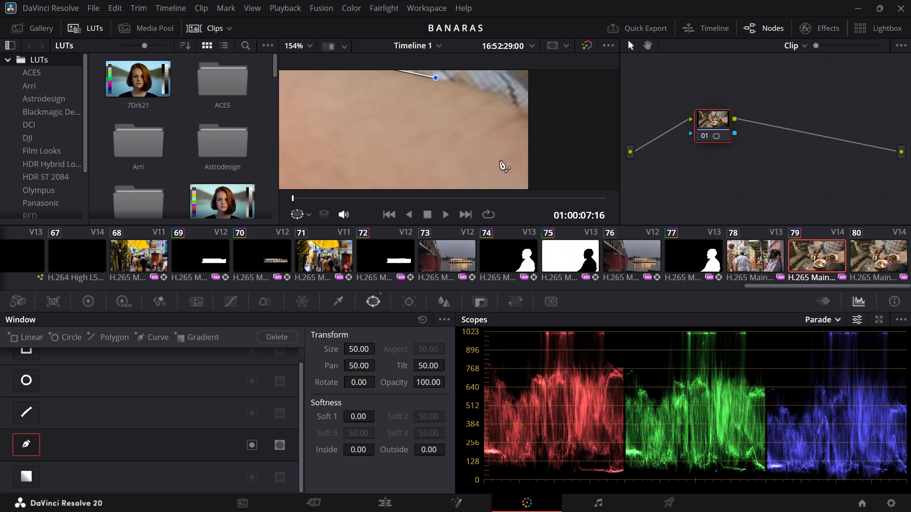
scroll(500, 161, down, 1)
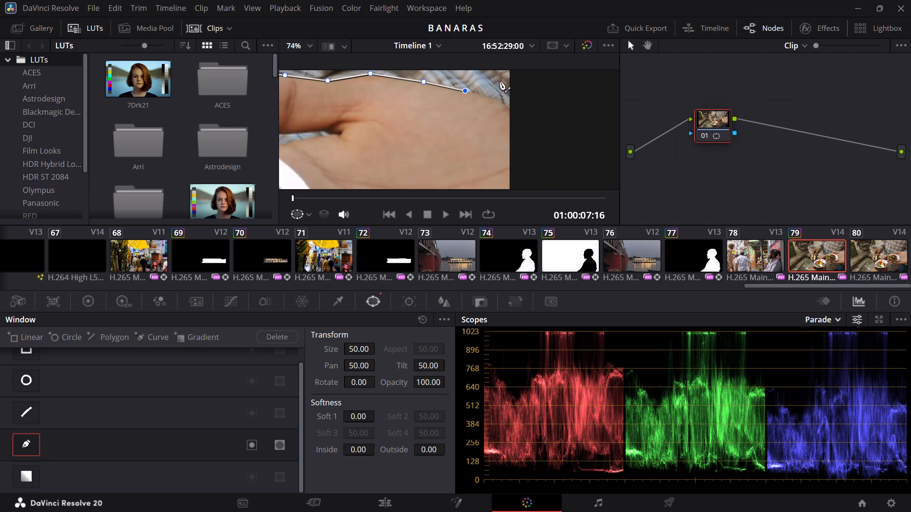
scroll(500, 81, left, 1)
scroll(500, 81, up, 1)
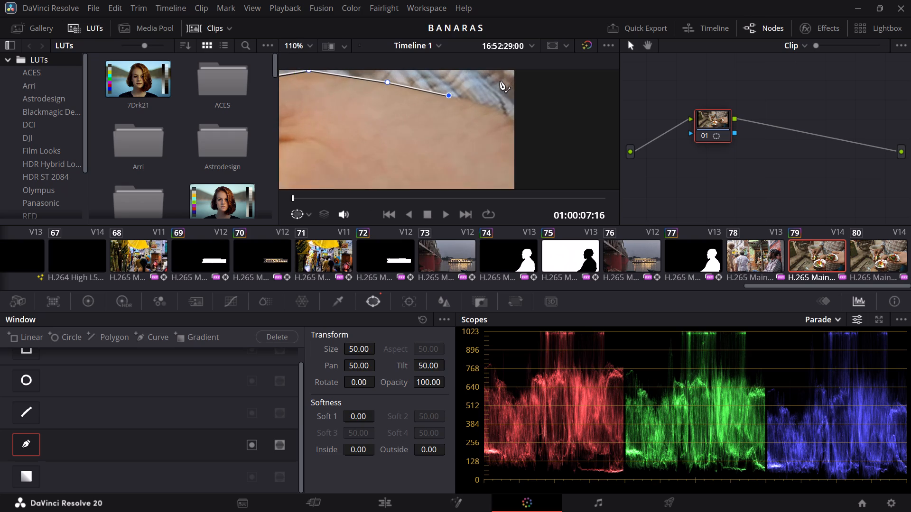
scroll(500, 81, up, 1)
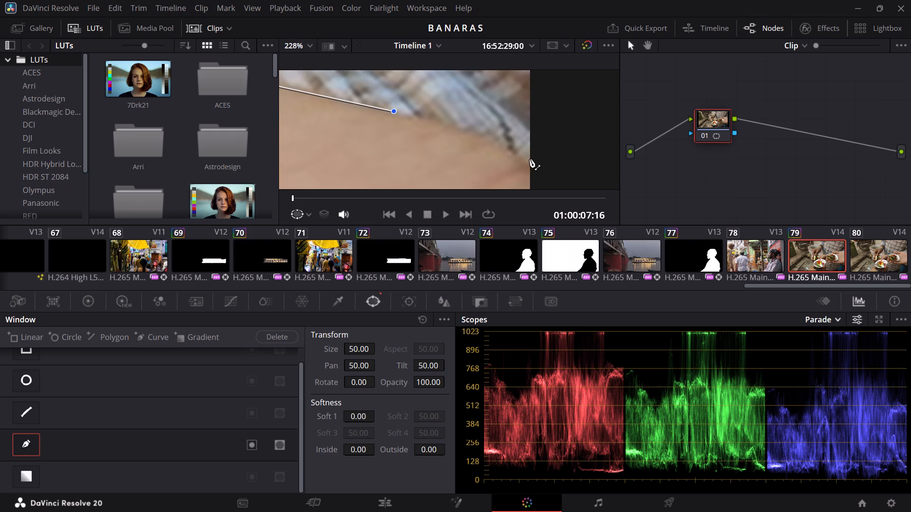
click(536, 166)
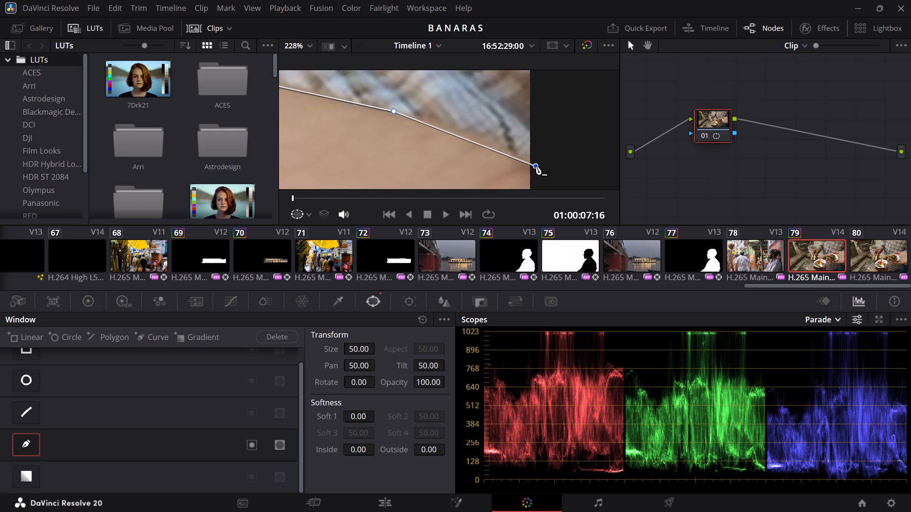
key(ctrl+z)
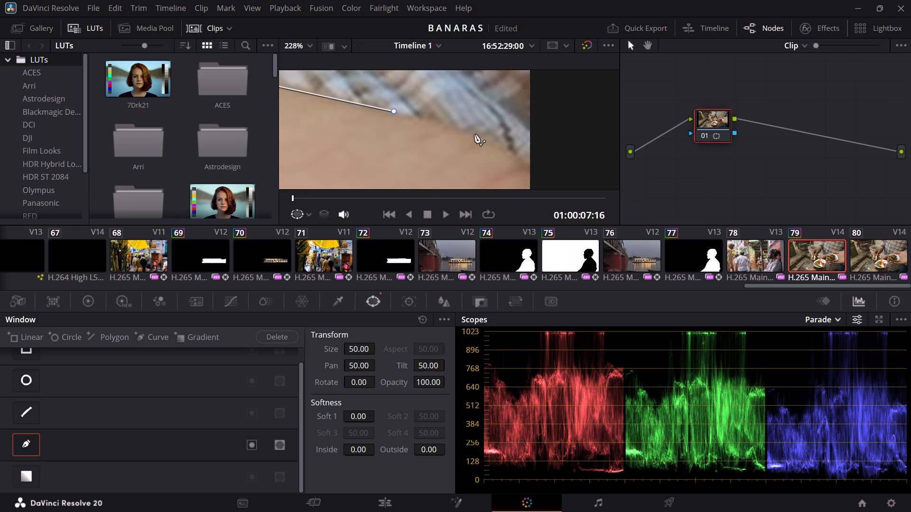
click(470, 132)
click(512, 150)
click(537, 167)
key(ctrl+z)
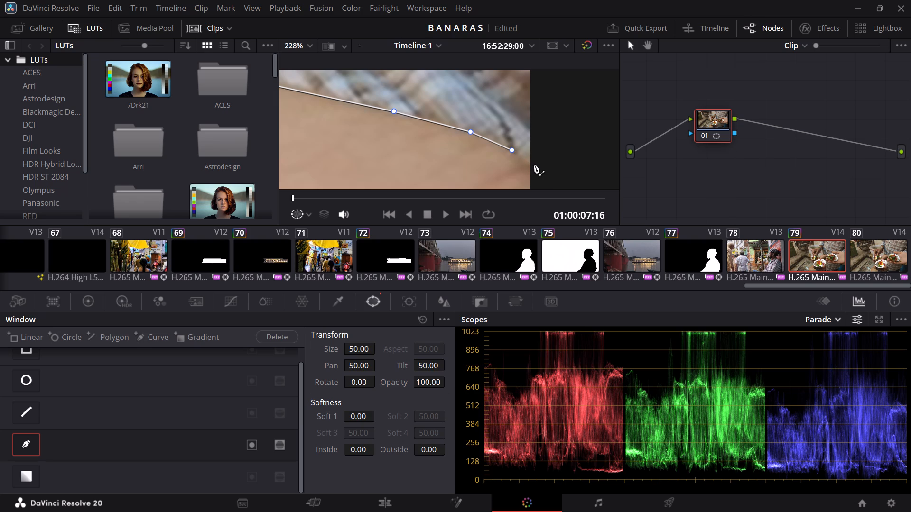
click(533, 164)
Carry the outline down just outside the frame to the wrist's lower edge and back inside with two corner points.
scroll(509, 136, down, 1)
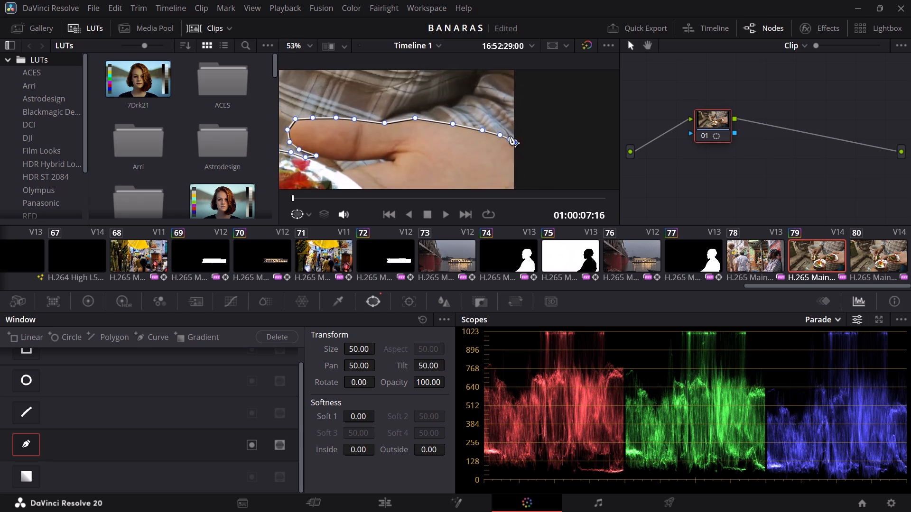
scroll(509, 136, down, 3)
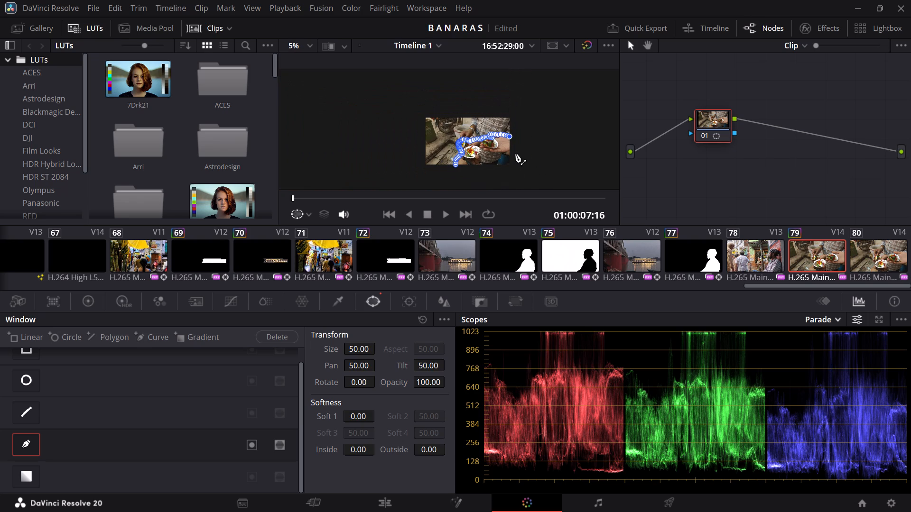
scroll(515, 154, right, 1)
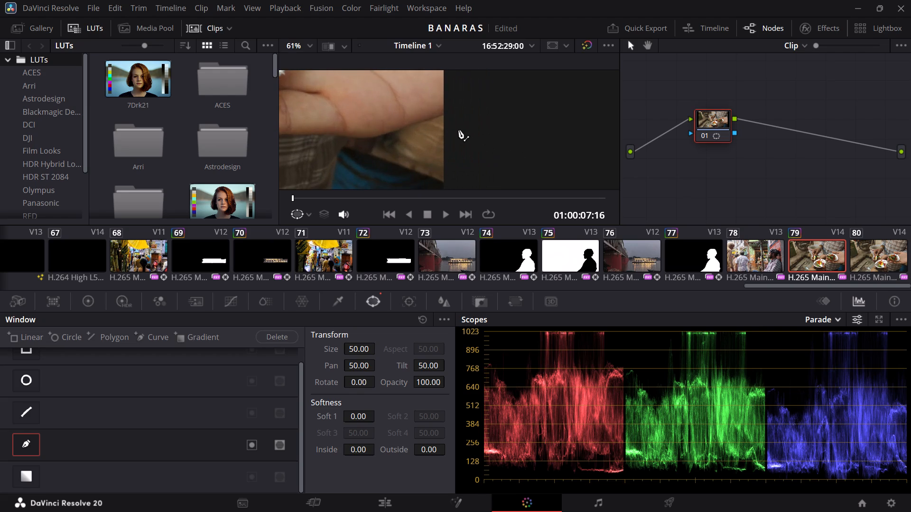
scroll(444, 107, right, 1)
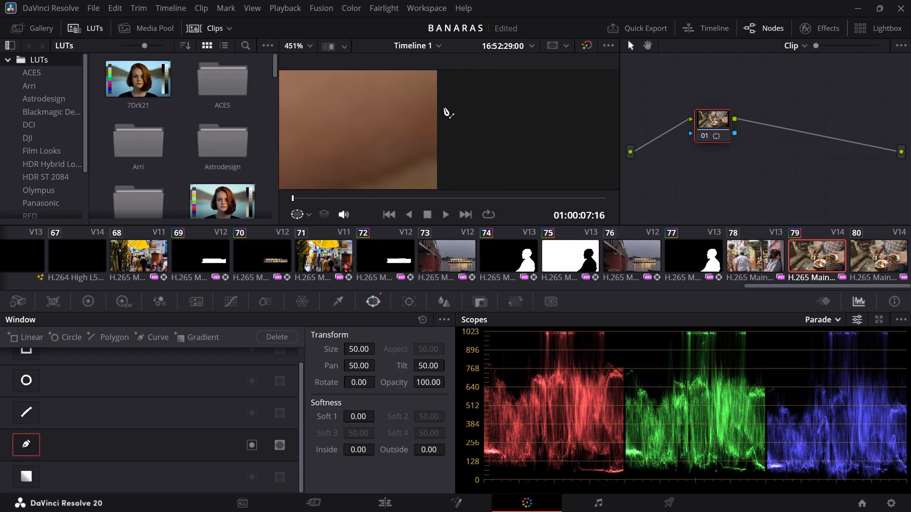
click(440, 155)
click(383, 177)
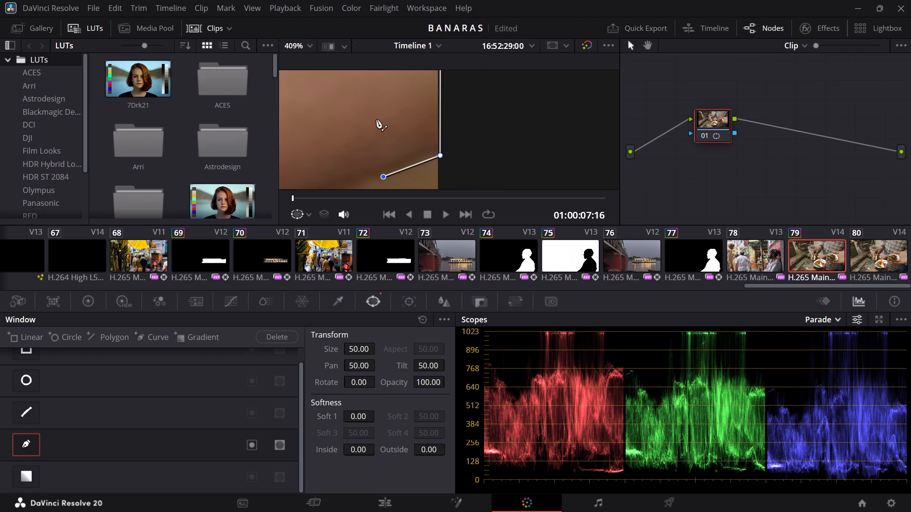
Add two corner points along the wrist's lower edge, heading inward from the frame edge.
scroll(376, 119, down, 1)
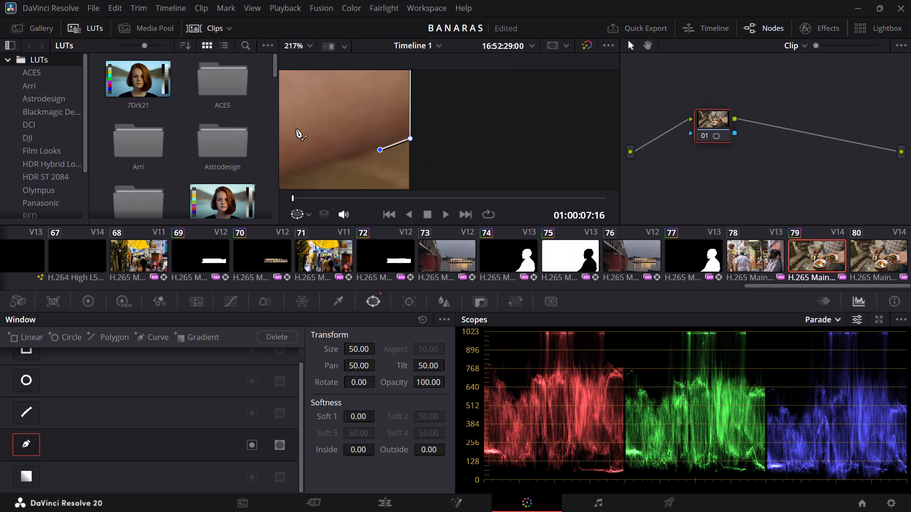
scroll(296, 129, left, 1)
scroll(525, 132, left, 1)
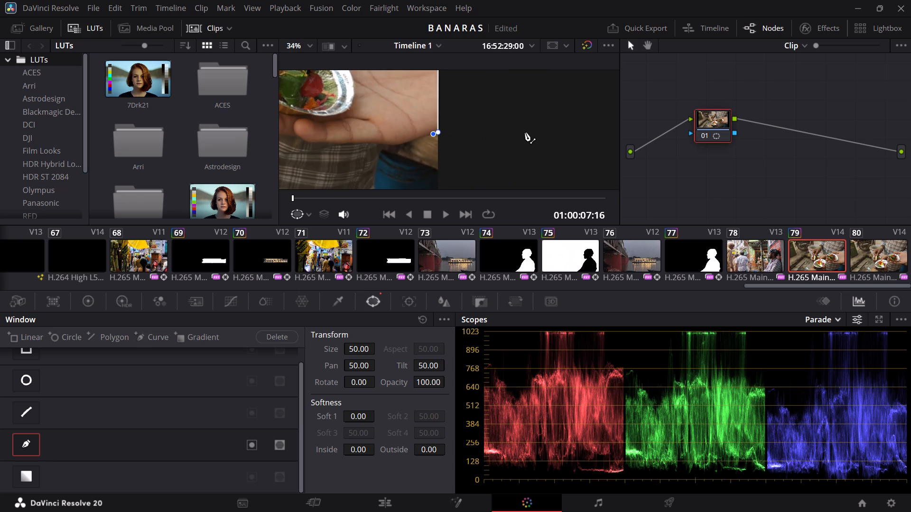
scroll(525, 132, left, 1)
scroll(405, 128, right, 1)
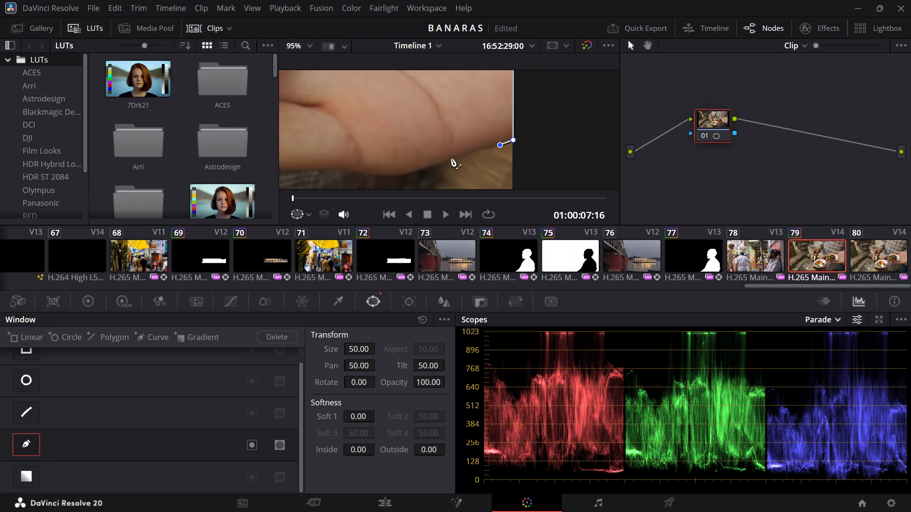
scroll(463, 165, right, 1)
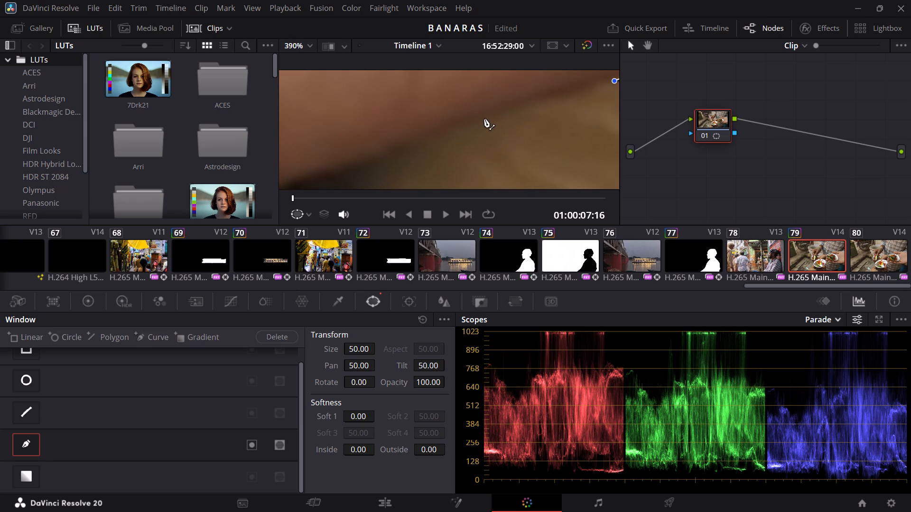
drag(484, 119, 392, 156)
key(ctrl+z)
click(471, 120)
click(358, 163)
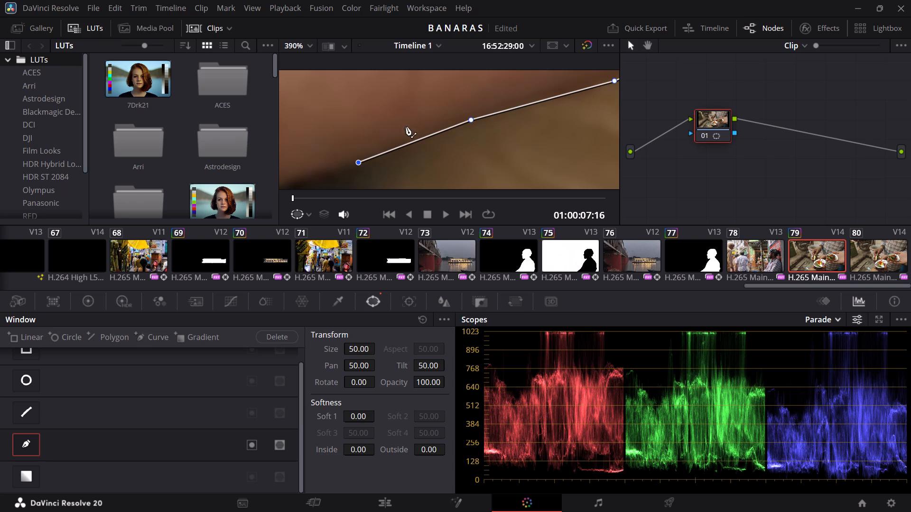
Continue the outline with three corner points along the underside of the palm toward the lowest finger.
scroll(365, 99, left, 2)
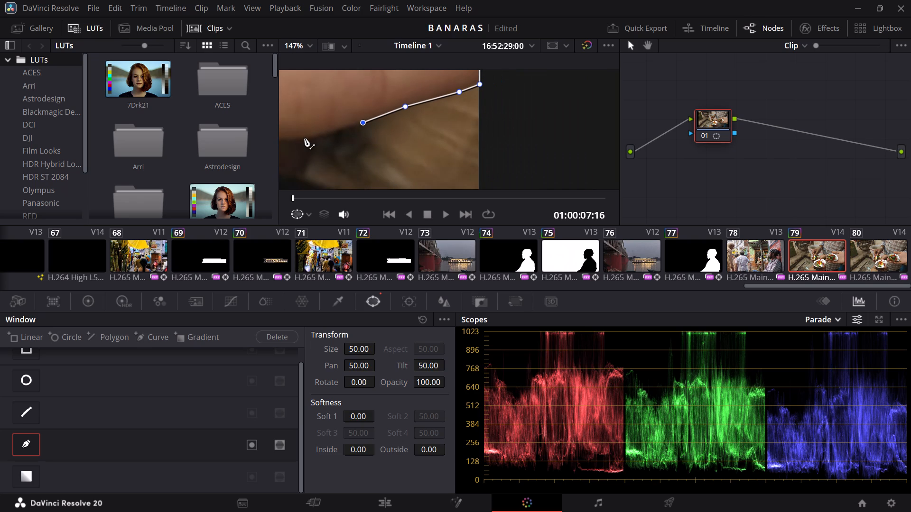
scroll(304, 138, right, 1)
click(315, 137)
scroll(315, 137, left, 1)
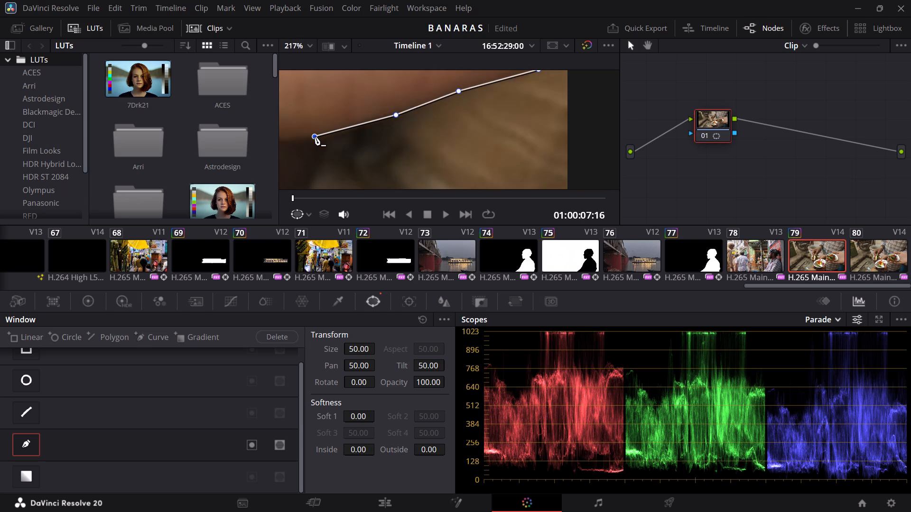
scroll(315, 137, left, 1)
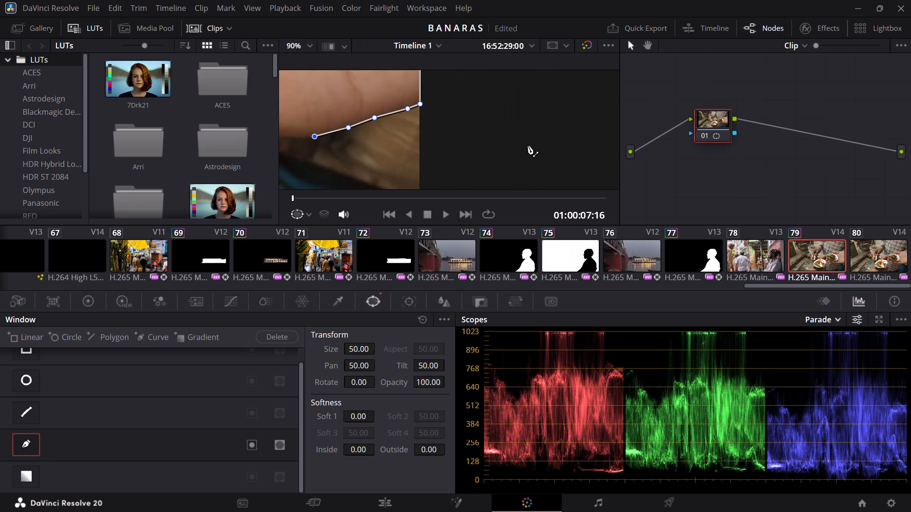
scroll(528, 146, left, 1)
scroll(428, 143, right, 1)
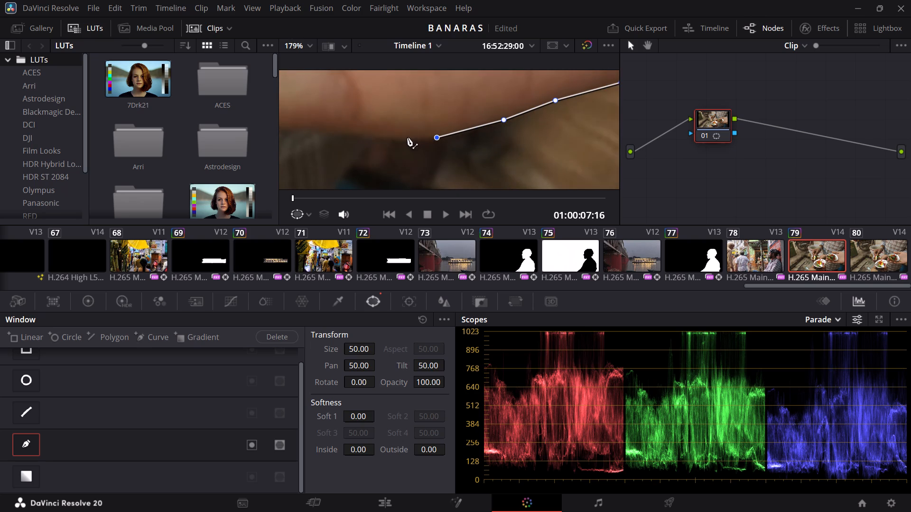
click(382, 137)
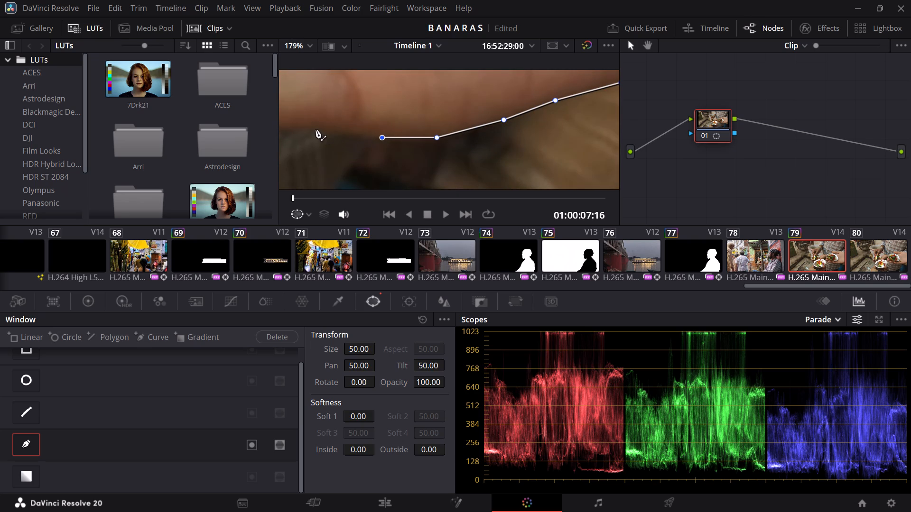
click(315, 129)
Add five corner points along the underside of the lowest finger and up around its tip.
scroll(610, 146, left, 1)
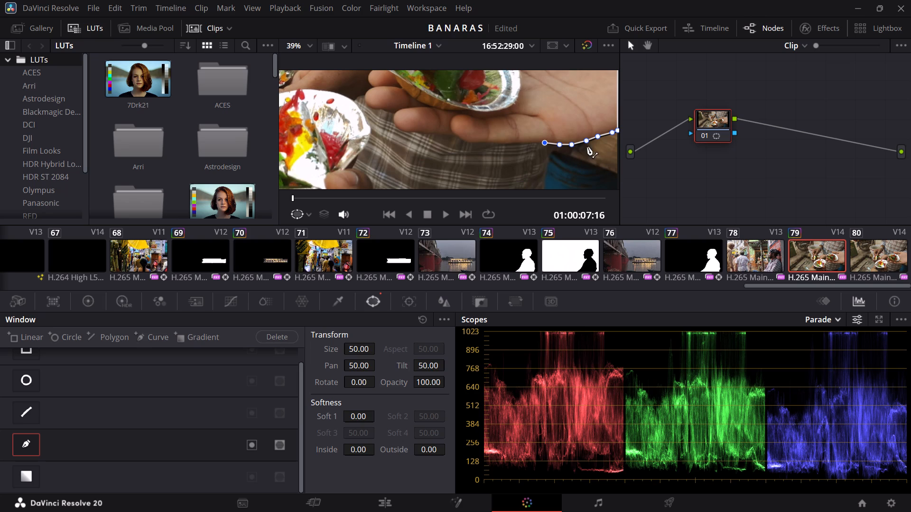
scroll(521, 138, right, 1)
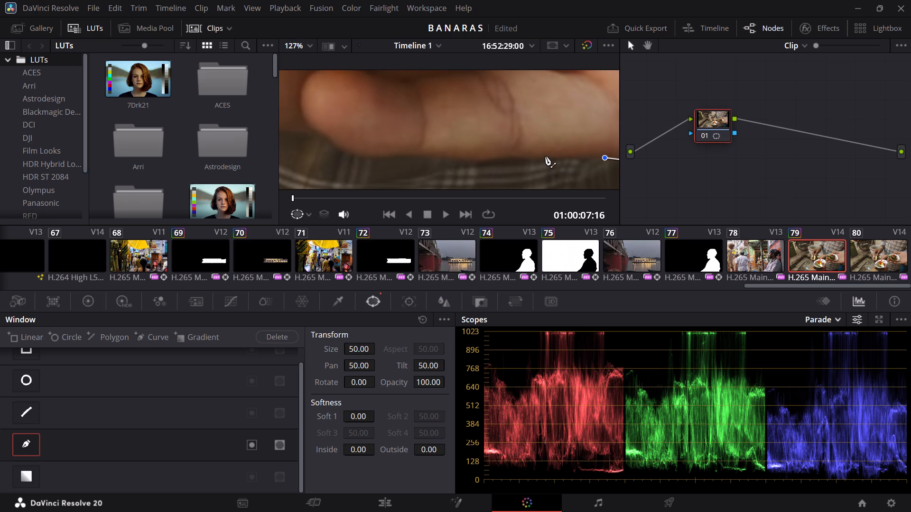
click(545, 156)
click(479, 162)
click(416, 155)
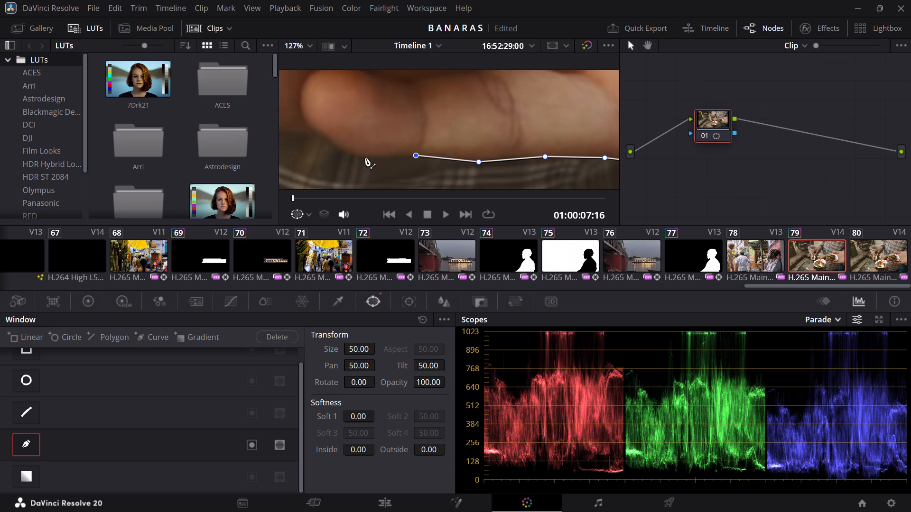
drag(359, 157, 322, 136)
key(ctrl+z)
click(357, 155)
click(309, 128)
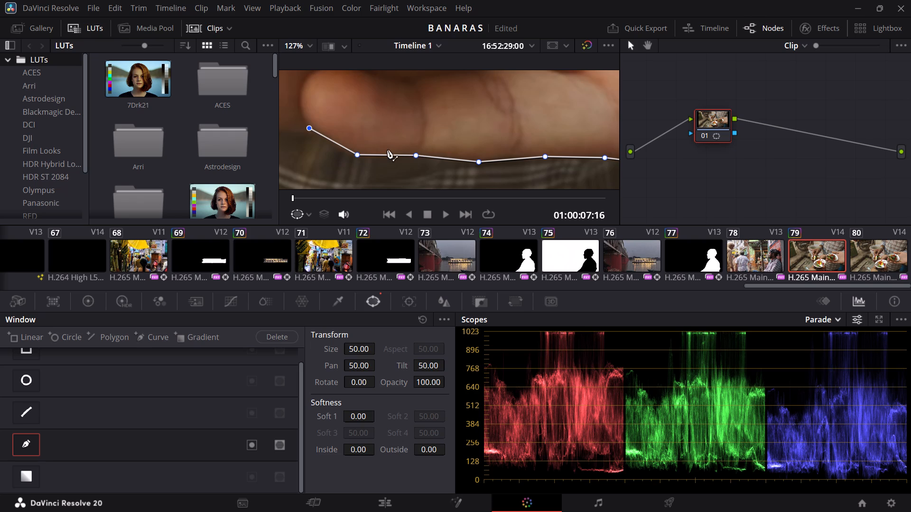
scroll(542, 173, left, 1)
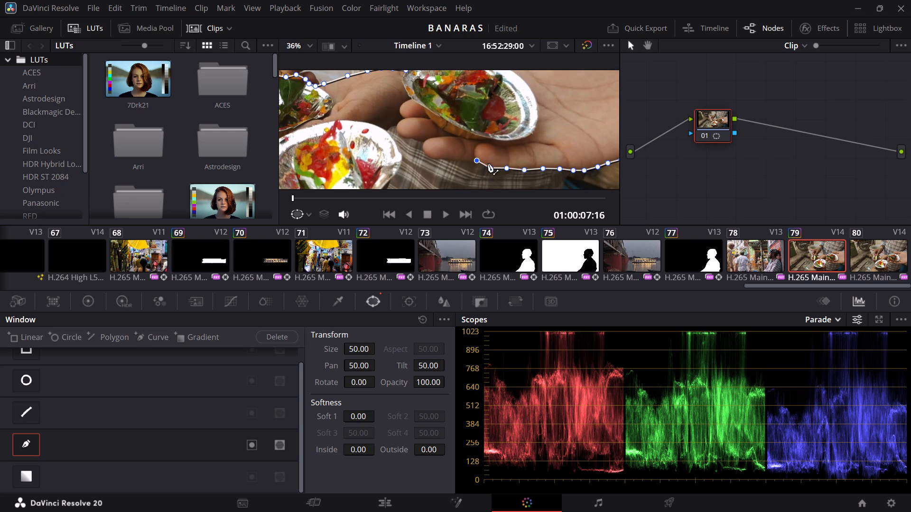
Reposition the newest outline point slightly lower beside the lowest finger's tip.
scroll(487, 164, right, 1)
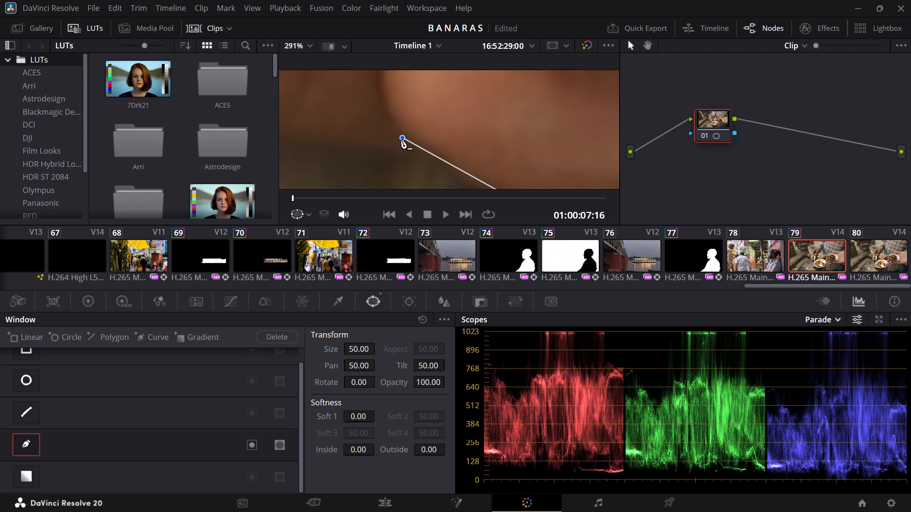
drag(401, 140, 416, 156)
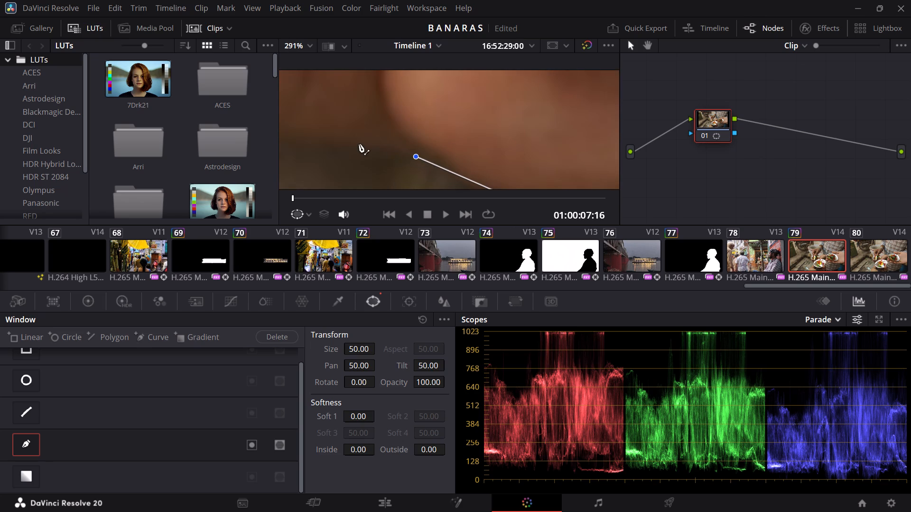
Add six corner points from the lowest fingertip along the underside of the next finger and up around its tip.
click(323, 139)
scroll(476, 132, left, 1)
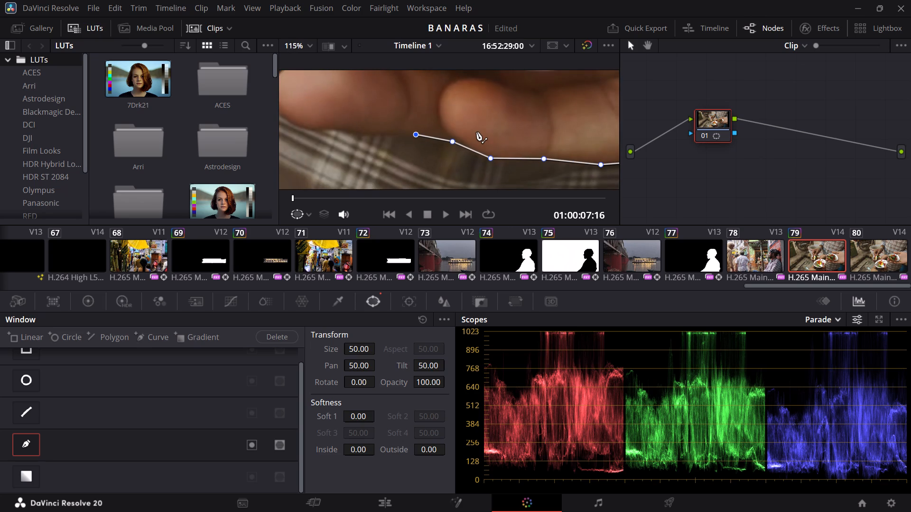
drag(367, 133, 331, 133)
key(ctrl+z)
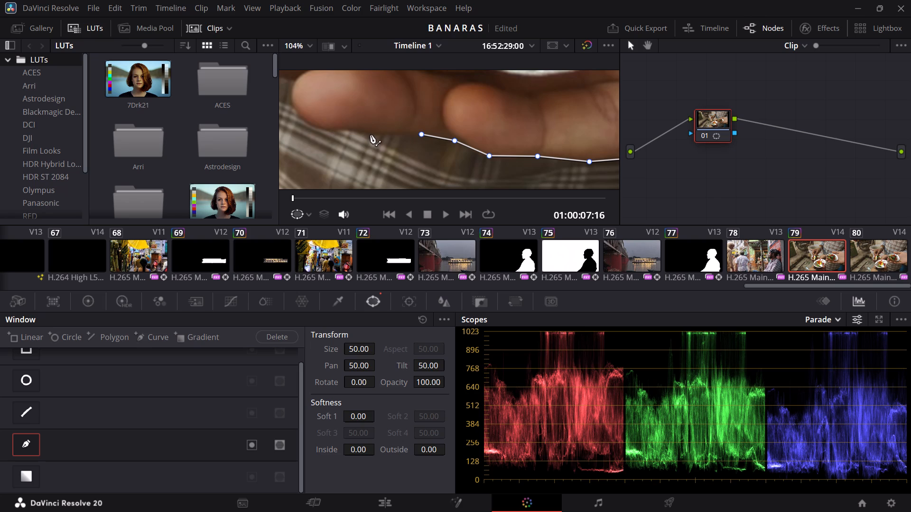
click(370, 134)
click(345, 130)
click(324, 129)
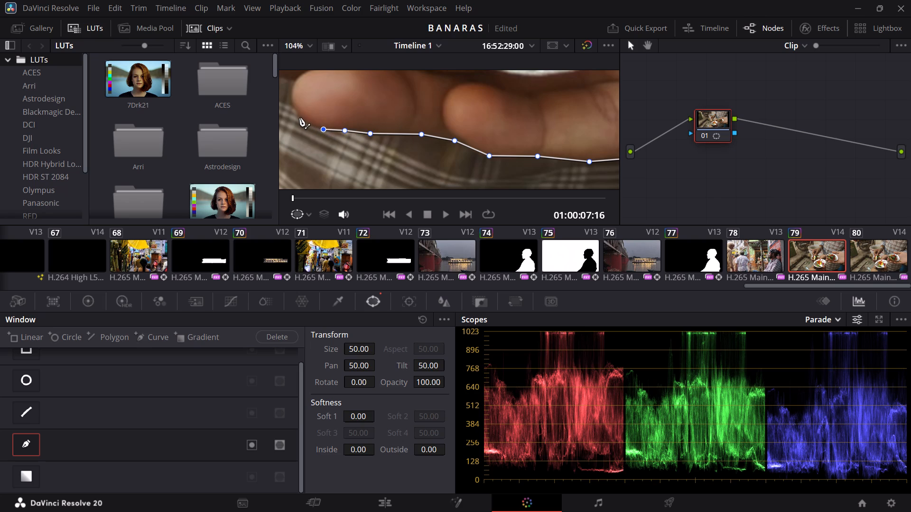
click(299, 118)
click(289, 98)
Continue the outline with seven corner points past that fingertip, along the underside of the finger above and around its tip.
scroll(320, 113, left, 1)
scroll(437, 135, left, 1)
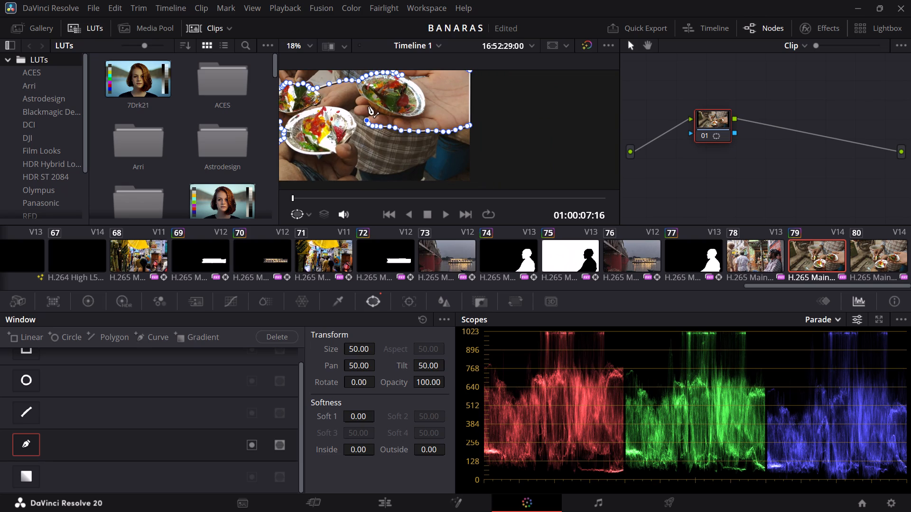
scroll(367, 106, right, 1)
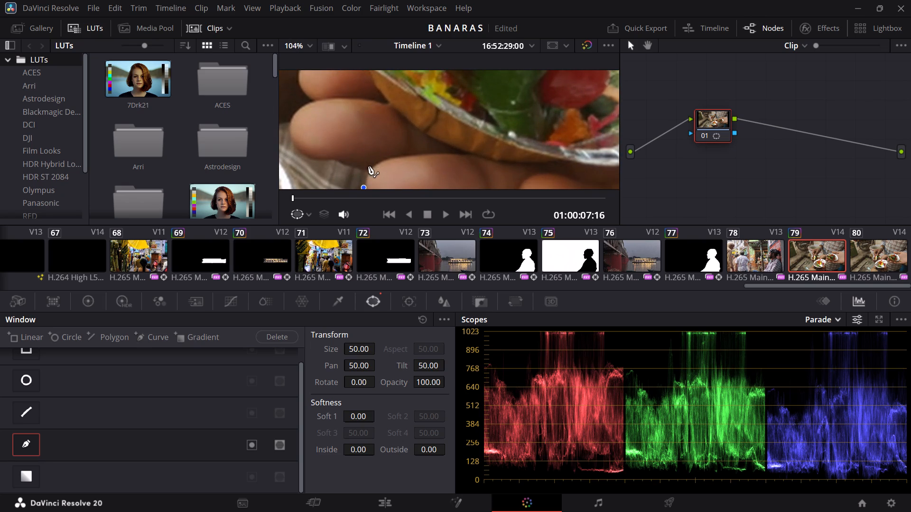
click(369, 171)
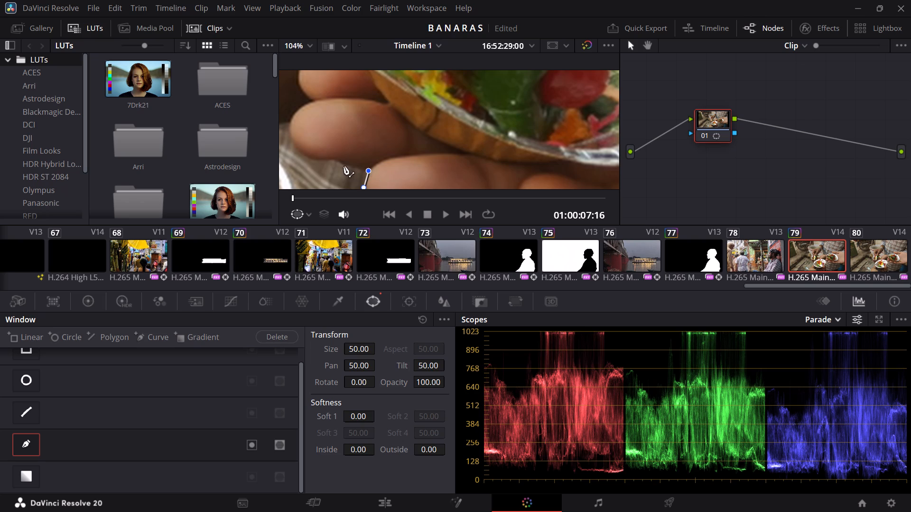
click(341, 162)
click(329, 159)
click(313, 161)
click(295, 146)
click(288, 131)
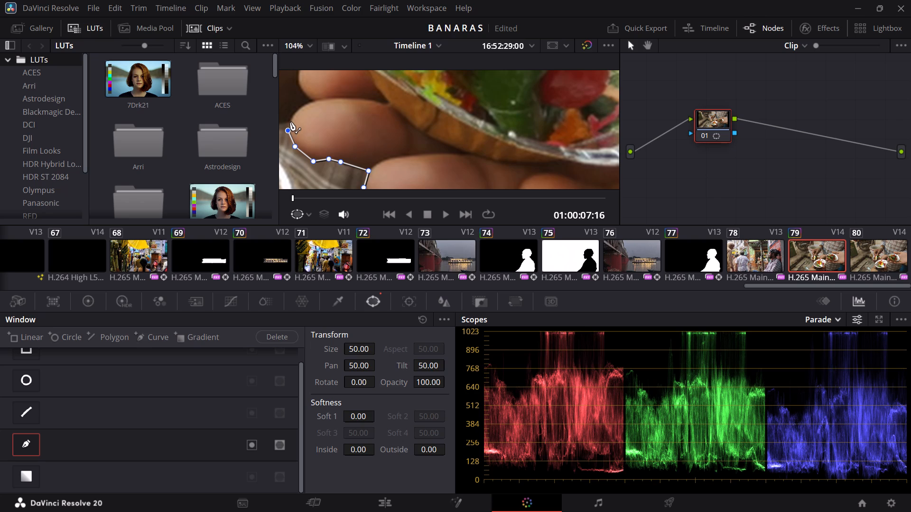
click(290, 122)
Bridge the outline from the fingertip across the gap to the white edge of the lower food plate with two corner points.
scroll(351, 128, left, 1)
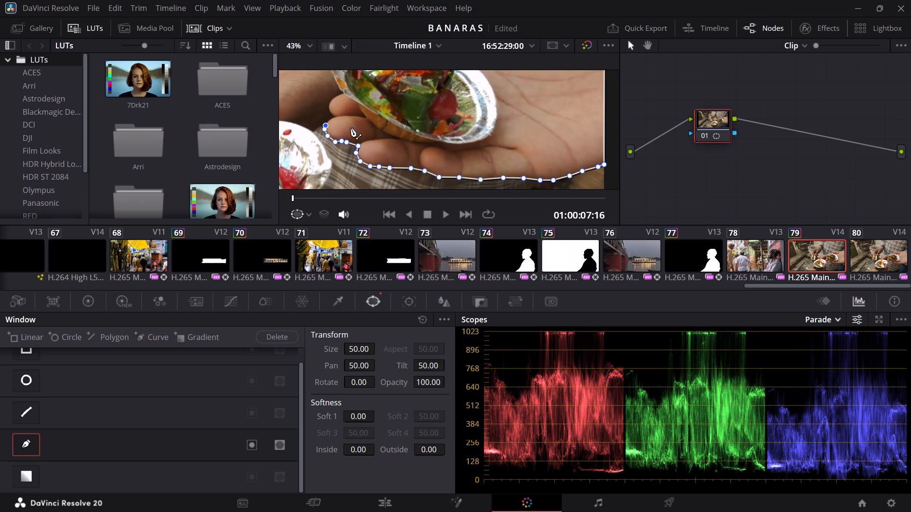
scroll(318, 129, right, 1)
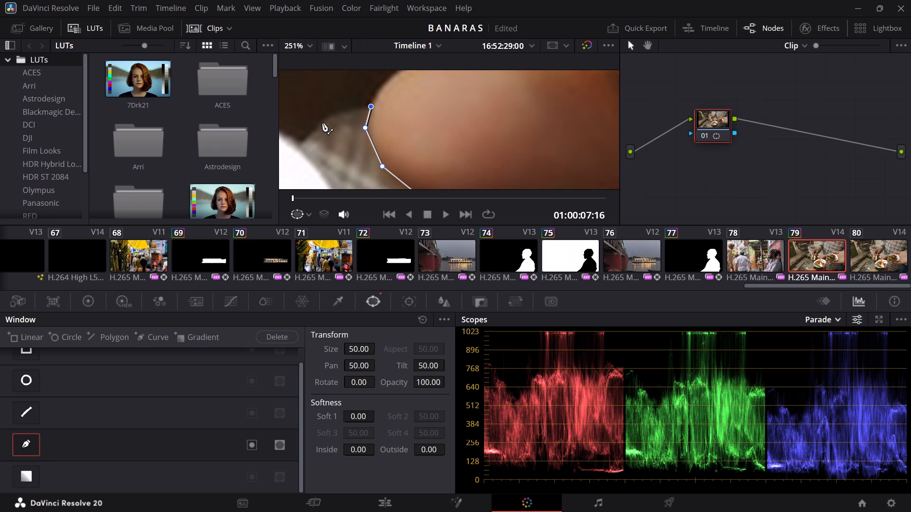
click(326, 116)
click(299, 145)
Add four points down the lower plate's rim along the checked cloth.
scroll(302, 111, left, 3)
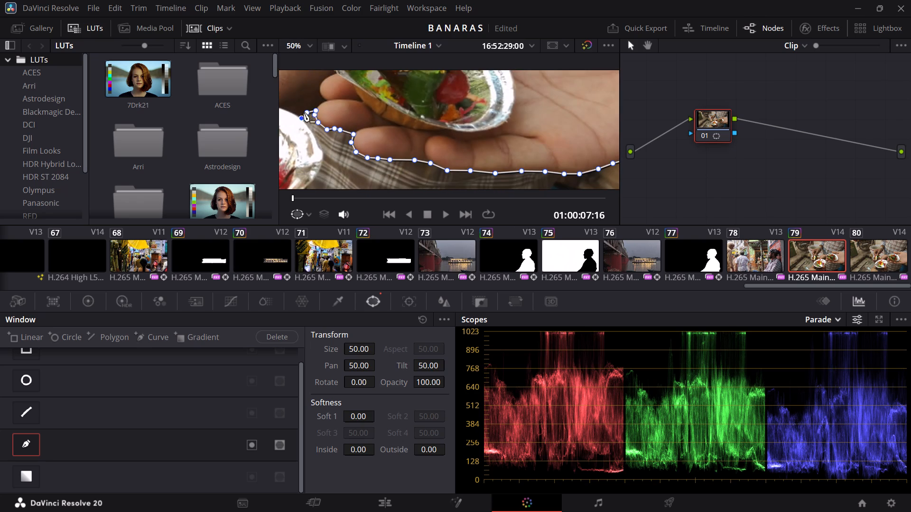
scroll(306, 137, right, 1)
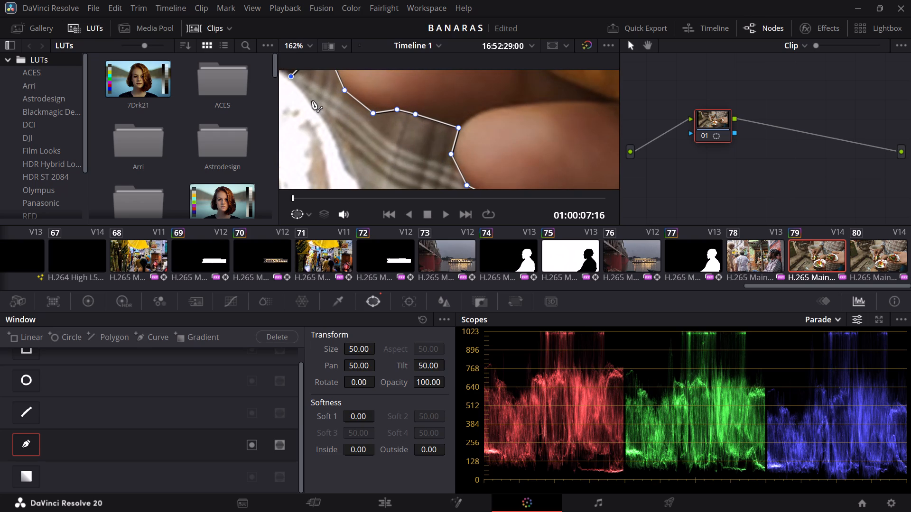
drag(312, 101, 325, 120)
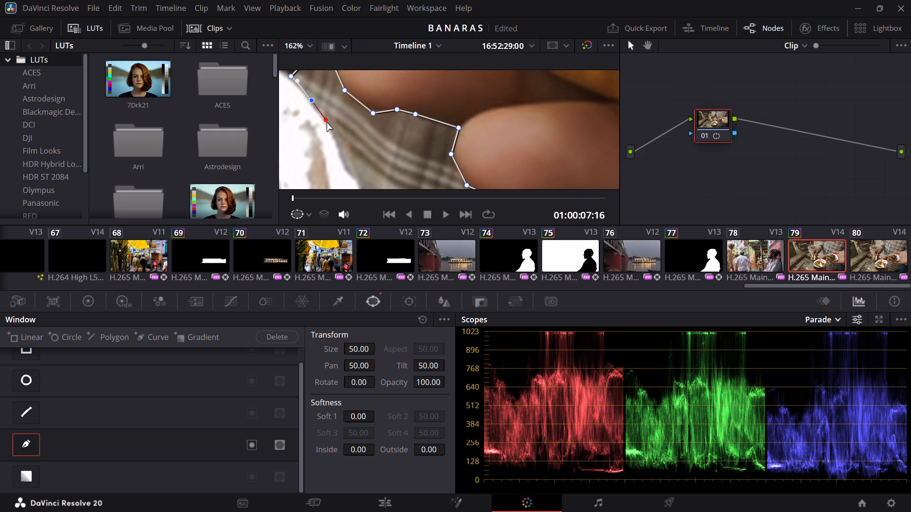
click(329, 125)
click(338, 142)
scroll(338, 142, down, 1)
click(345, 155)
scroll(345, 155, down, 1)
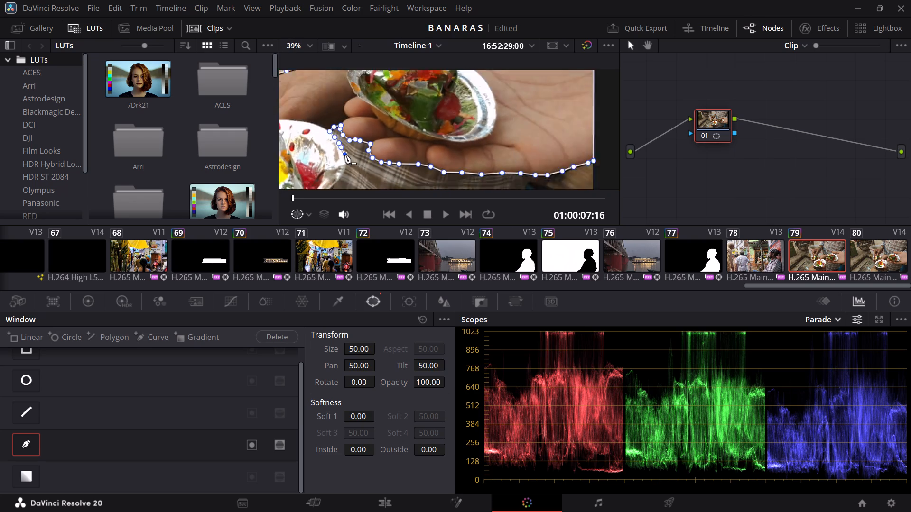
scroll(345, 155, down, 1)
Follow the lower plate's rim around its bulge and back inward with three corner points.
scroll(341, 161, right, 1)
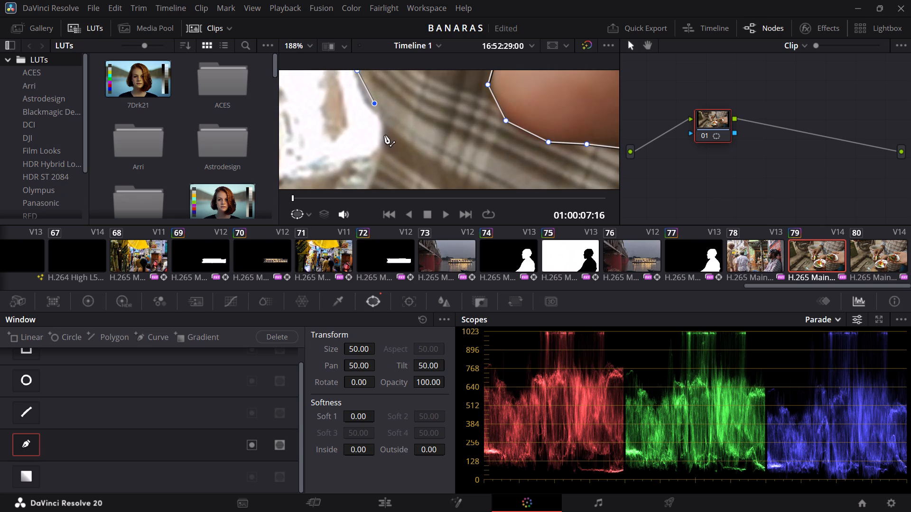
click(384, 135)
scroll(384, 135, left, 2)
scroll(385, 154, right, 1)
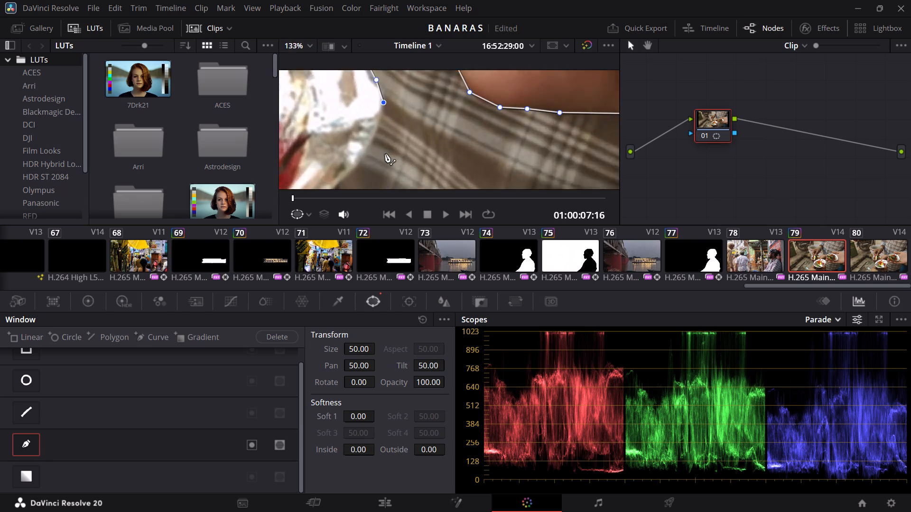
scroll(385, 154, right, 1)
click(375, 117)
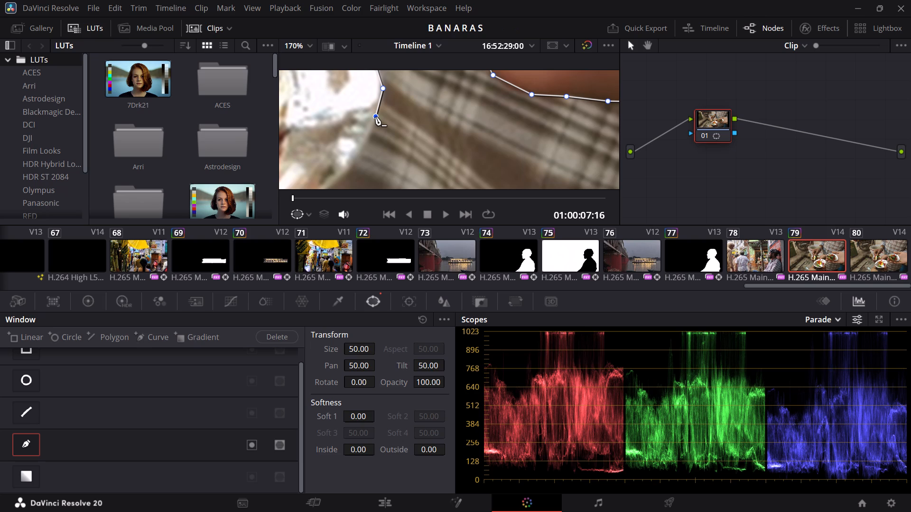
scroll(375, 117, down, 1)
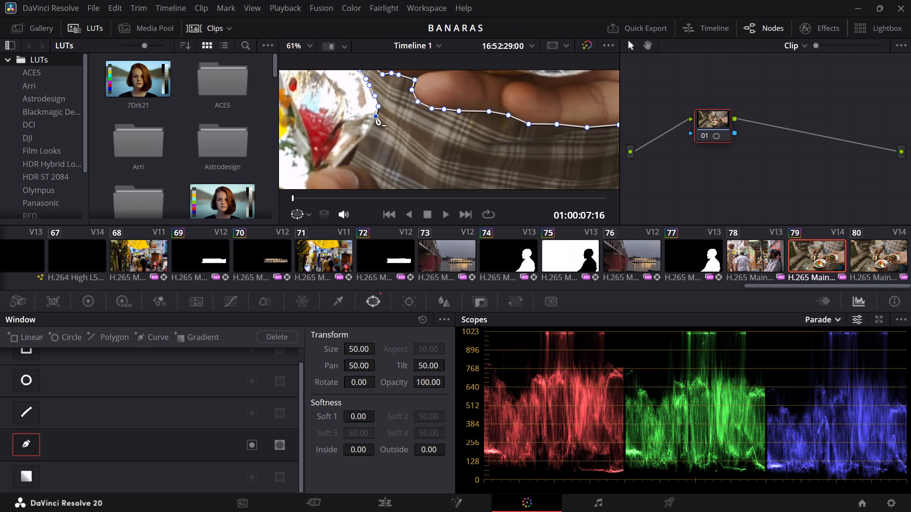
scroll(372, 130, right, 1)
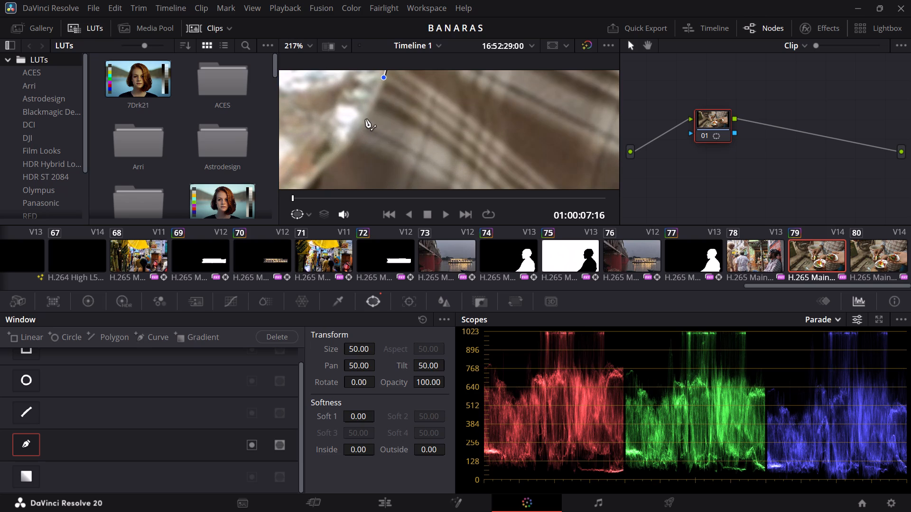
click(365, 119)
Extend the outline down the plate's edge with two corner points, ending where it meets the thumb holding the plate.
scroll(359, 145, down, 1)
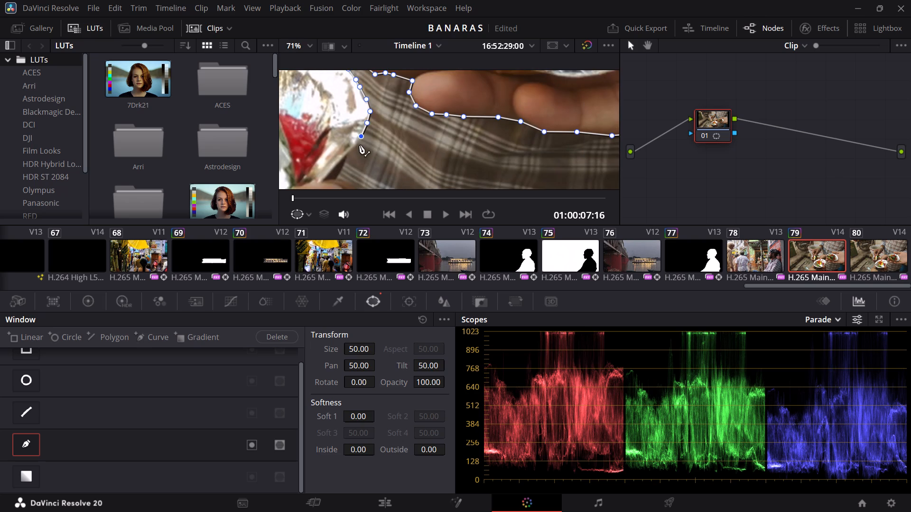
scroll(343, 152, down, 1)
scroll(347, 159, right, 1)
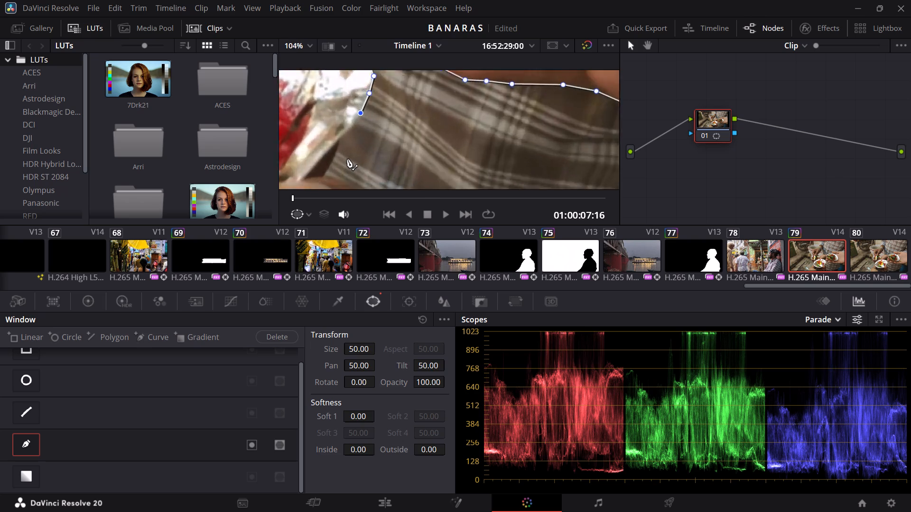
scroll(347, 159, right, 1)
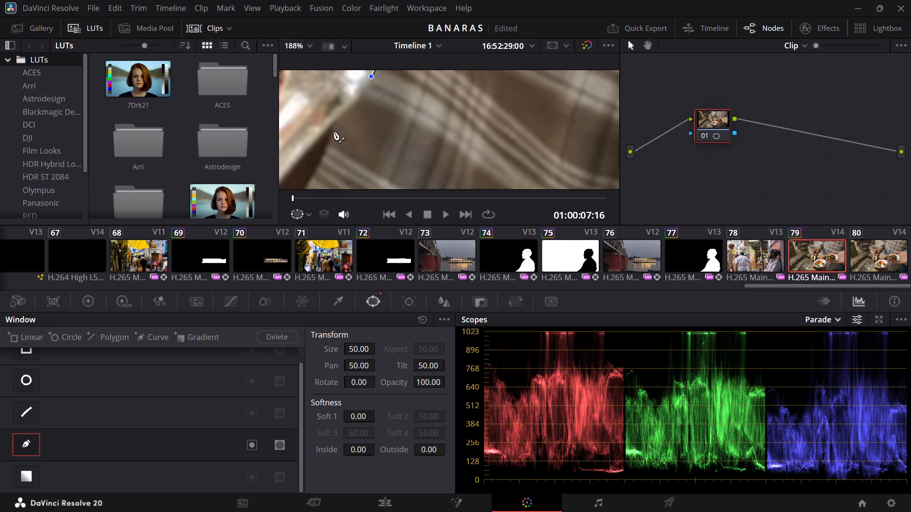
click(333, 125)
scroll(333, 125, left, 1)
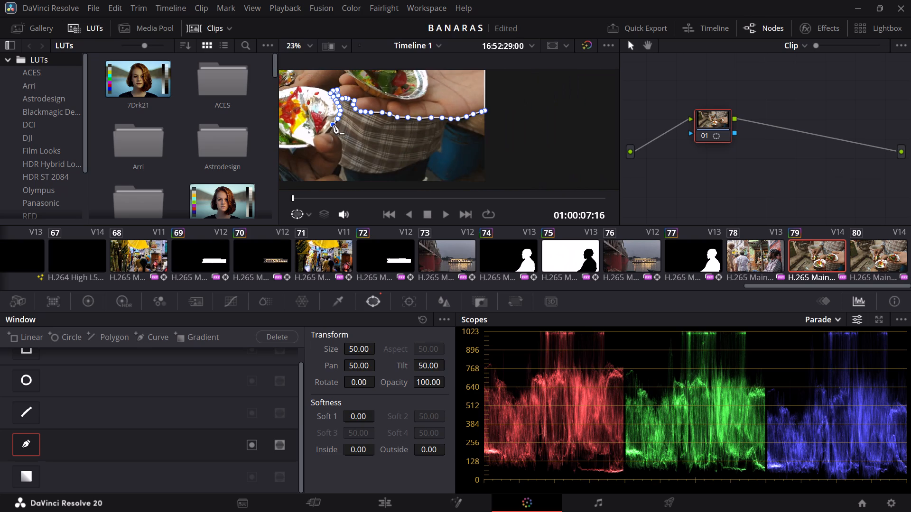
scroll(333, 125, left, 1)
scroll(316, 137, right, 1)
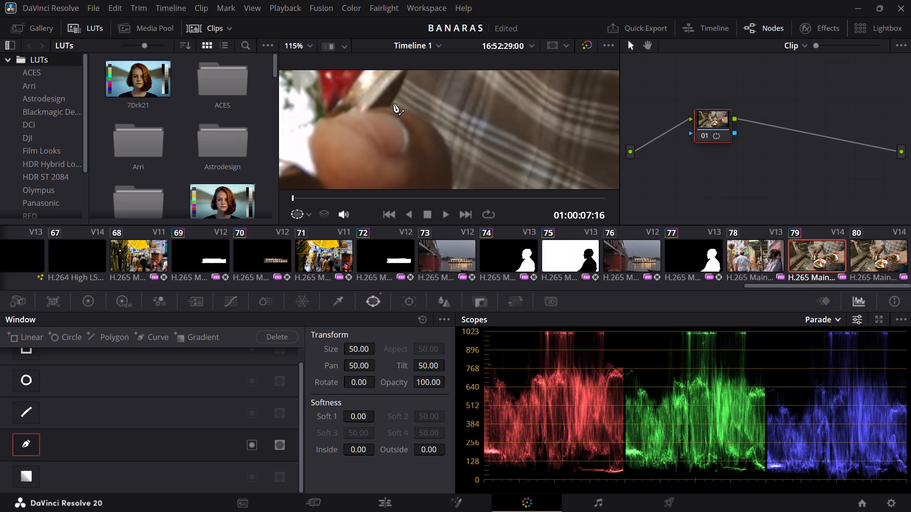
click(389, 107)
click(389, 107)
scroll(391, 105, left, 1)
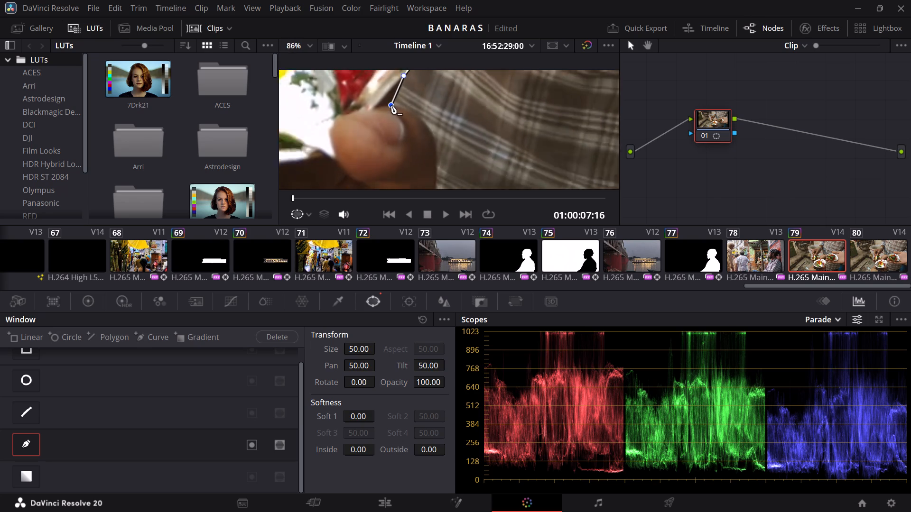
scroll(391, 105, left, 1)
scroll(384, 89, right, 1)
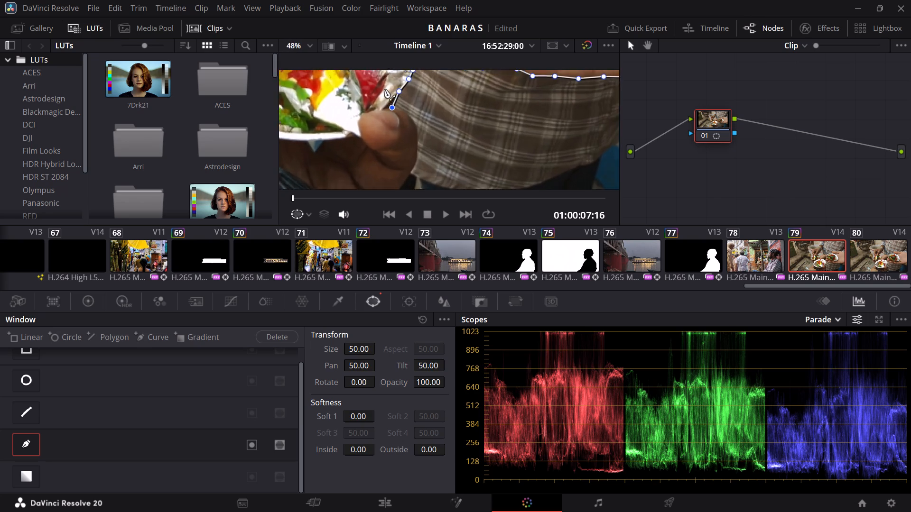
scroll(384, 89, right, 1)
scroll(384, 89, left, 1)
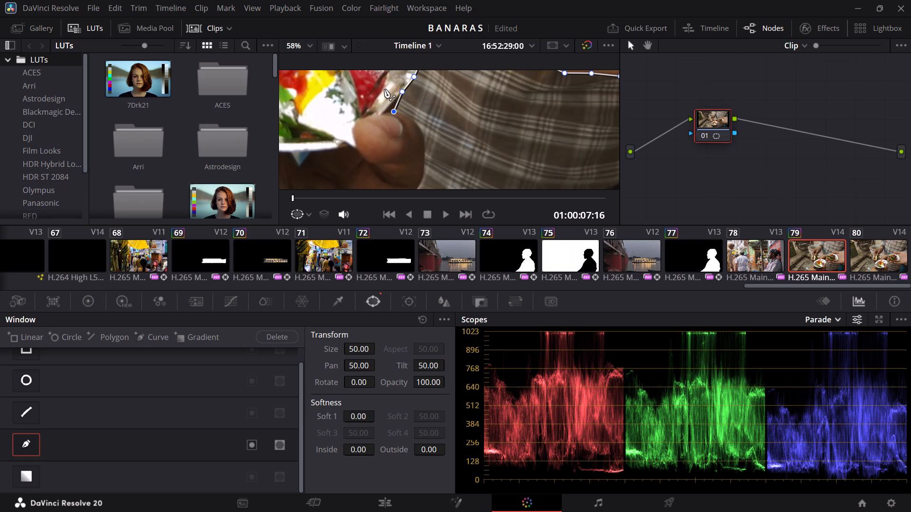
Trace the outline over the top of the thumb and around its outer curve against the checked cloth with four corner points.
scroll(416, 113, right, 1)
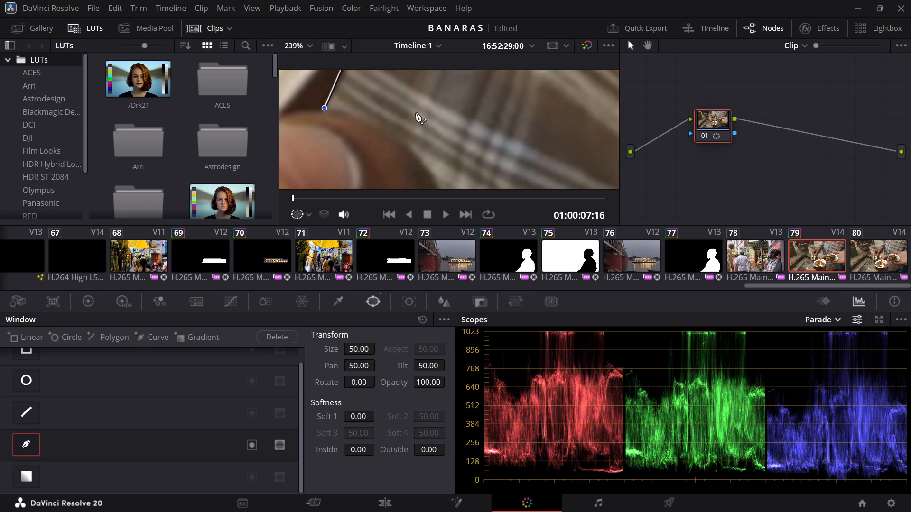
click(353, 118)
scroll(353, 118, left, 1)
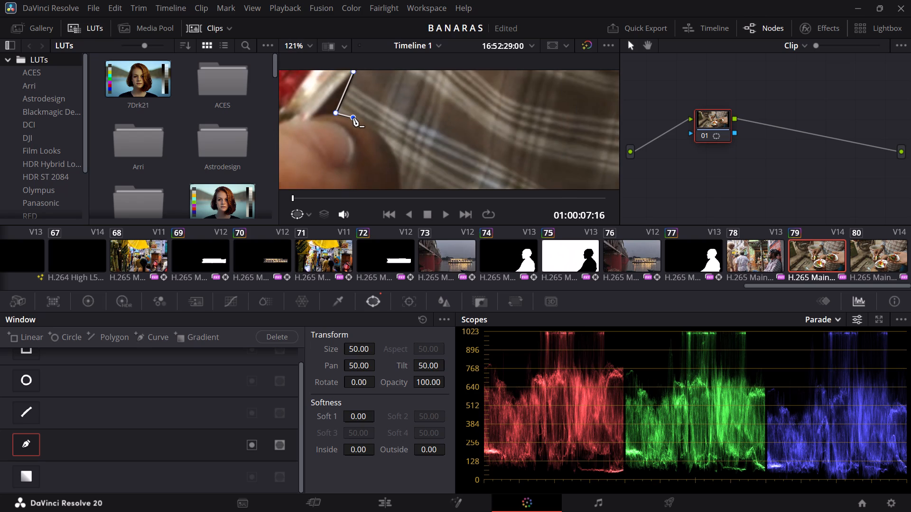
click(375, 130)
scroll(375, 130, down, 1)
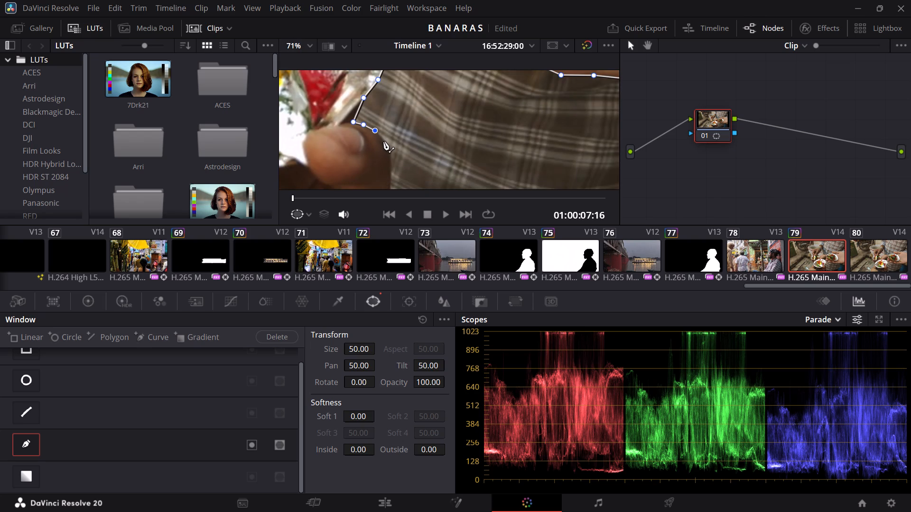
scroll(383, 141, right, 1)
click(387, 140)
scroll(387, 140, left, 1)
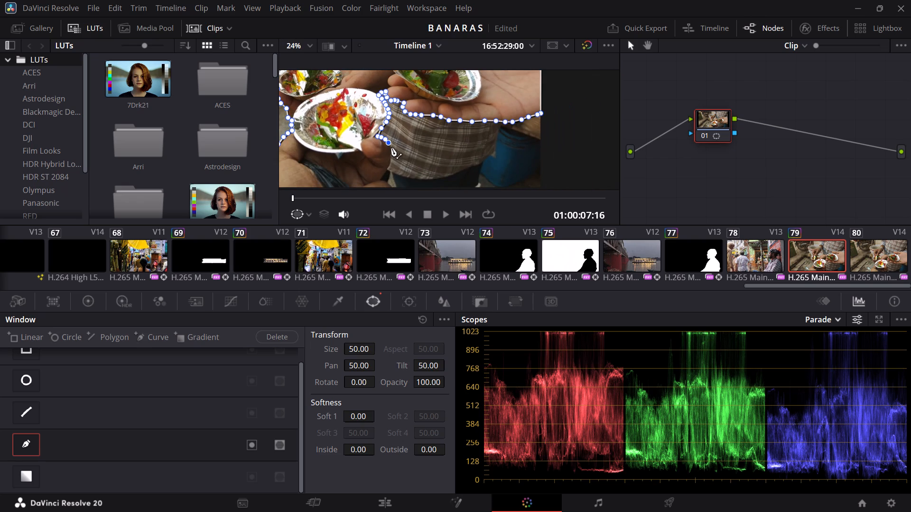
scroll(381, 150, right, 1)
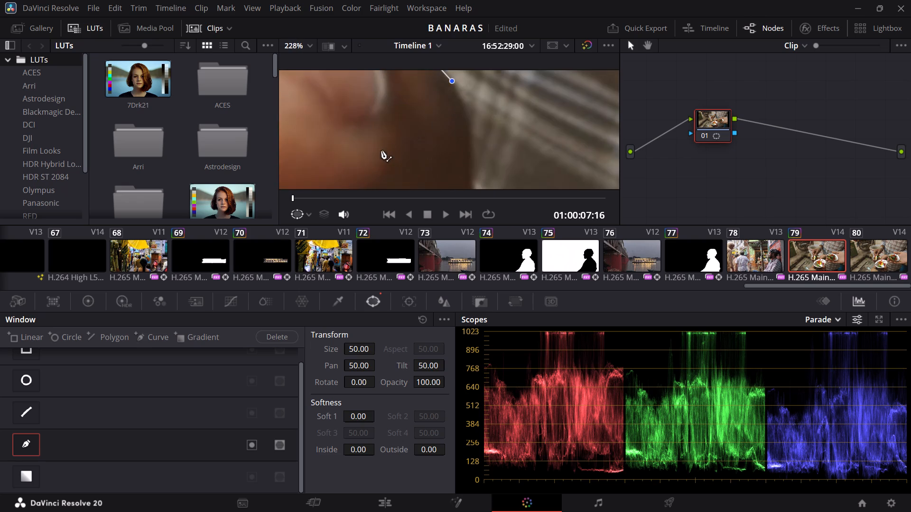
click(482, 117)
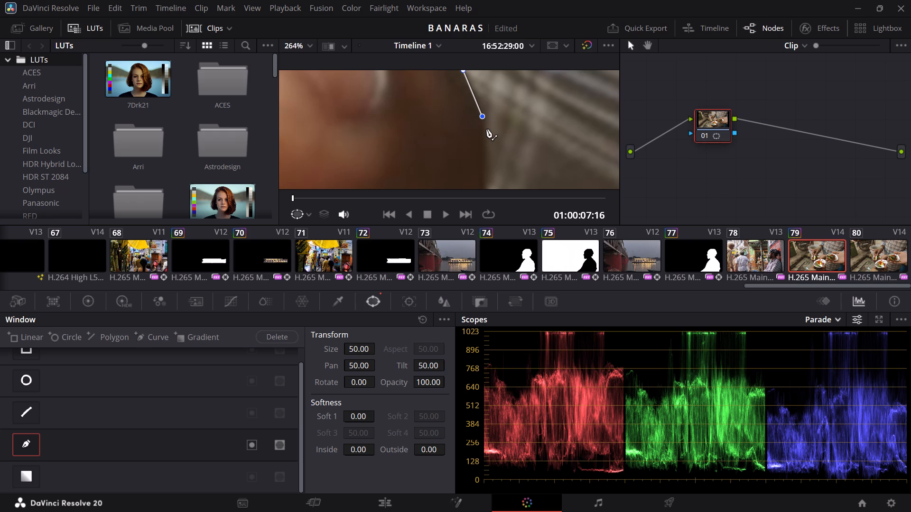
Continue the outline down the thumb's outer side along the checked shirt with three corner points, nudging the last one onto the edge.
scroll(486, 129, down, 1)
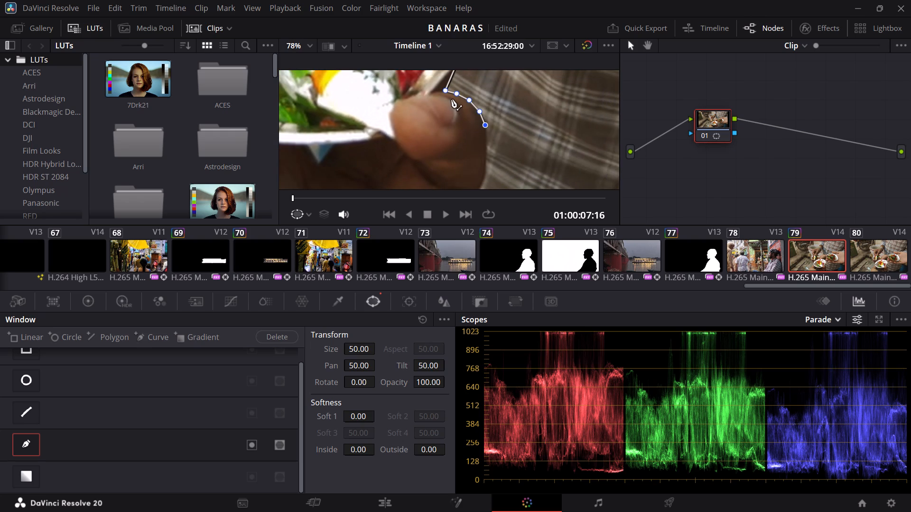
scroll(451, 99, down, 1)
scroll(458, 112, right, 1)
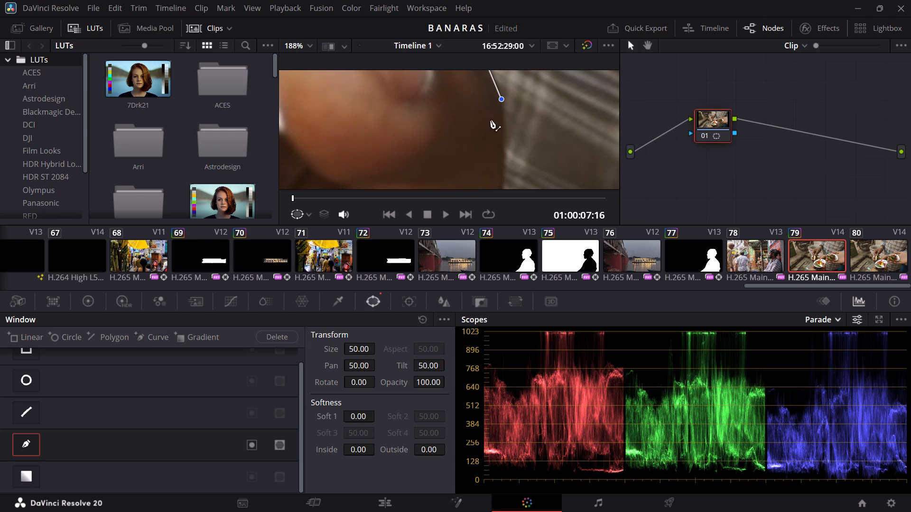
click(502, 142)
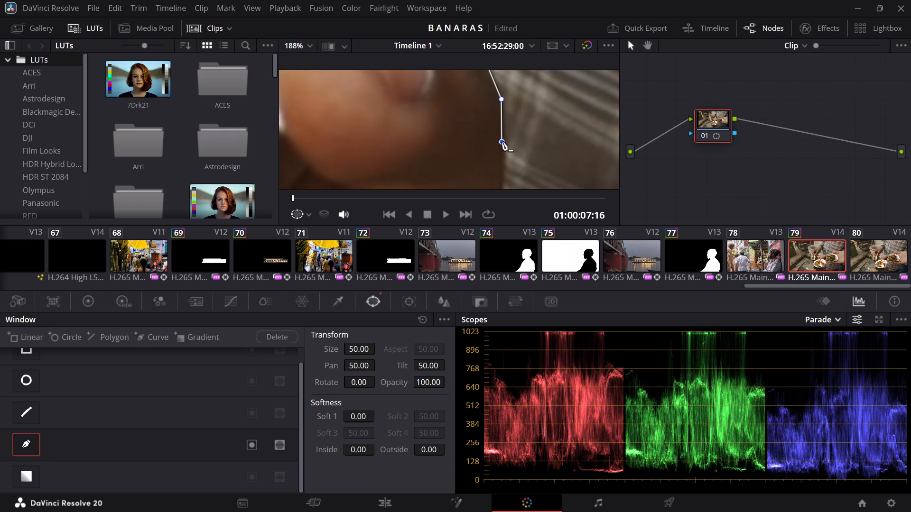
click(502, 142)
scroll(446, 101, down, 1)
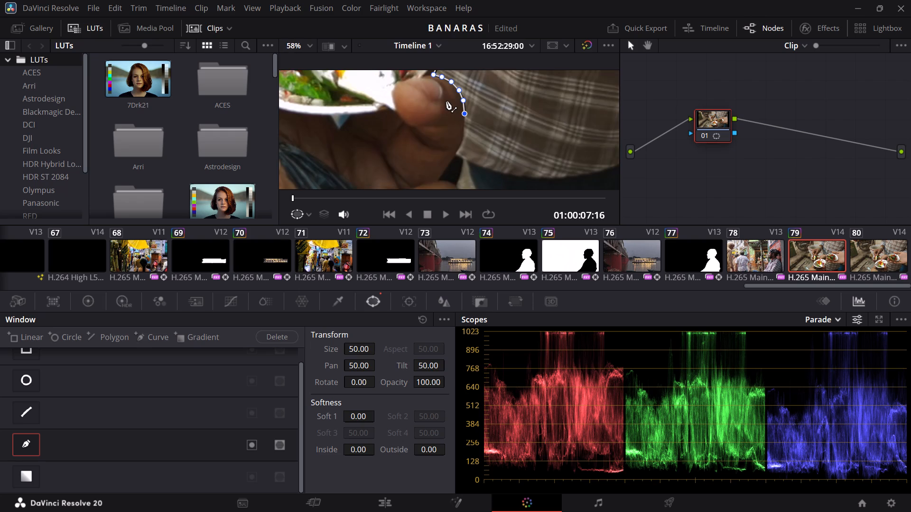
scroll(446, 101, down, 1)
scroll(463, 126, right, 1)
click(463, 126)
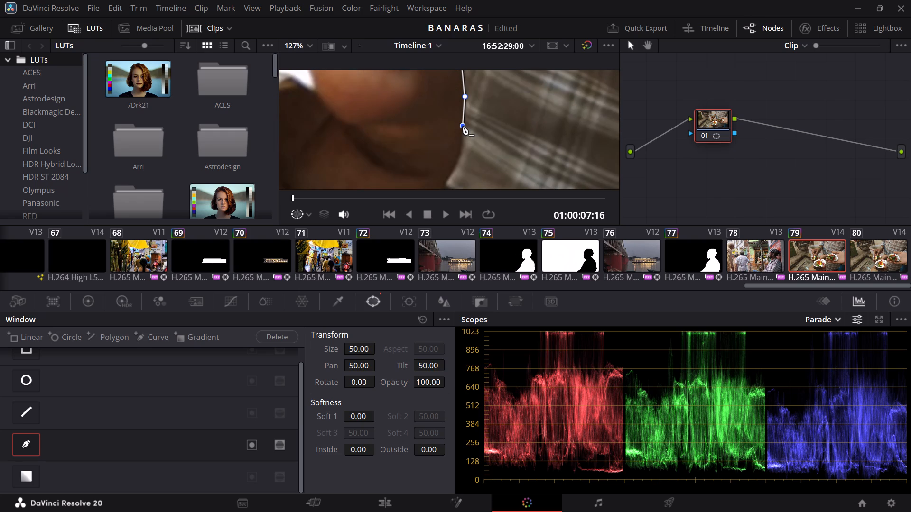
double_click(463, 126)
scroll(421, 102, down, 1)
scroll(428, 113, right, 1)
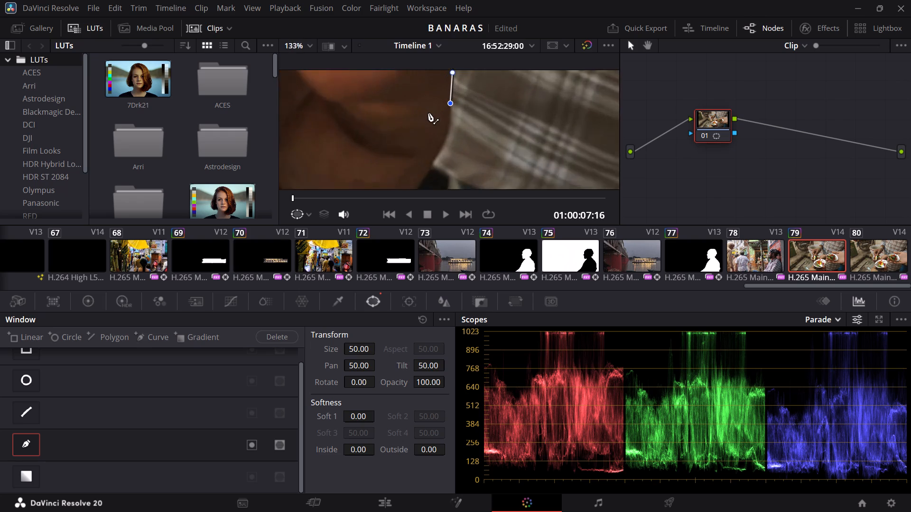
scroll(428, 113, right, 1)
click(451, 133)
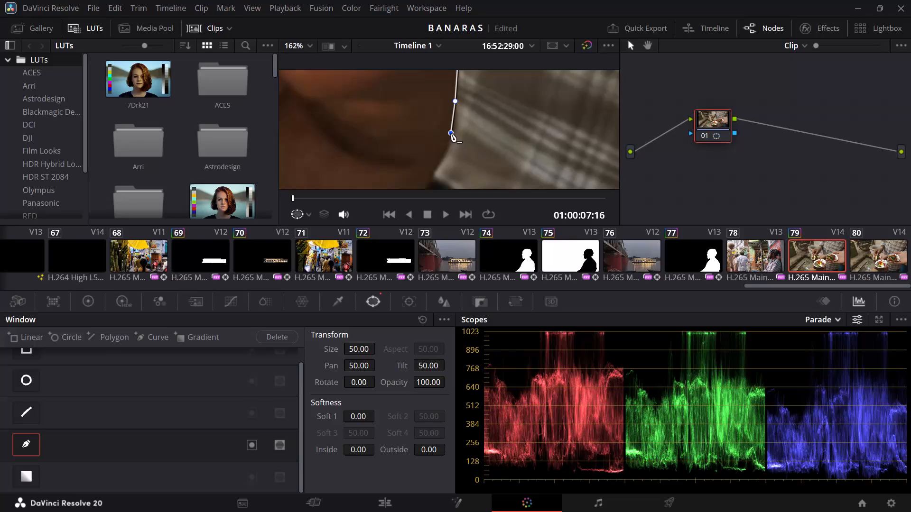
click(453, 133)
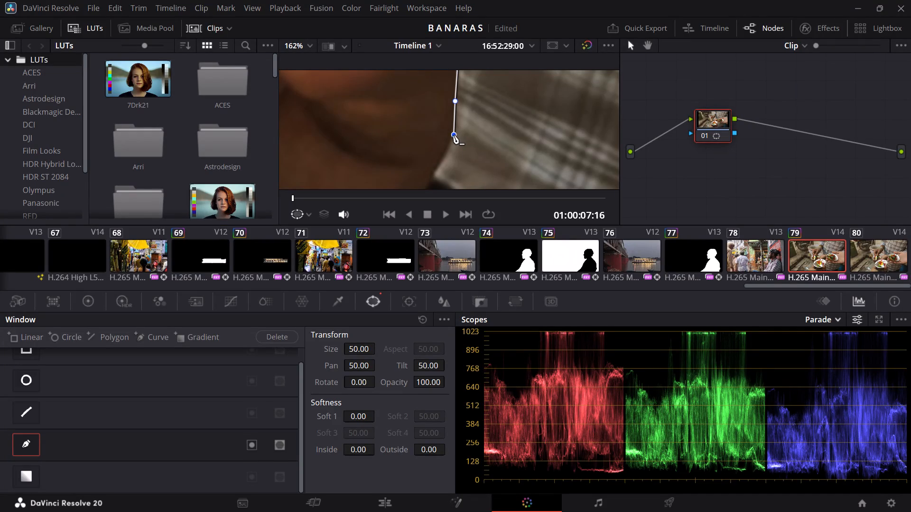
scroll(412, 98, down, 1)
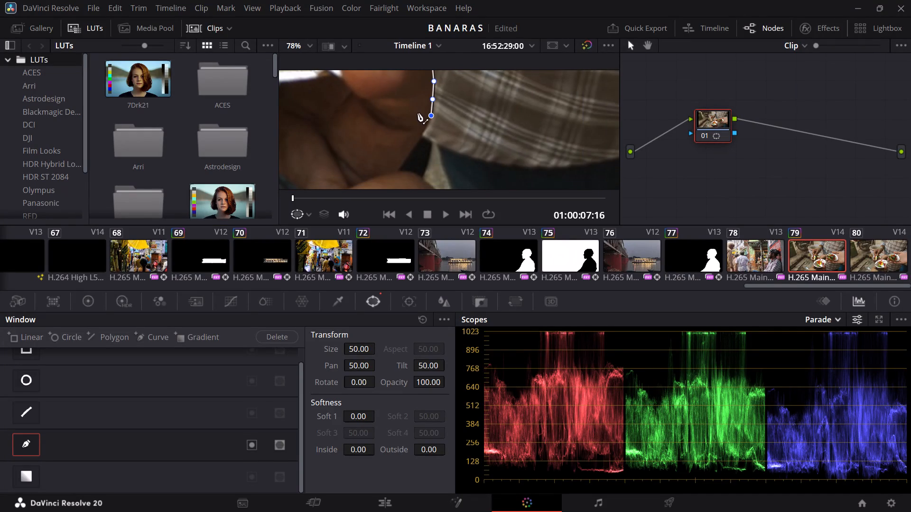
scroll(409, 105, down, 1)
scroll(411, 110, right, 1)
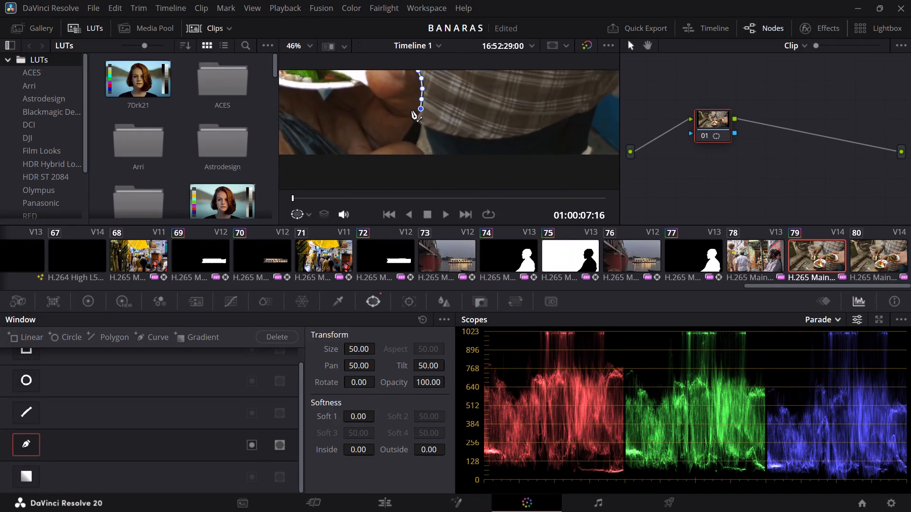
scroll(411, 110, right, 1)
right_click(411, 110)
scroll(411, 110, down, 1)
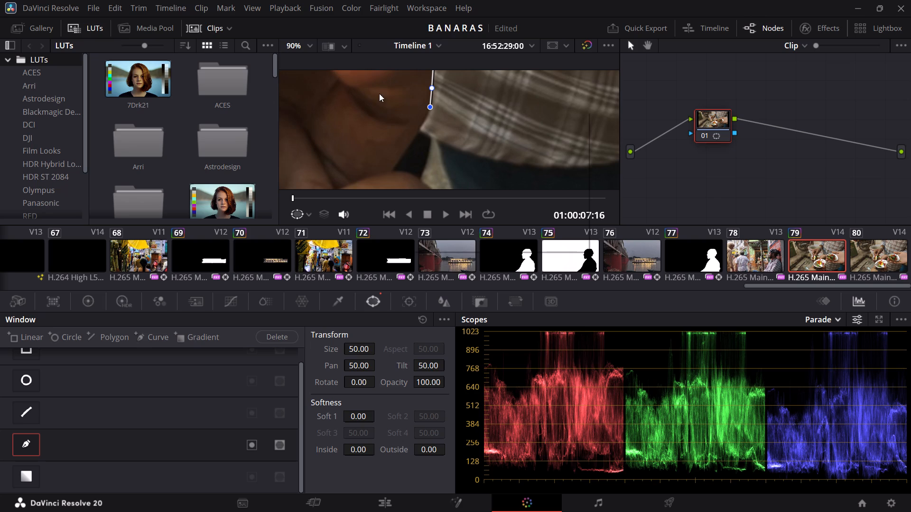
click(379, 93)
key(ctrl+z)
Extend the outline past the shirt's hem to the crease above the lower finger with three points, nudging the preceding point onto the hand's edge.
scroll(427, 126, left, 1)
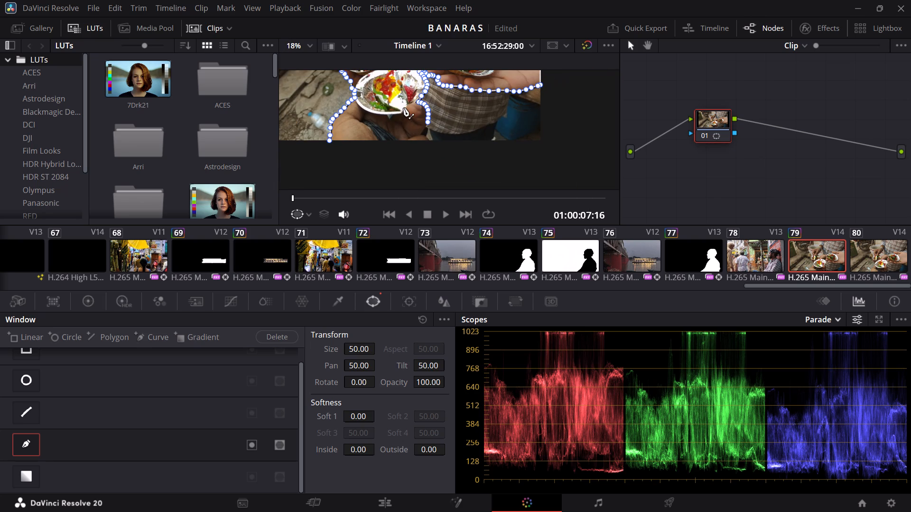
scroll(422, 144, right, 1)
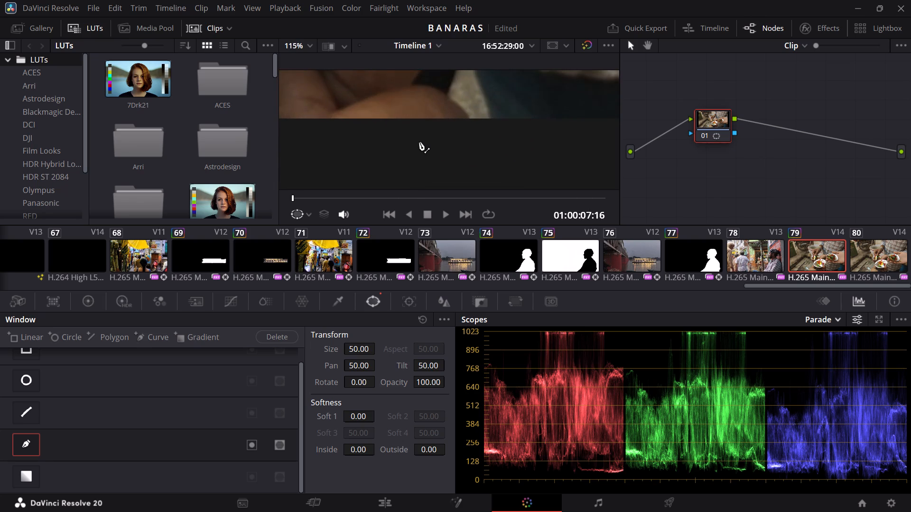
scroll(419, 142, left, 1)
scroll(428, 81, right, 1)
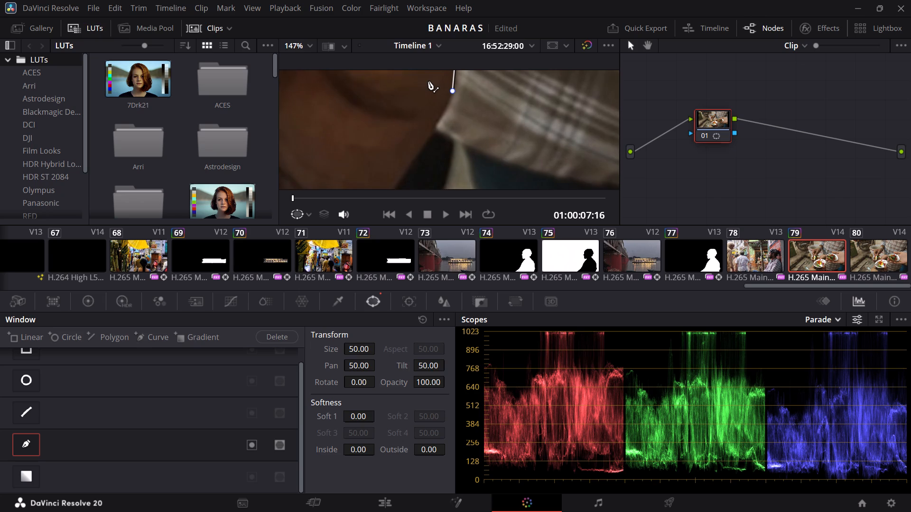
click(440, 124)
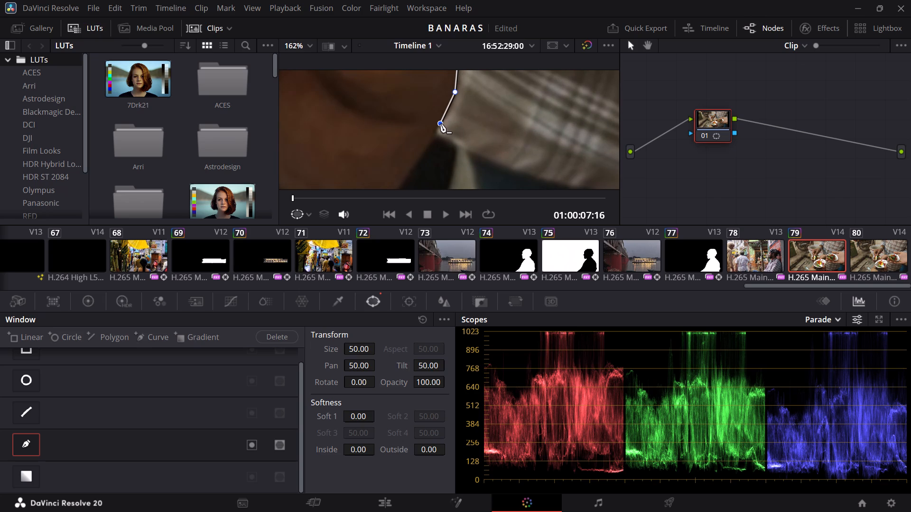
click(455, 91)
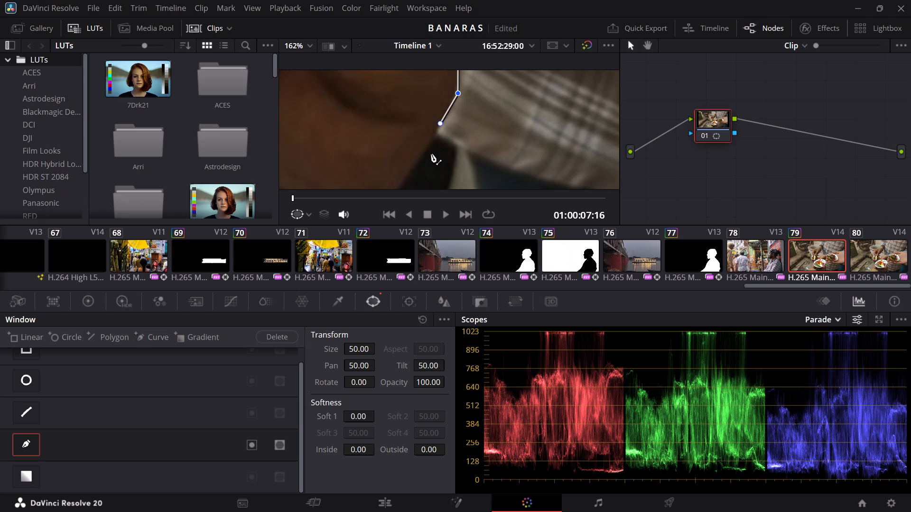
click(419, 159)
scroll(368, 113, down, 1)
scroll(371, 128, right, 1)
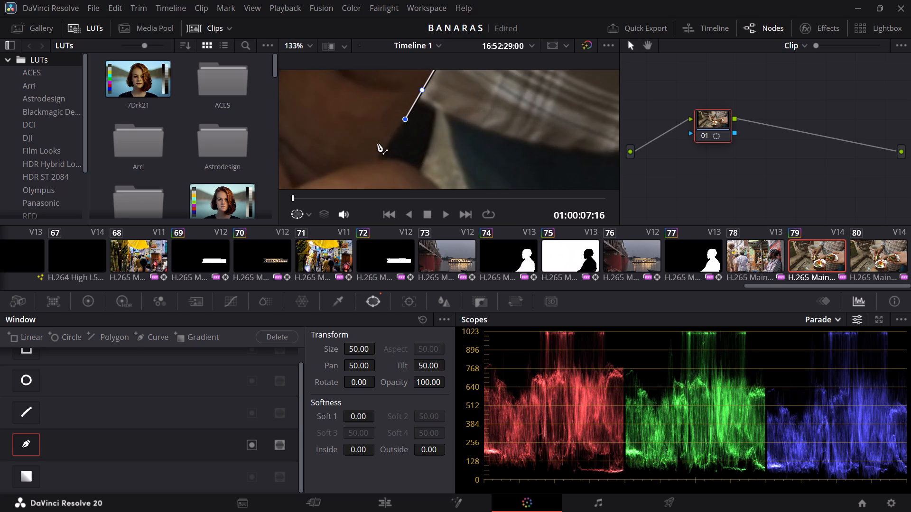
click(377, 160)
Turn the outline along the lower finger's upper edge with two corner points across the dark gap.
click(400, 159)
click(419, 171)
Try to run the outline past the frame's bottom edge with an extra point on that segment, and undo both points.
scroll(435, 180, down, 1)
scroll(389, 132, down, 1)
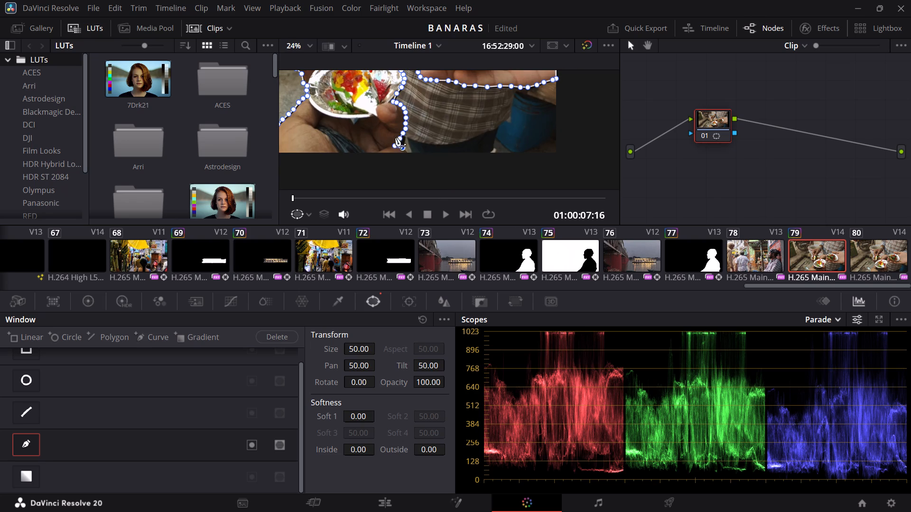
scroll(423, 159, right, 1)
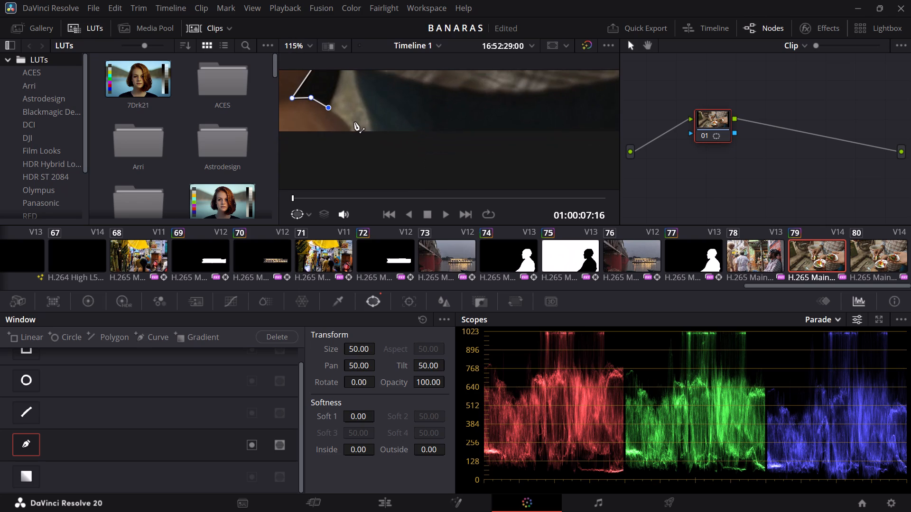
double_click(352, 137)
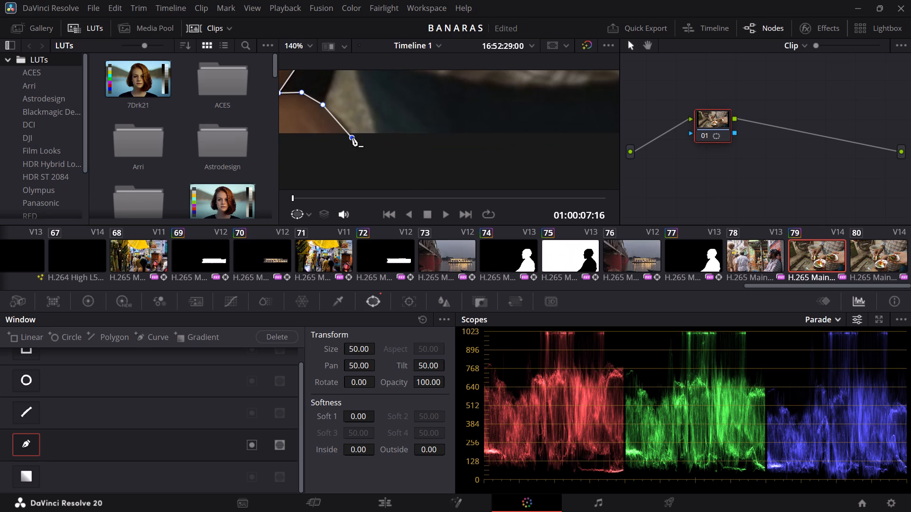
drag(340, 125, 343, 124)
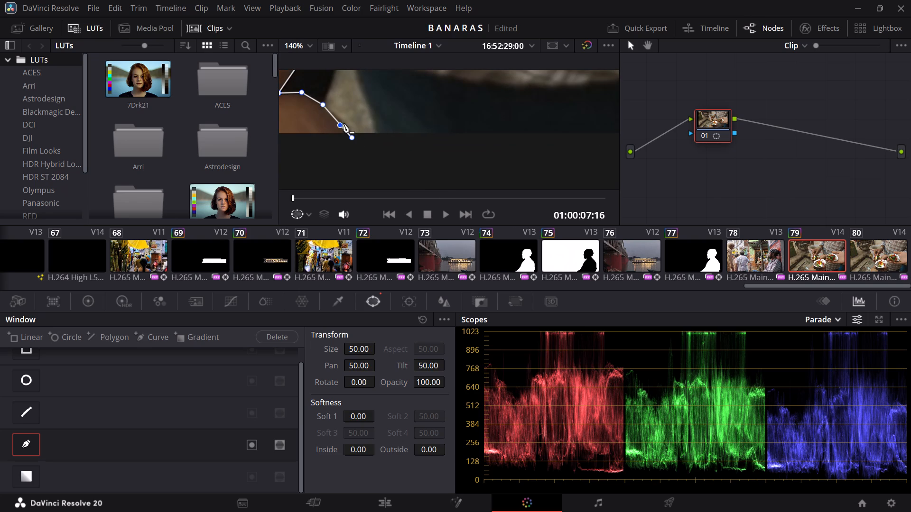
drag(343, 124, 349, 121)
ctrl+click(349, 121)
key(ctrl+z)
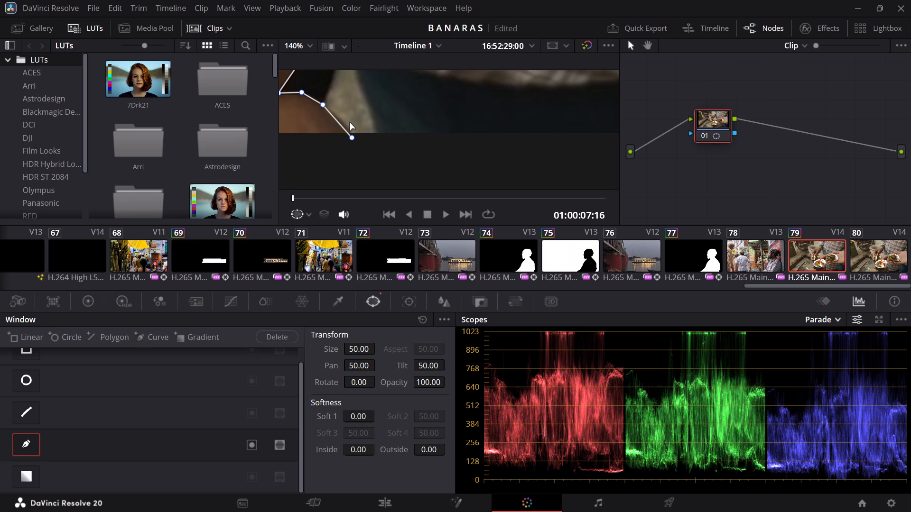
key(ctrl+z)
Extend the outline down the lower finger's edge with two points, nudging the last one just past the frame's bottom edge.
click(339, 117)
click(351, 138)
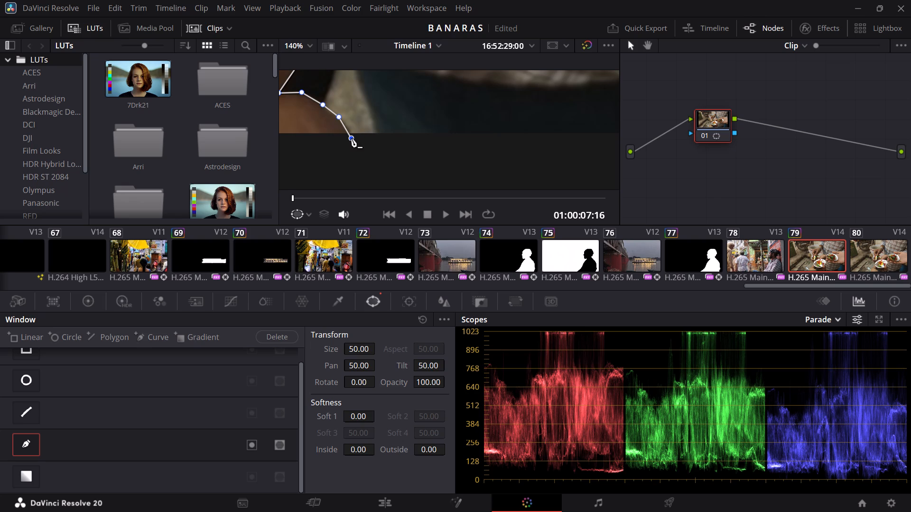
click(351, 136)
Close the hand-and-plates outline below the frame's bottom edge by joining it to its starting point beside the hand.
scroll(312, 152, down, 1)
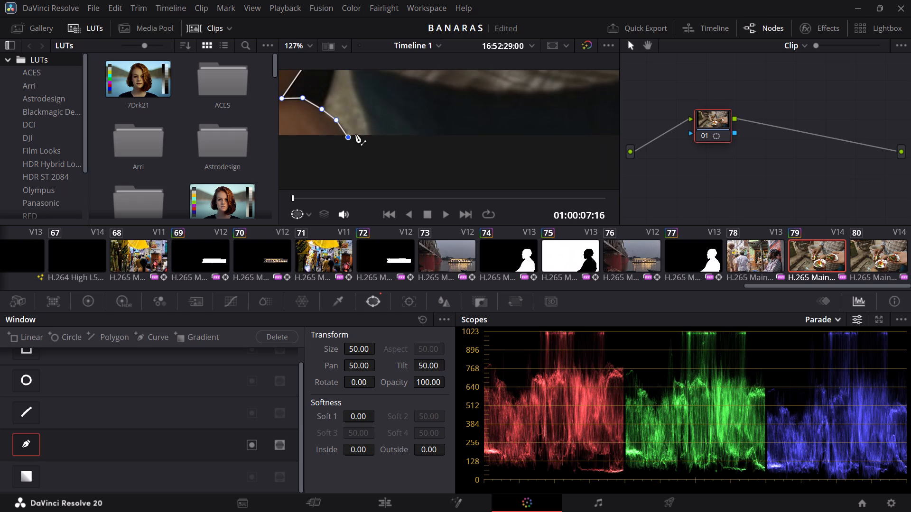
scroll(547, 99, left, 2)
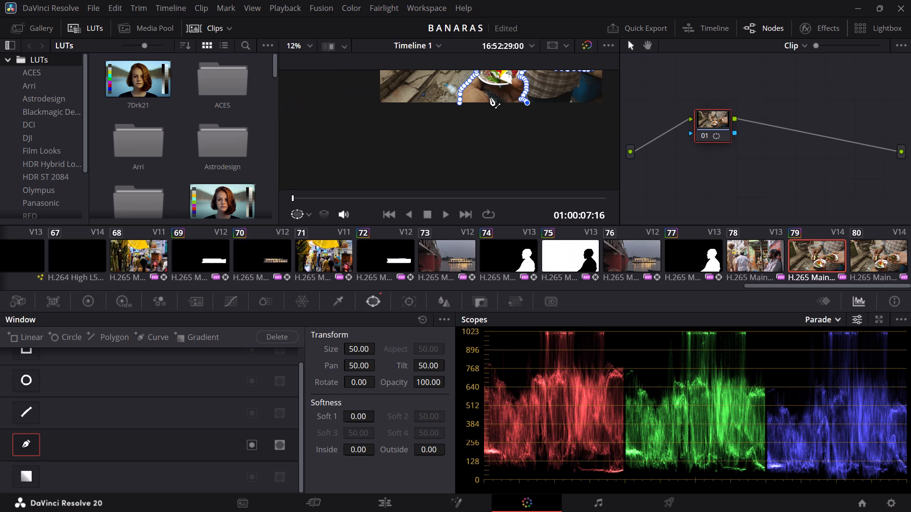
scroll(490, 97, right, 2)
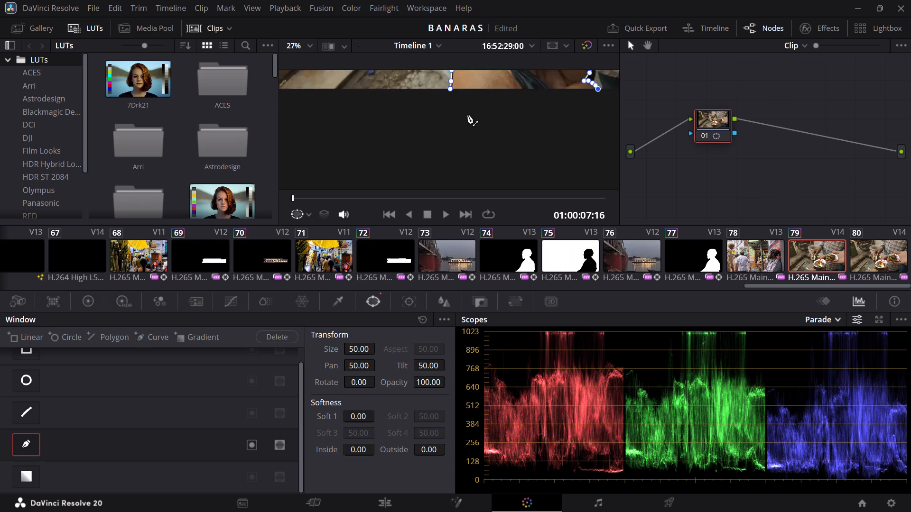
scroll(467, 115, right, 1)
scroll(467, 115, left, 1)
scroll(461, 96, right, 1)
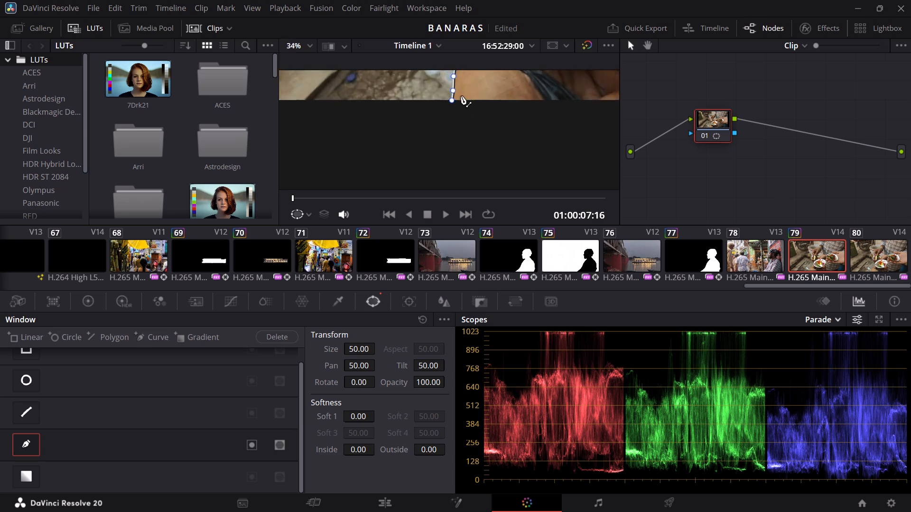
scroll(461, 96, right, 1)
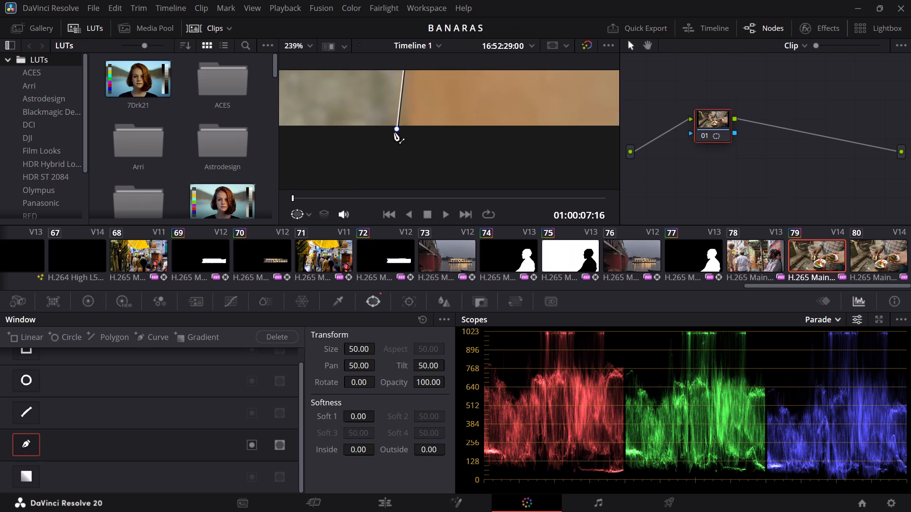
scroll(394, 132, right, 1)
click(398, 125)
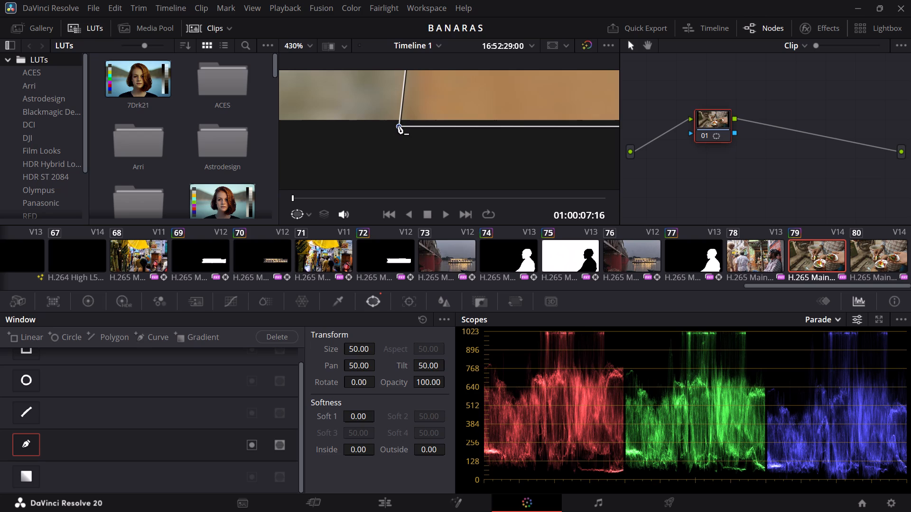
scroll(468, 147, left, 2)
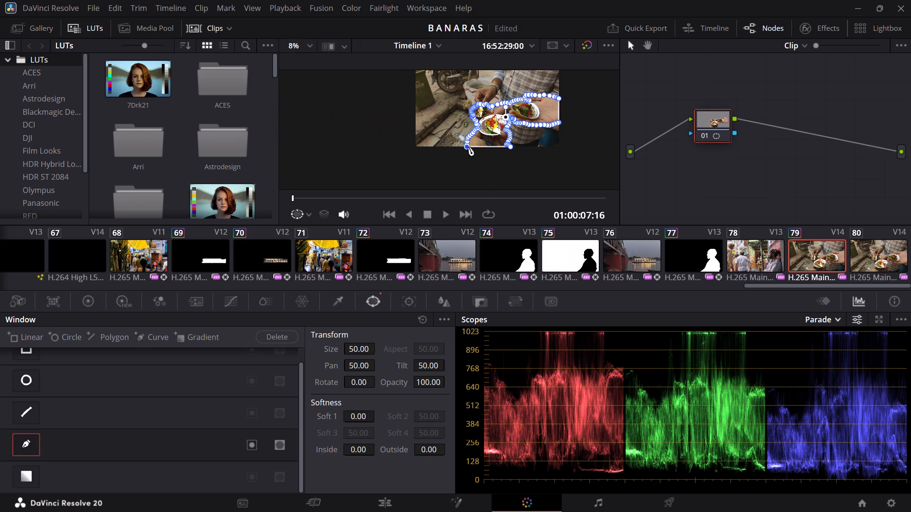
scroll(539, 129, right, 1)
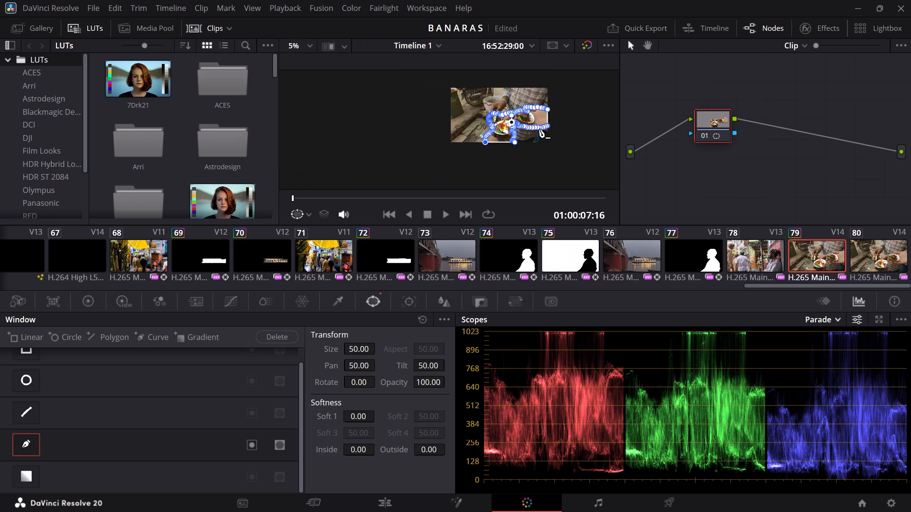
scroll(539, 129, right, 1)
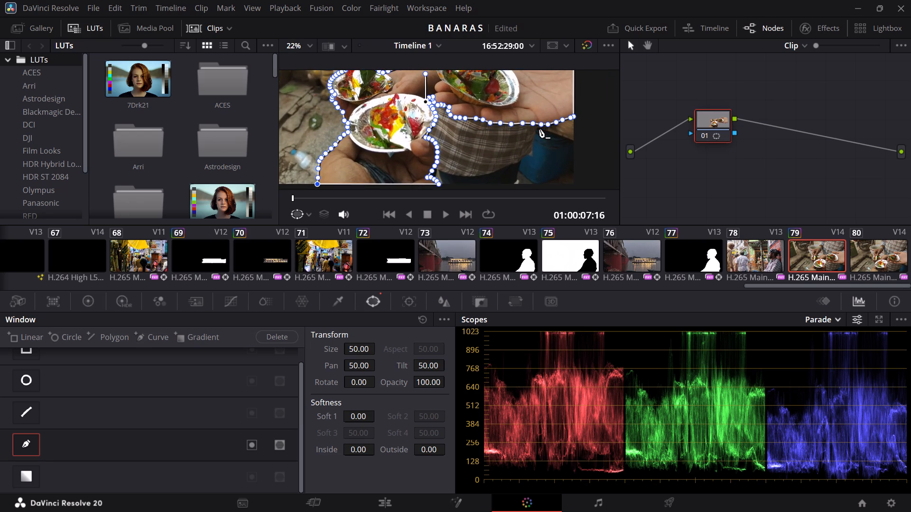
scroll(539, 129, right, 1)
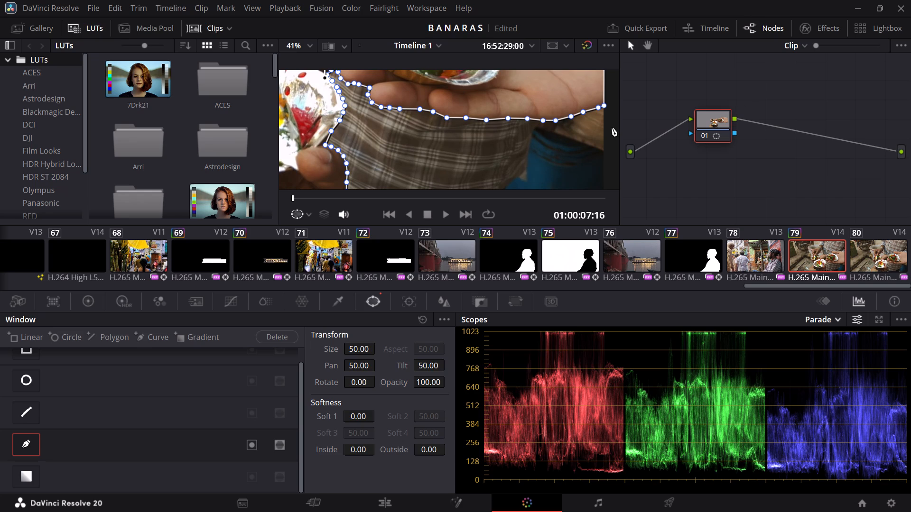
scroll(515, 139, left, 2)
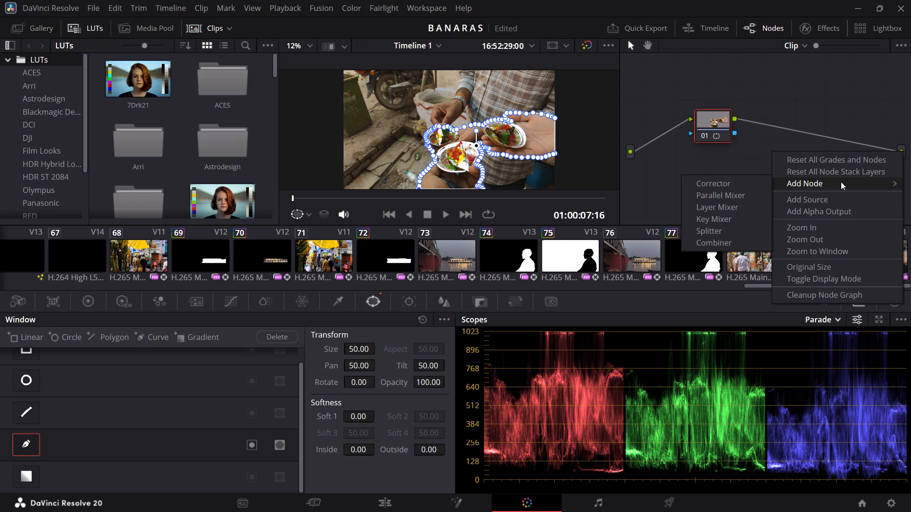
click(833, 210)
drag(833, 210, 751, 157)
drag(751, 157, 745, 144)
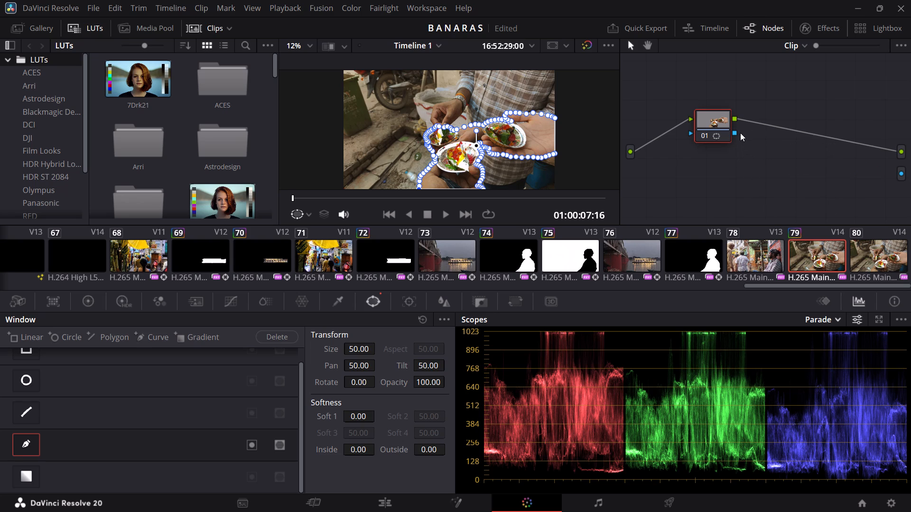
drag(733, 132, 902, 165)
drag(902, 165, 900, 173)
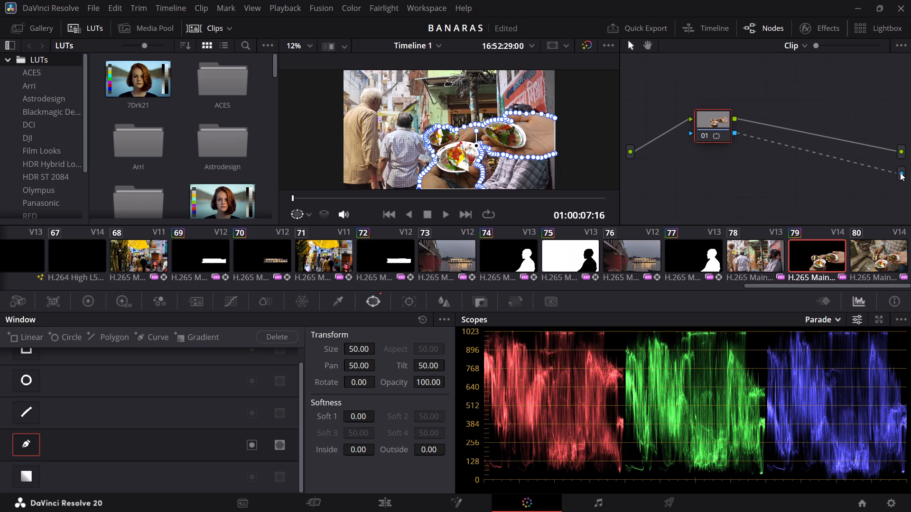